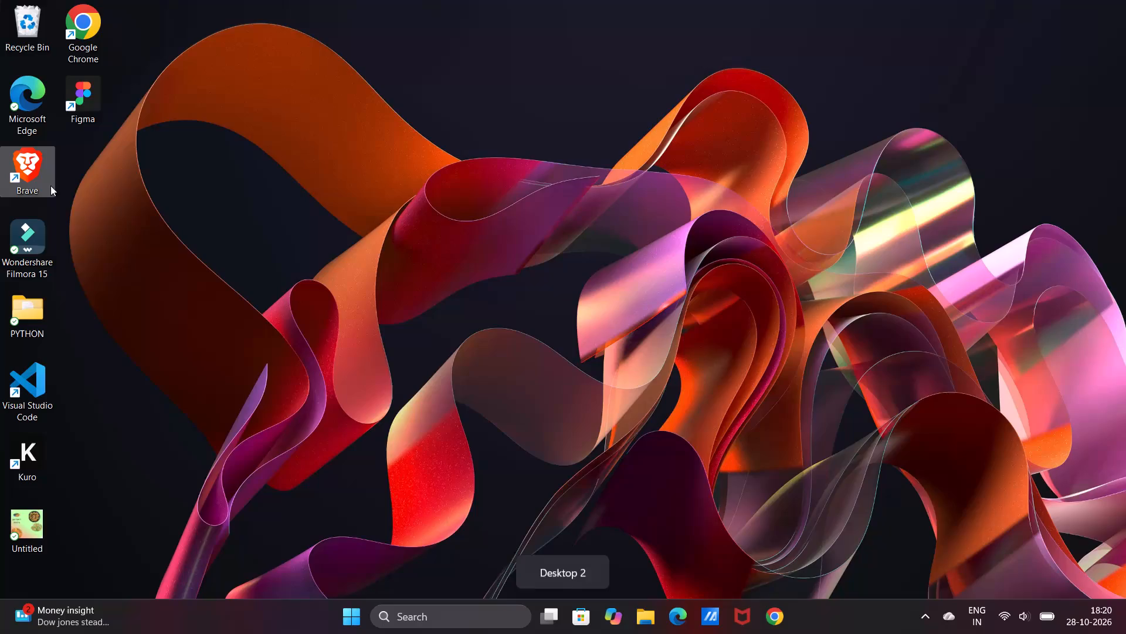
pyautogui.doubleClick(80, 42)
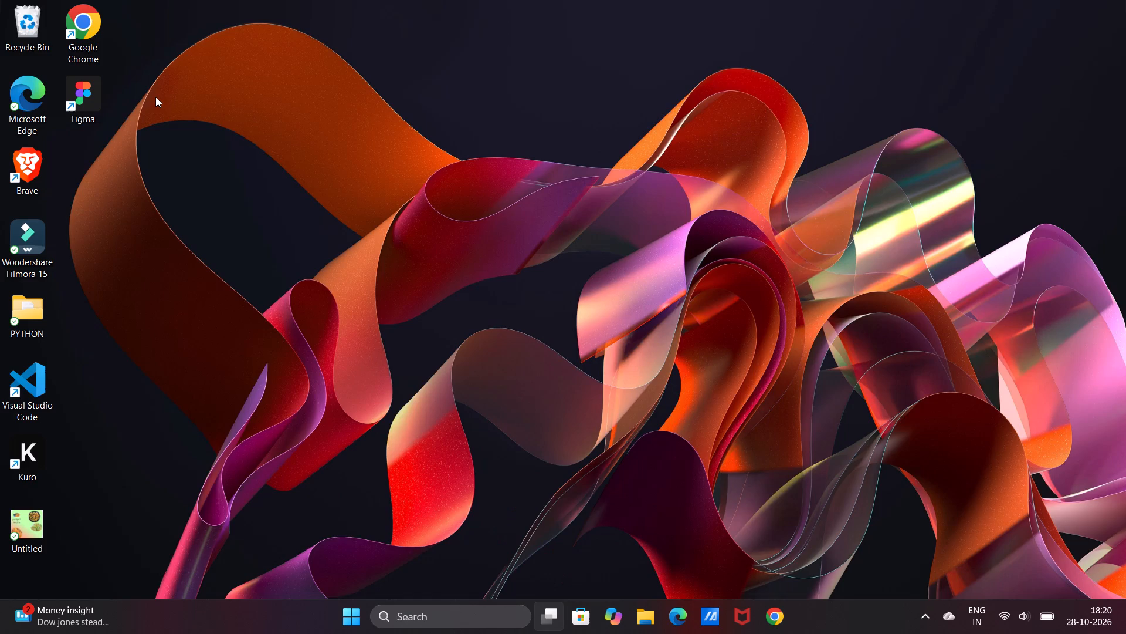
pyautogui.scroll(1, 158, 61)
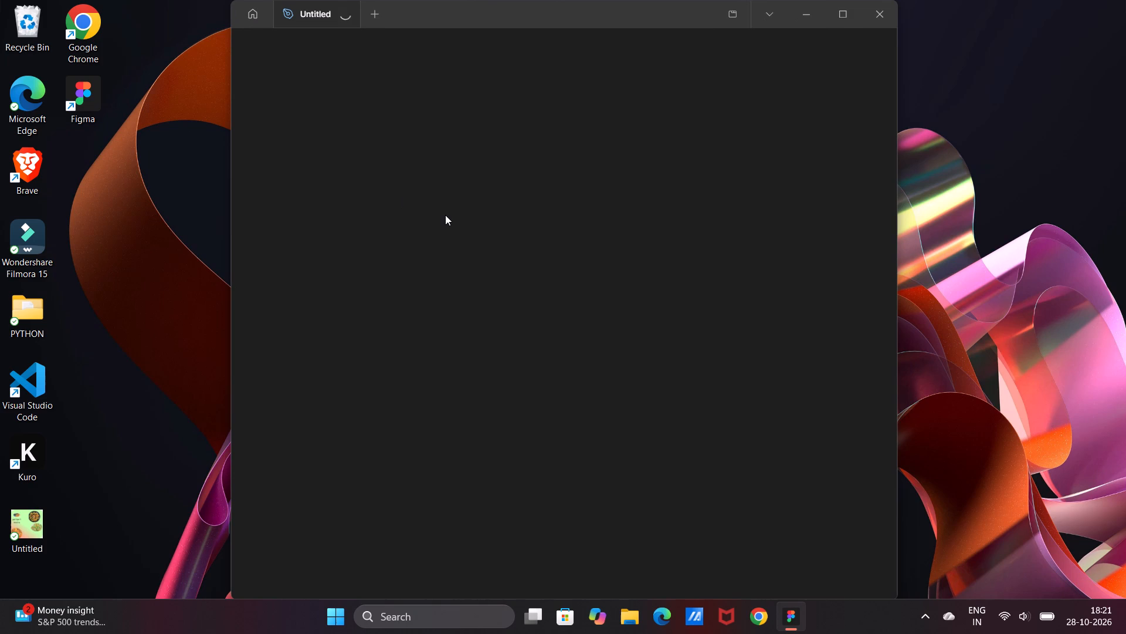
# Bring the untitled Figma design file's window to the front and maximize it.
pyautogui.scroll(-1, 445, 215)
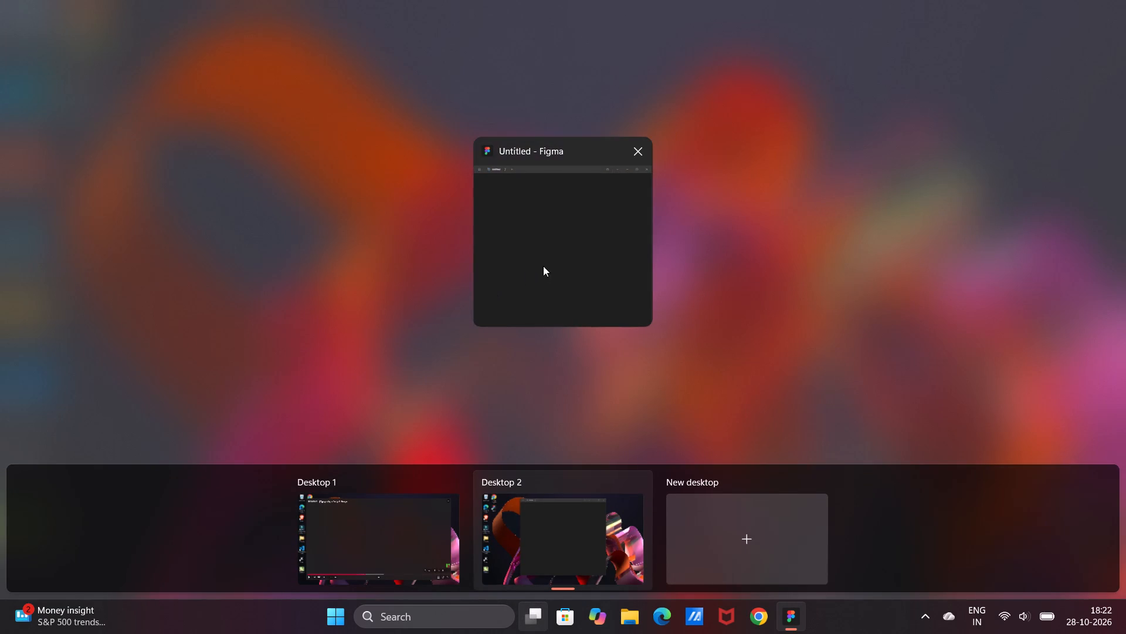
pyautogui.click(562, 240)
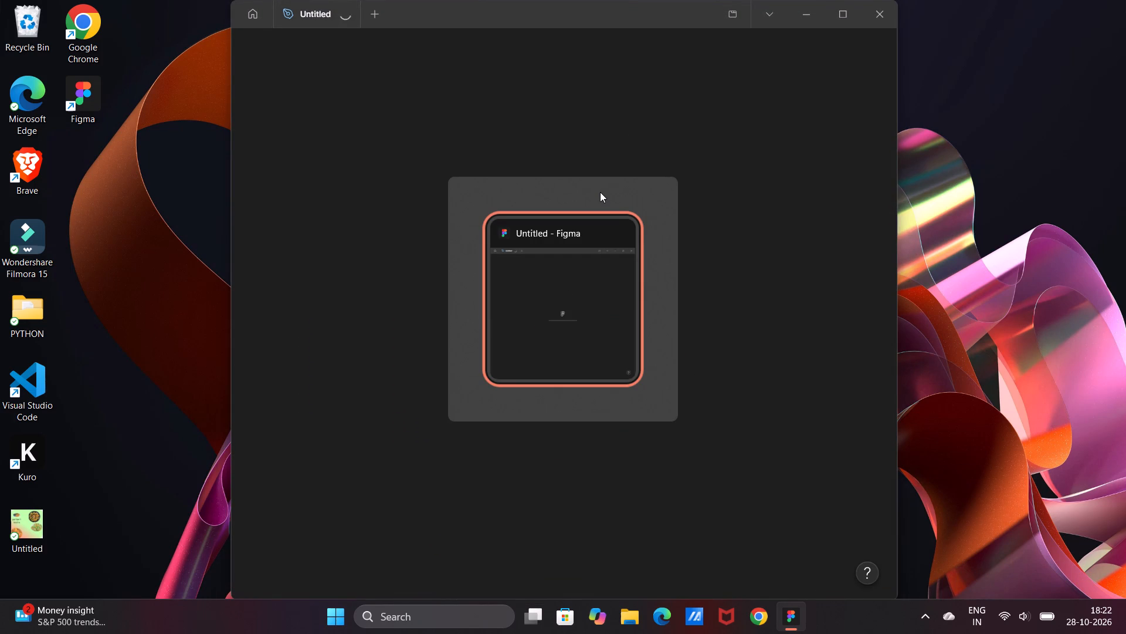
pyautogui.click(842, 21)
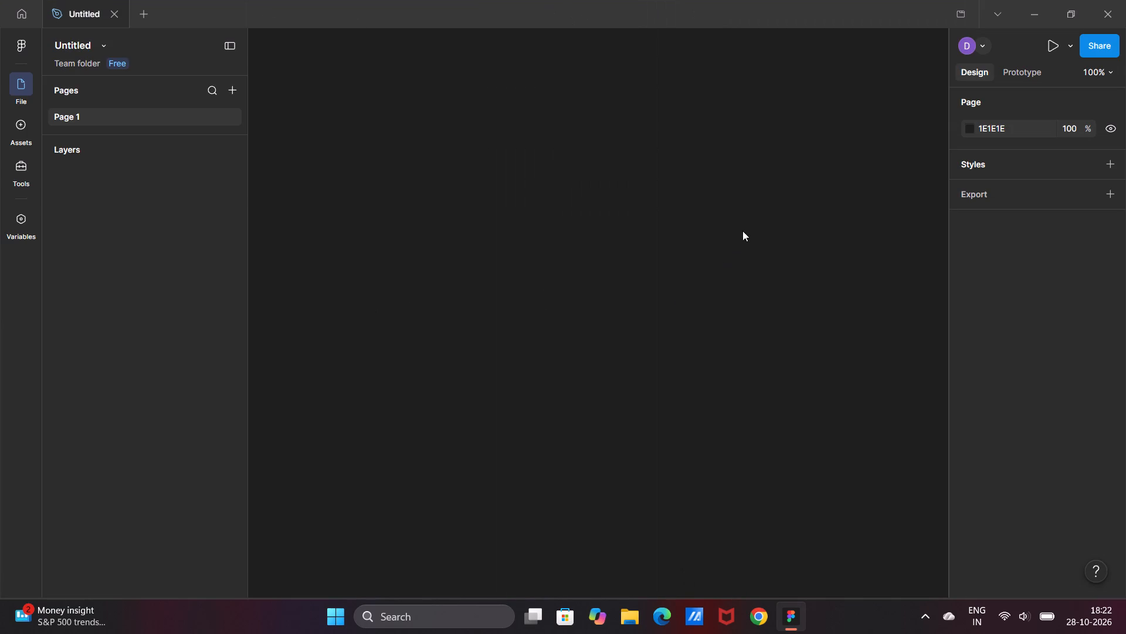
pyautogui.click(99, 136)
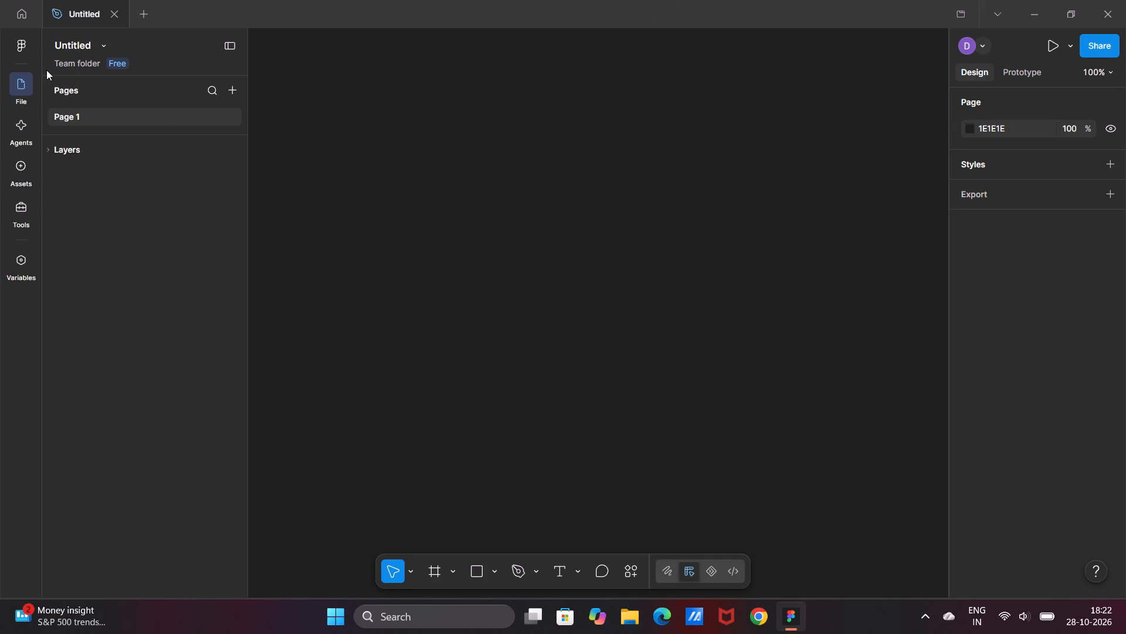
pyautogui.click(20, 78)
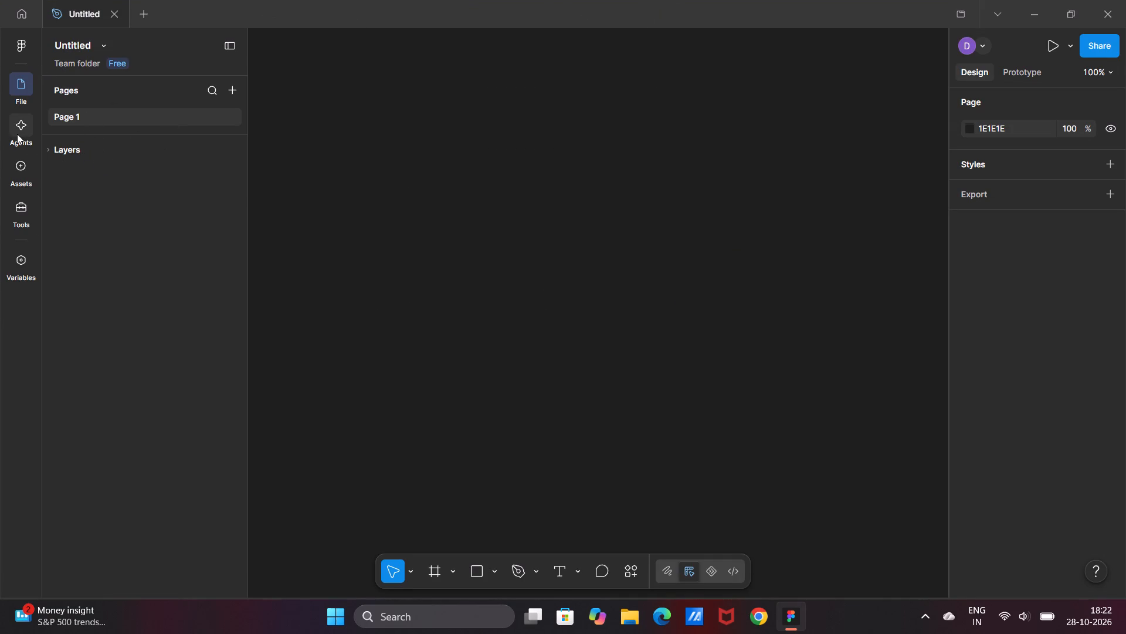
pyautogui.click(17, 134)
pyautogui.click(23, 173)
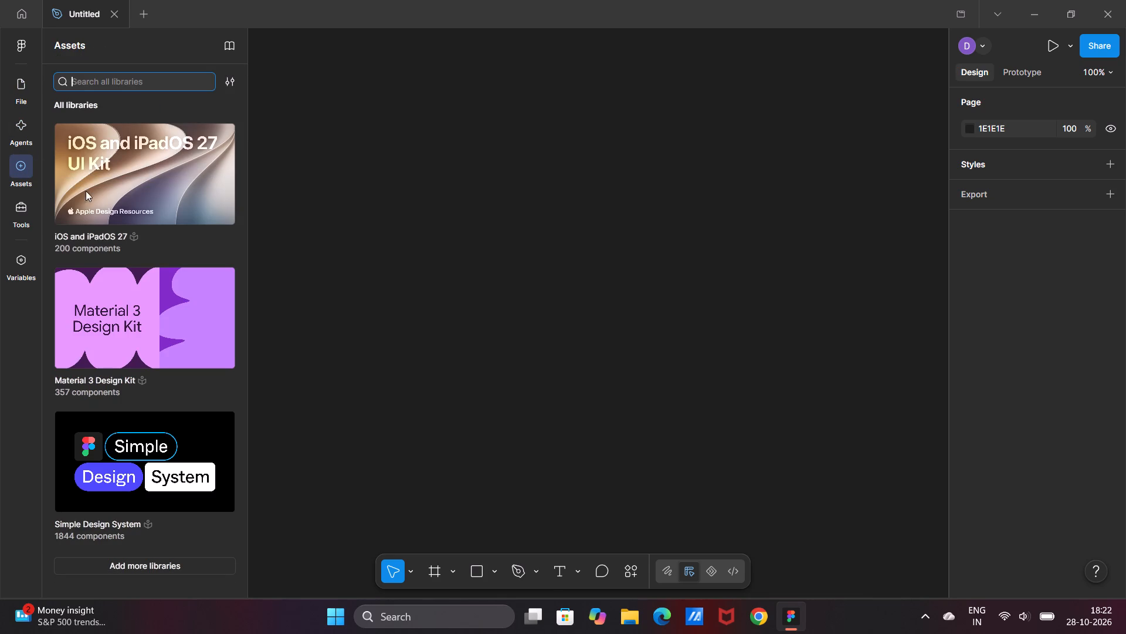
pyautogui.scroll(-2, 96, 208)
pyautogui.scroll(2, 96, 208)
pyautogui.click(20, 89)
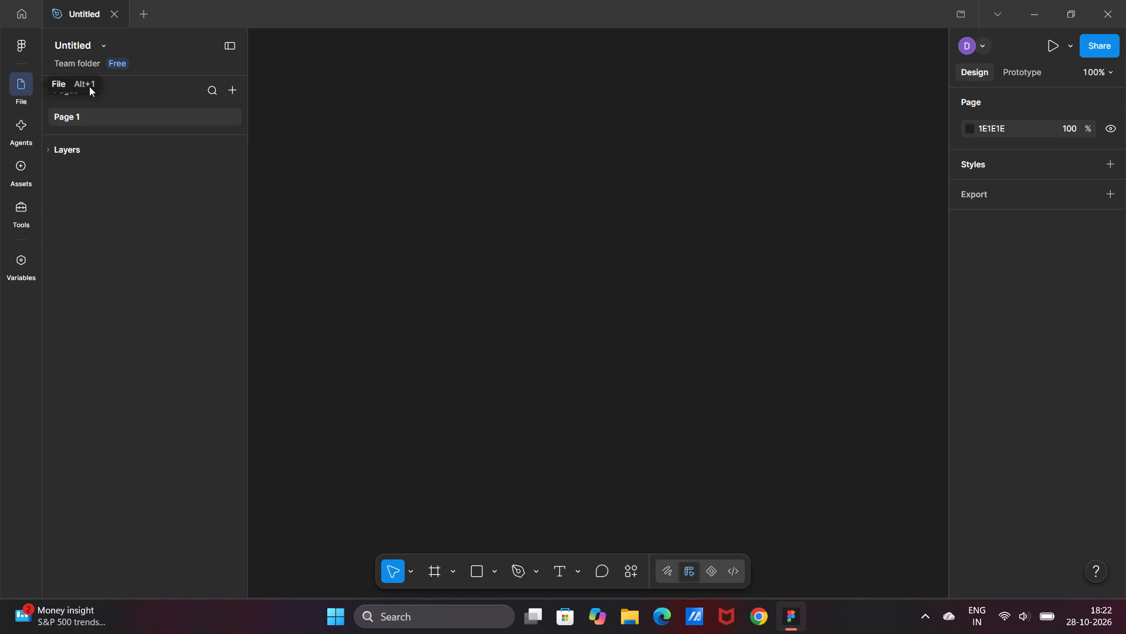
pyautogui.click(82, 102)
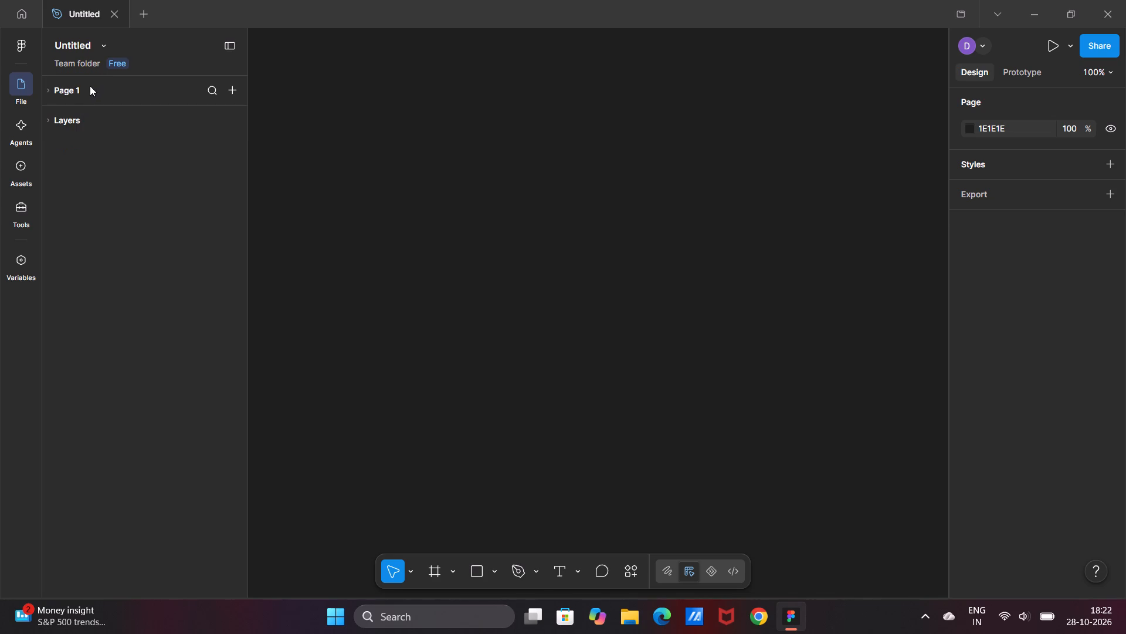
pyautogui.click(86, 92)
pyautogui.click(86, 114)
# Add a frame to Page 1 and enlarge it to about 683 × 2311.
pyautogui.doubleClick(475, 572)
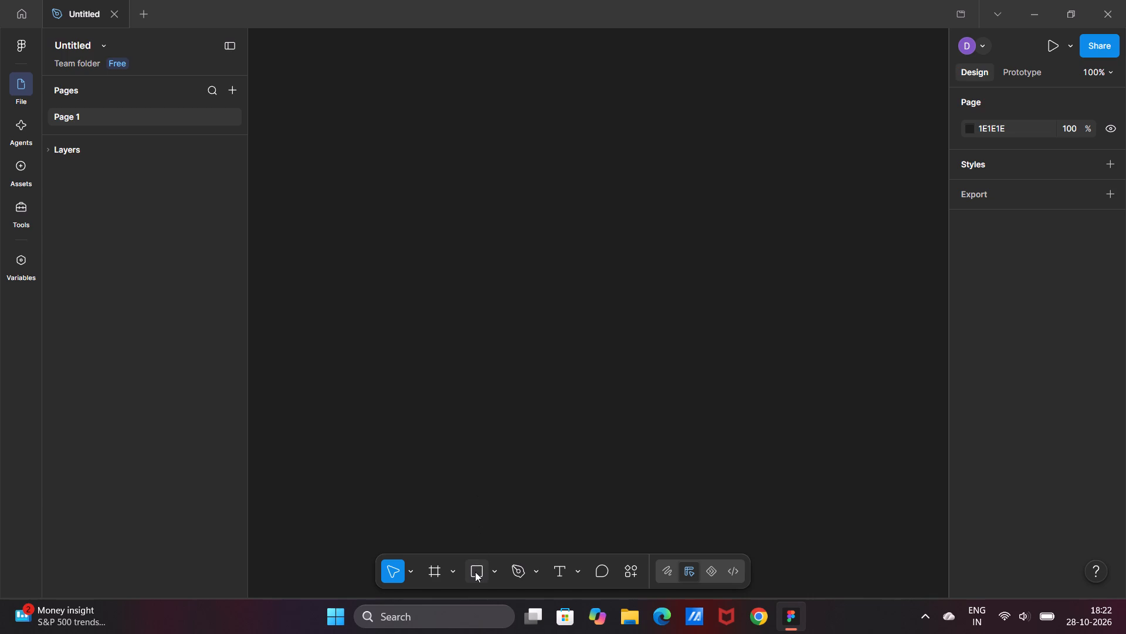
pyautogui.click(435, 571)
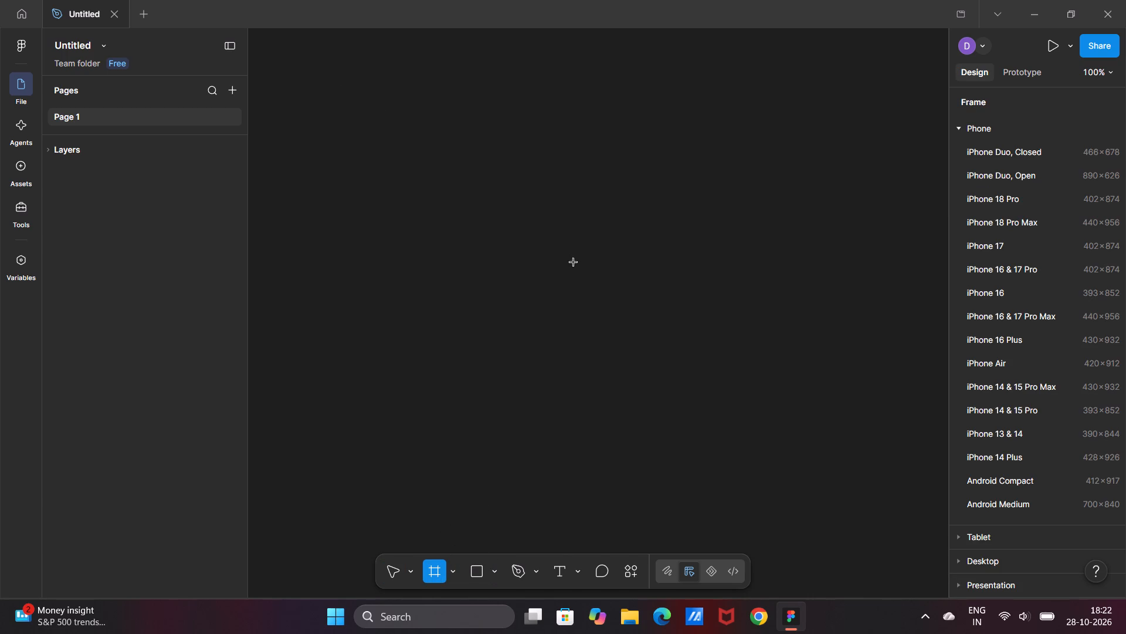
pyautogui.click(323, 58)
pyautogui.moveTo(323, 58); pyautogui.dragTo(334, 60)
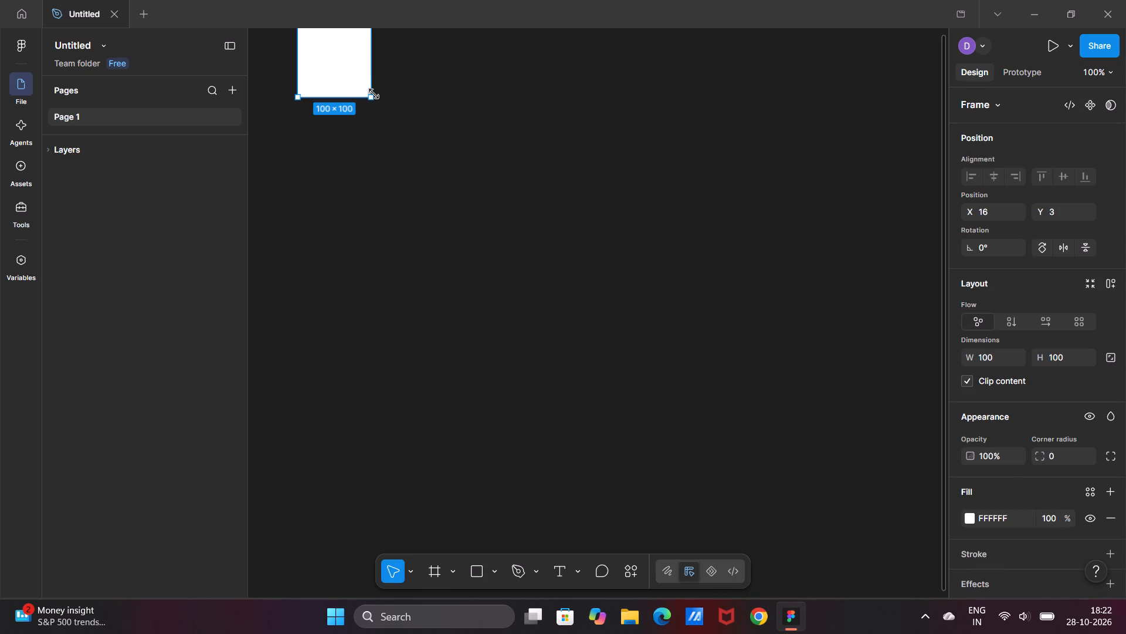
pyautogui.doubleClick(372, 96)
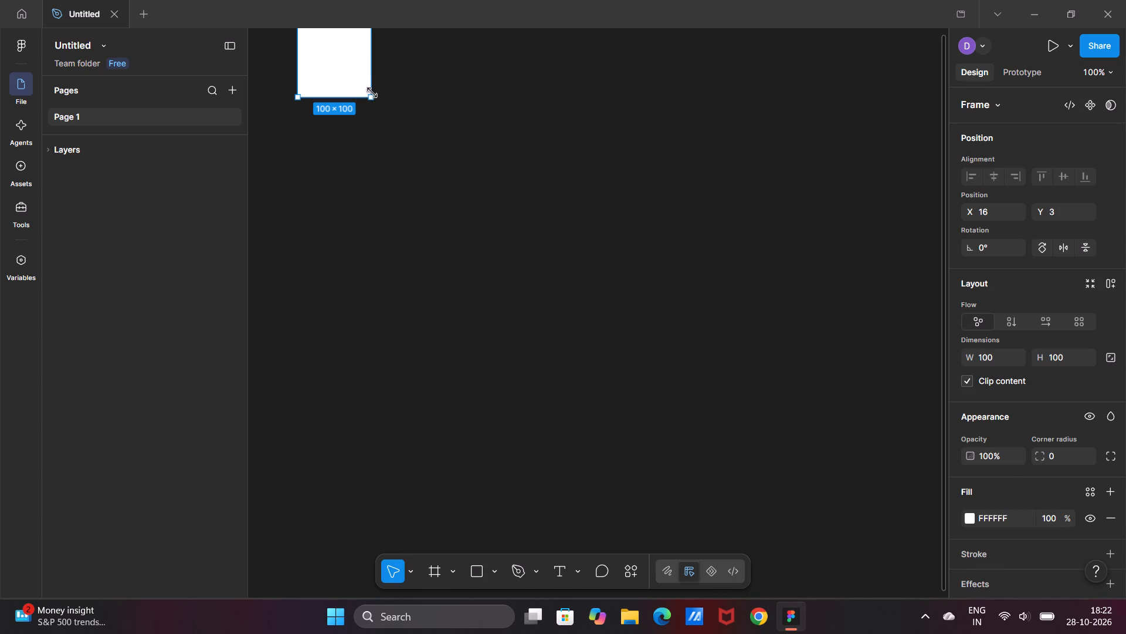
pyautogui.doubleClick(369, 96)
pyautogui.moveTo(367, 93); pyautogui.dragTo(676, 385)
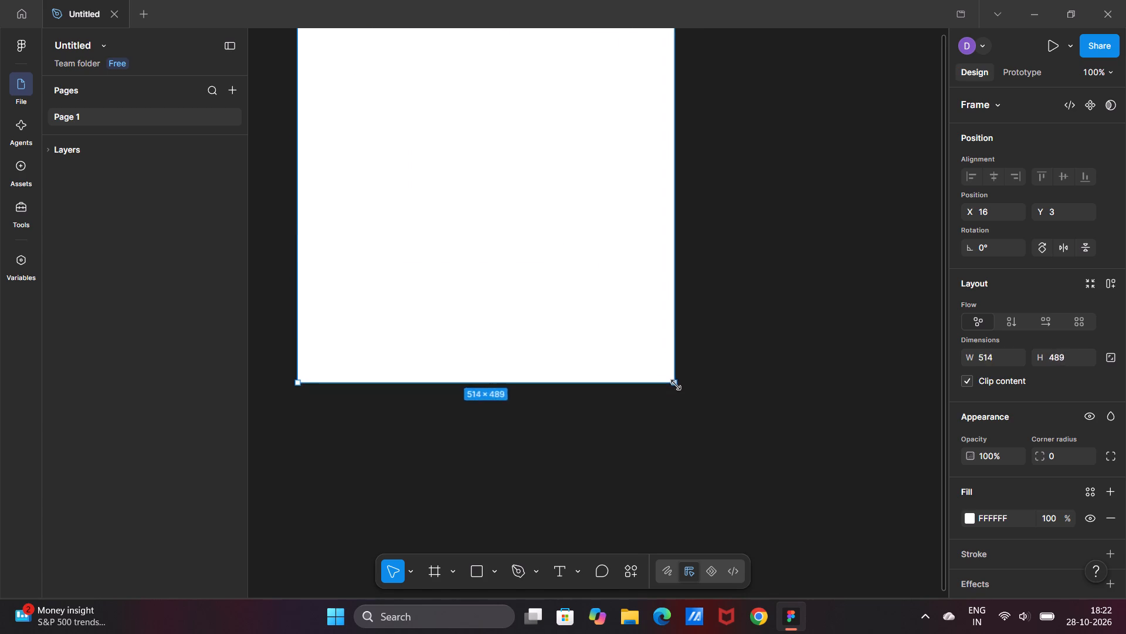
pyautogui.moveTo(676, 385); pyautogui.dragTo(836, 633)
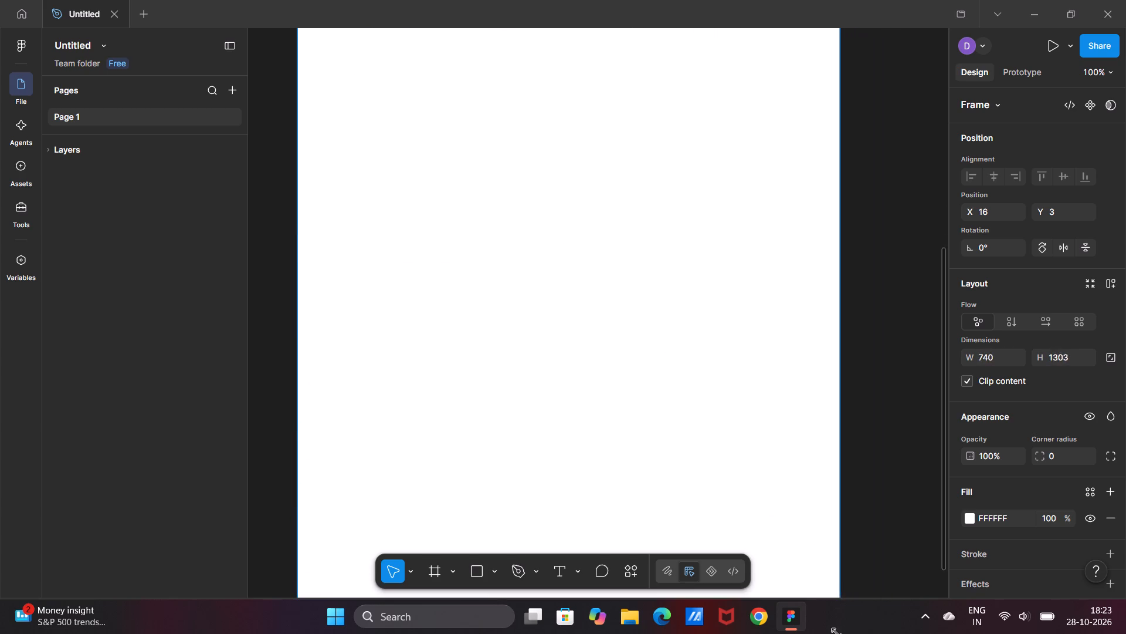
pyautogui.moveTo(836, 633); pyautogui.dragTo(798, 633)
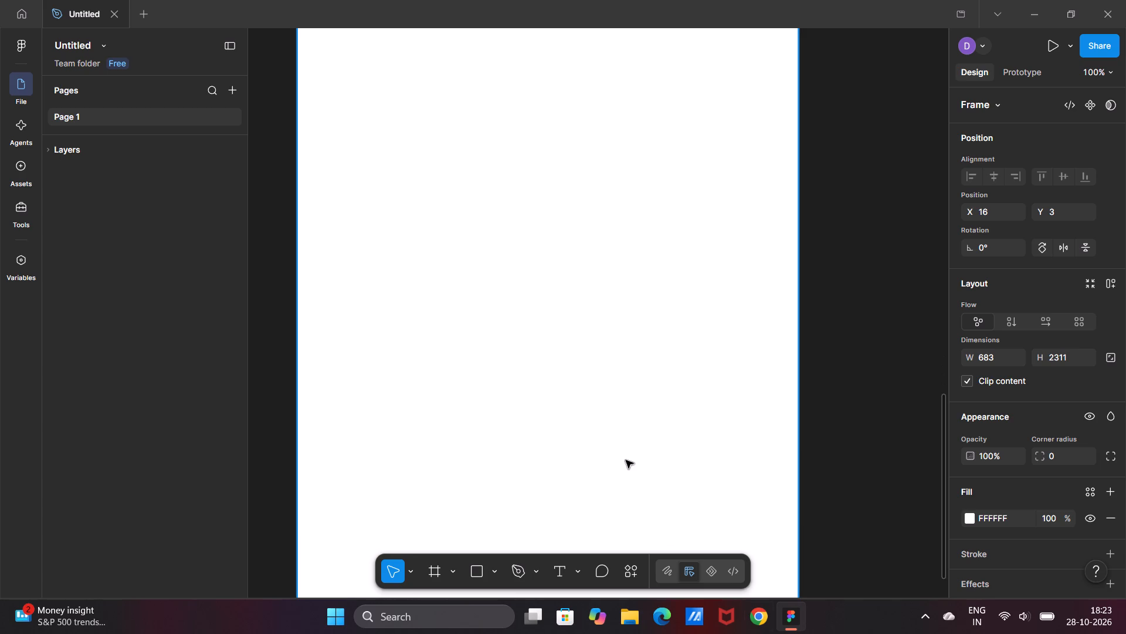
# Move the white frame to about X 65, Y 51.
pyautogui.moveTo(627, 457); pyautogui.dragTo(662, 491)
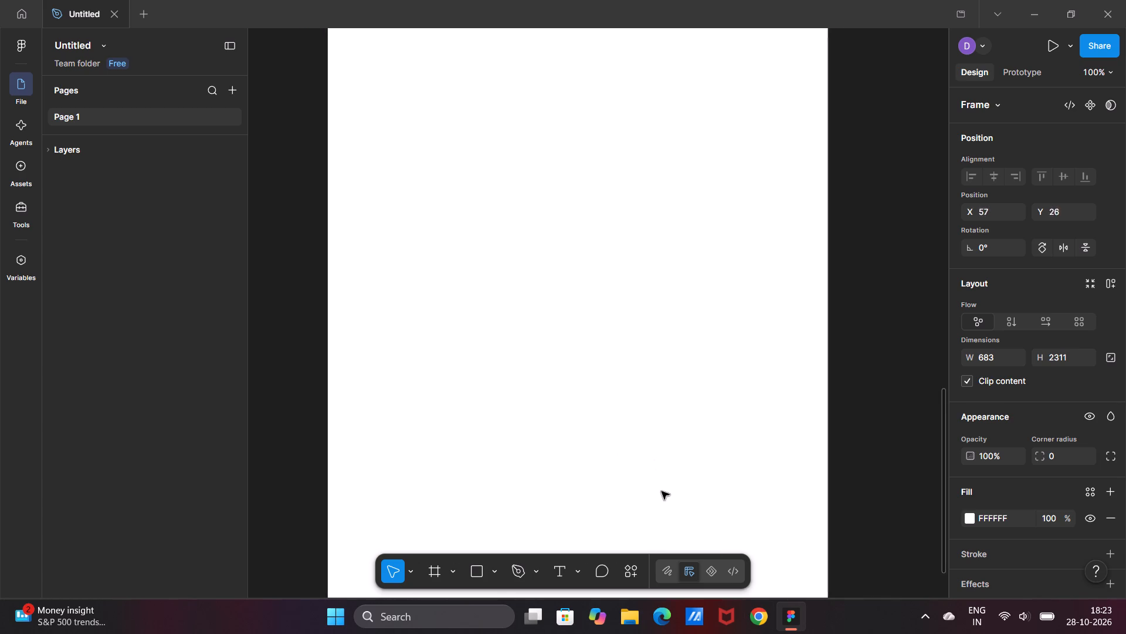
pyautogui.moveTo(662, 491); pyautogui.dragTo(663, 492)
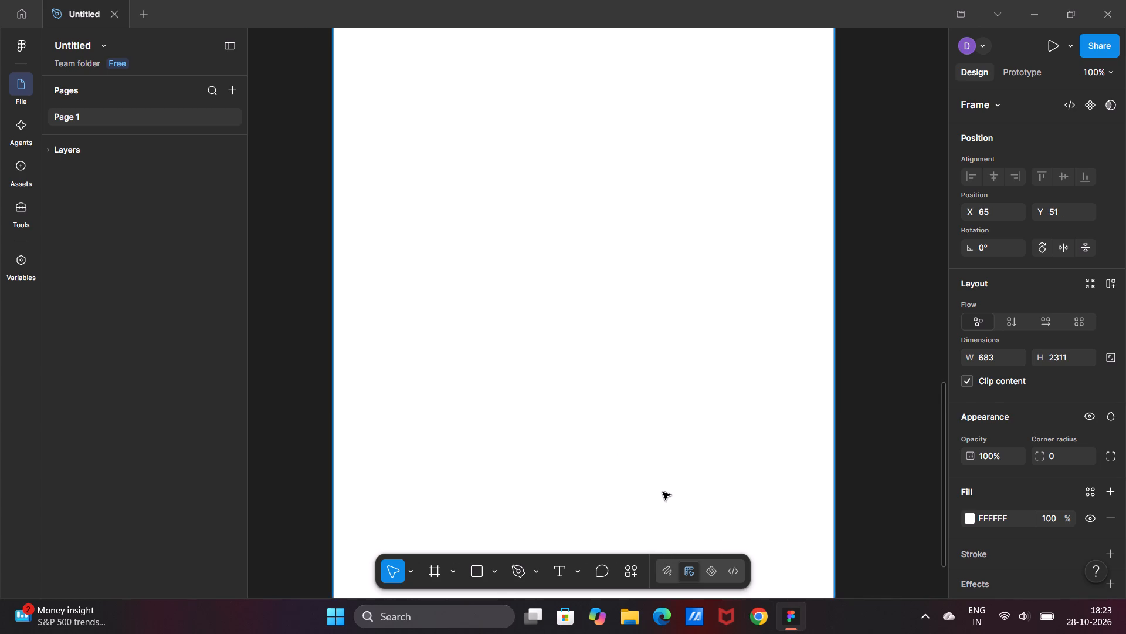
pyautogui.click(663, 492)
# Paste the copied Vinland Saga passage as text over the selected white frame.
pyautogui.click(430, 178)
pyautogui.hotkey('ctrl', 'v')
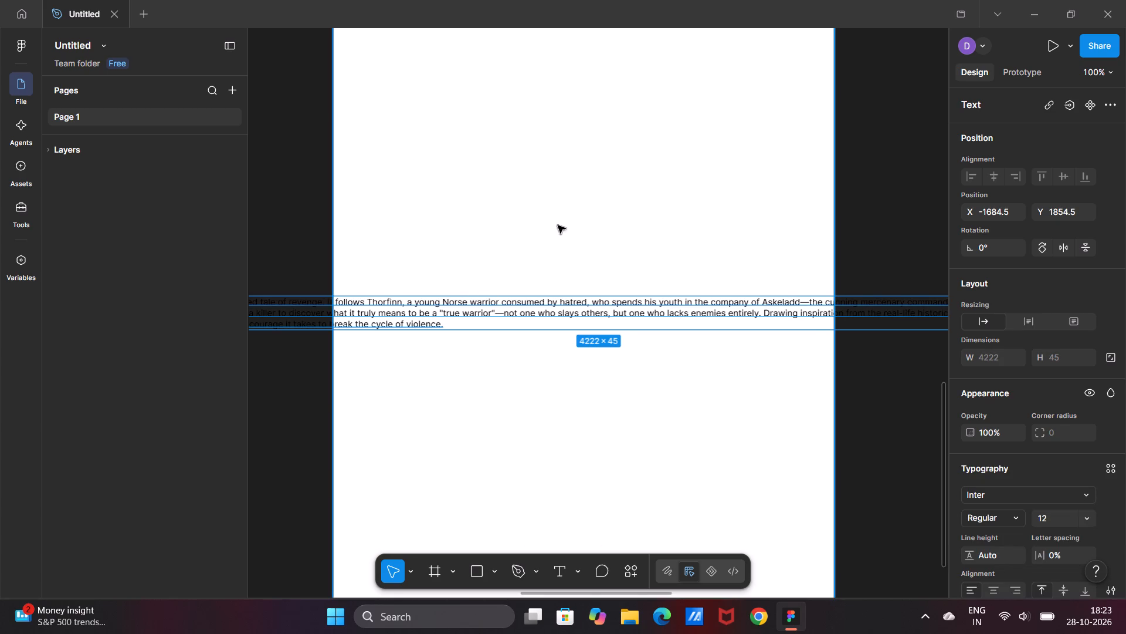
# Resize the pasted Vinland Saga text box by its bottom edge, top edge and right side to about 3517 × 279.
pyautogui.moveTo(494, 329); pyautogui.dragTo(534, 541)
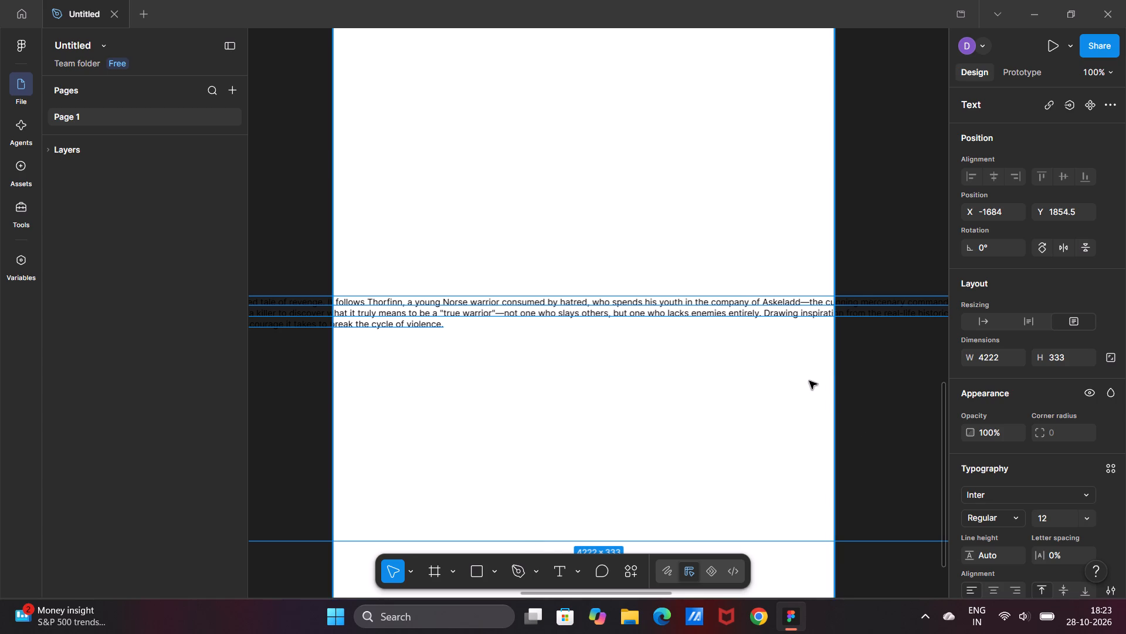
pyautogui.hscroll(-3, 886, 335)
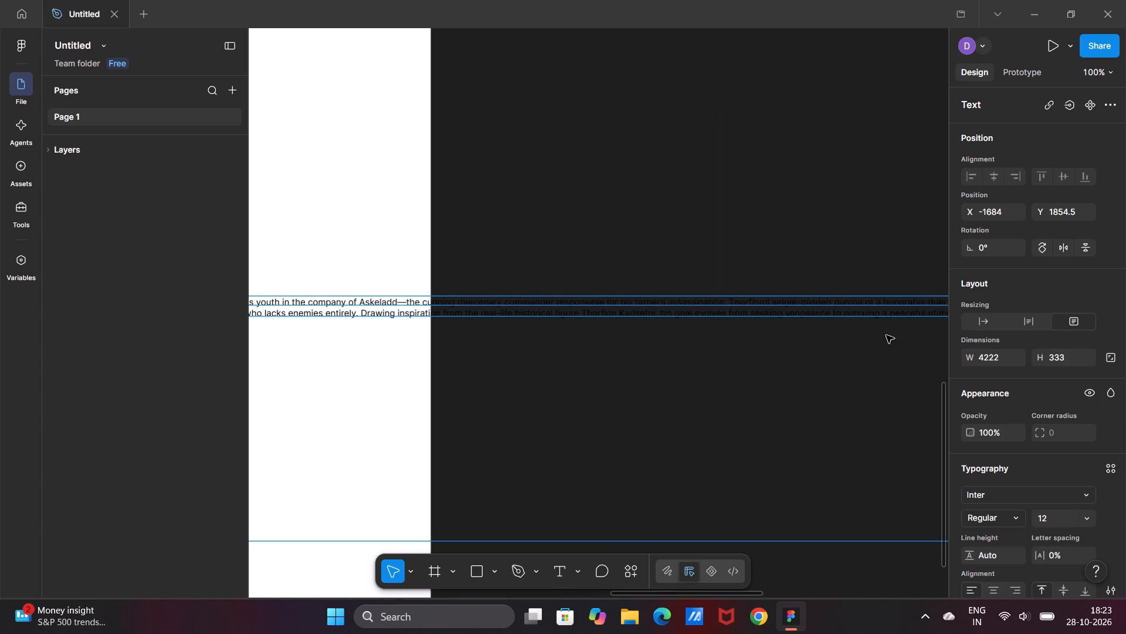
pyautogui.hscroll(-10, 886, 335)
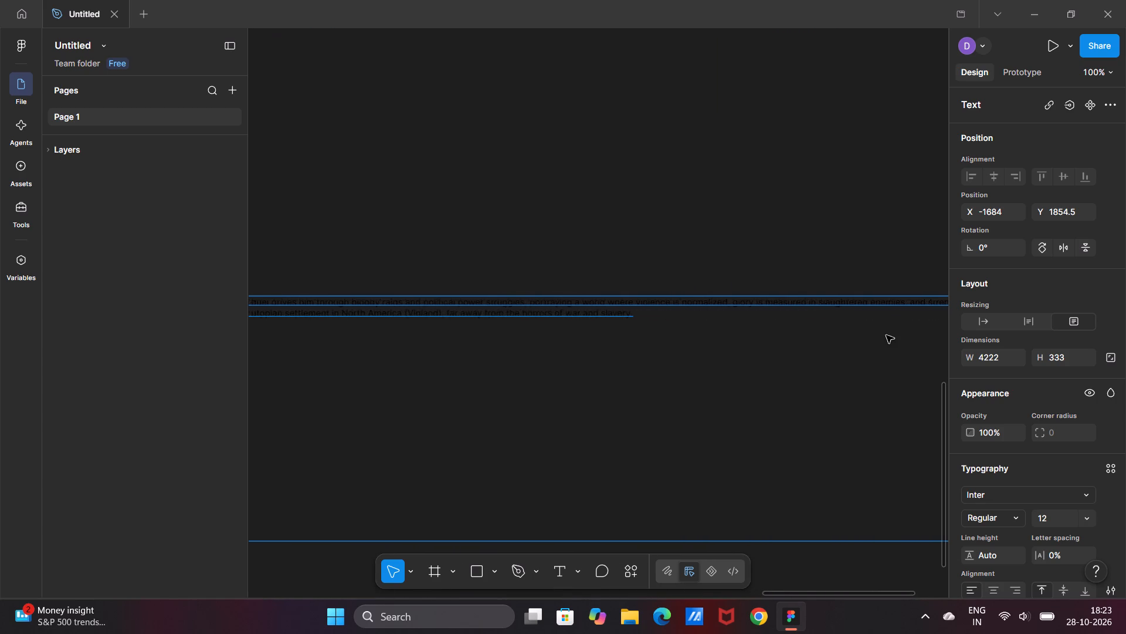
pyautogui.hscroll(-5, 886, 335)
pyautogui.hscroll(1, 886, 335)
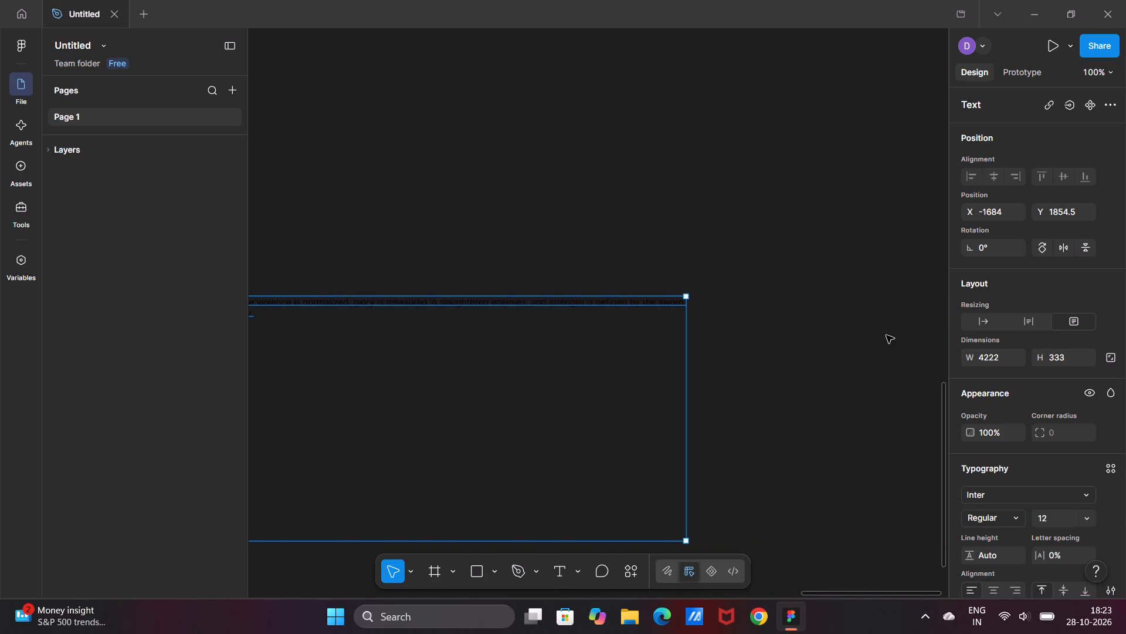
pyautogui.hscroll(1, 886, 335)
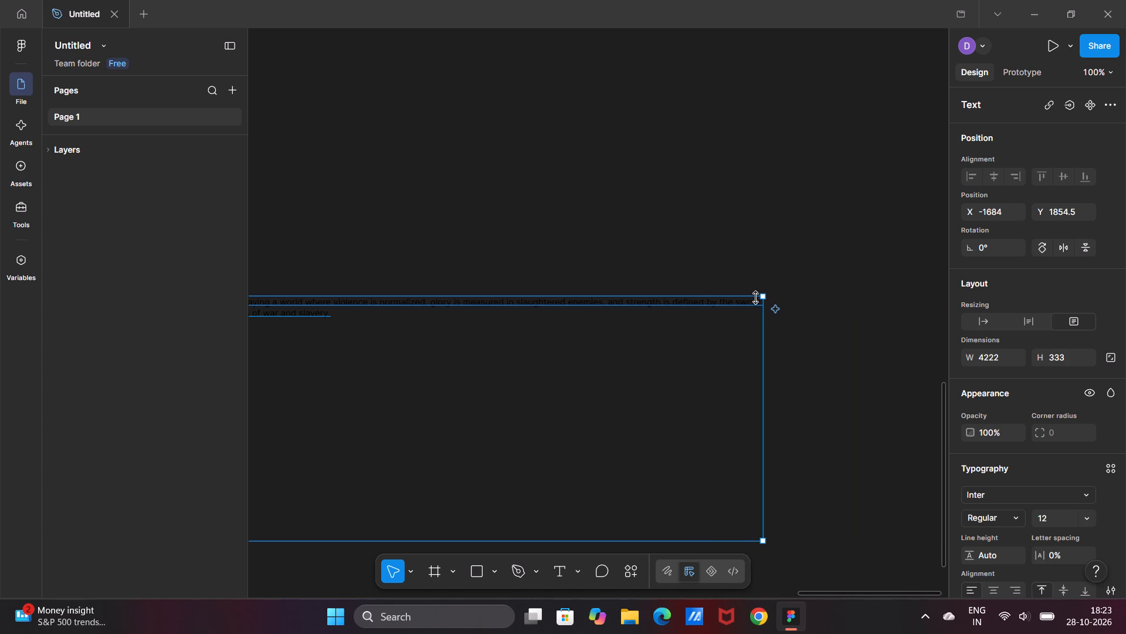
pyautogui.moveTo(752, 297); pyautogui.dragTo(754, 303)
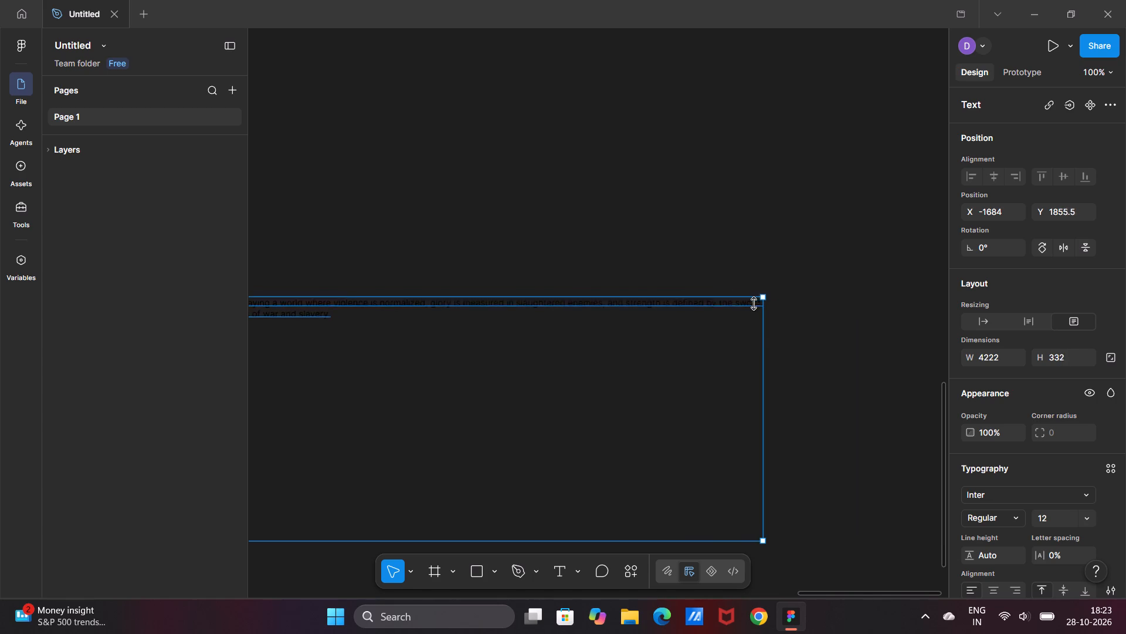
pyautogui.moveTo(754, 303); pyautogui.dragTo(759, 329)
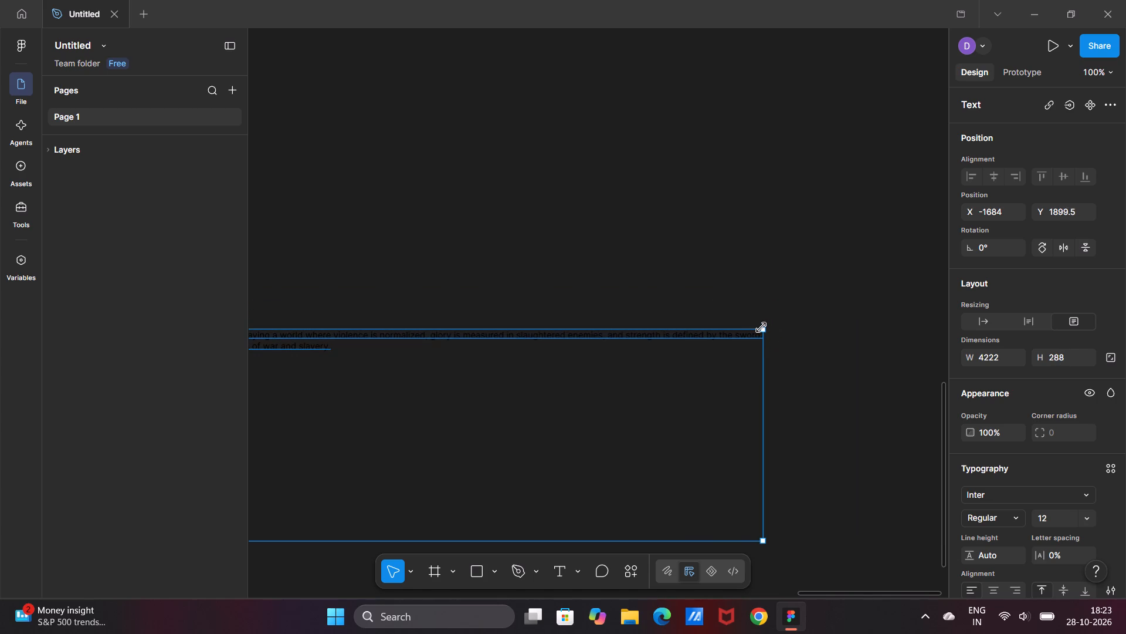
pyautogui.moveTo(761, 328); pyautogui.dragTo(286, 334)
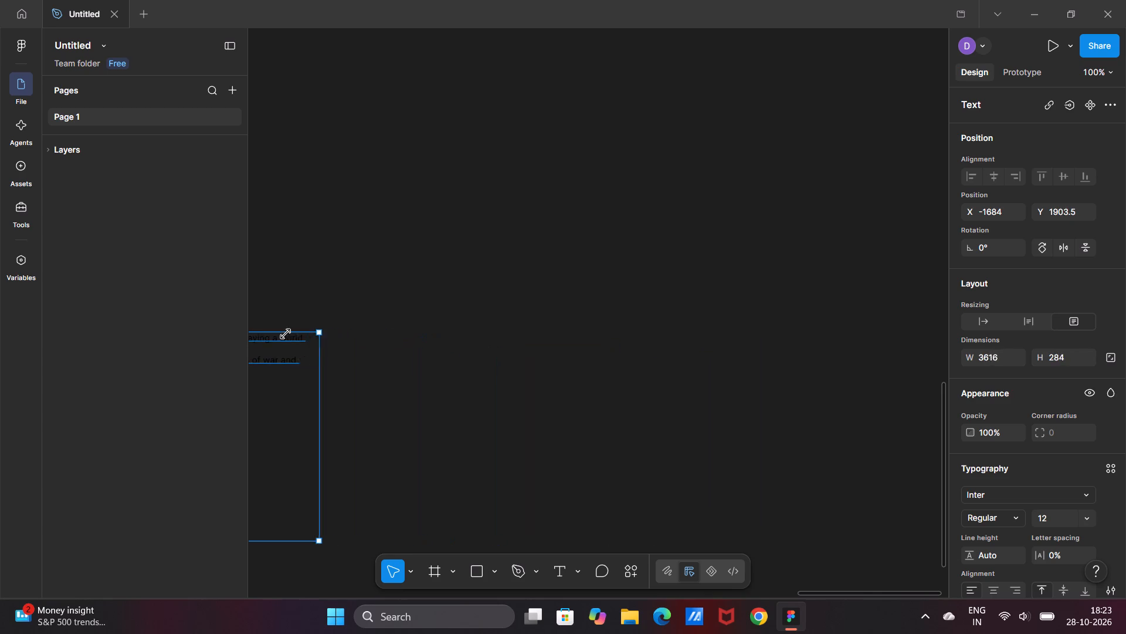
pyautogui.moveTo(286, 334); pyautogui.dragTo(249, 336)
pyautogui.rightClick(283, 332)
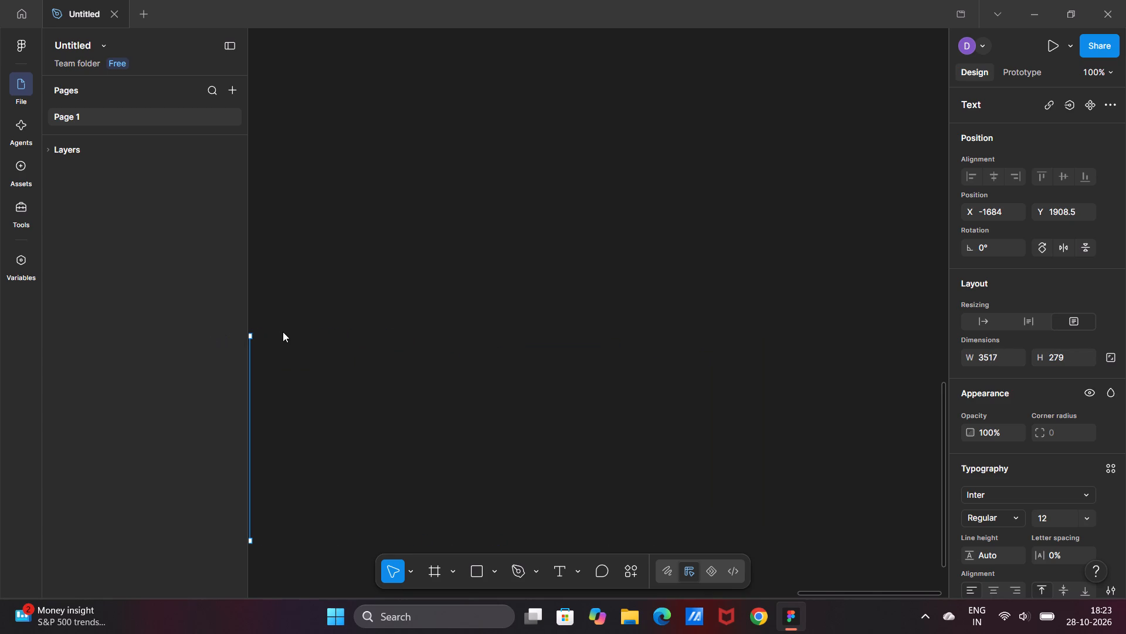
# Narrow the text box further from its right side to about 2211 × 354.
pyautogui.hscroll(3, 283, 332)
pyautogui.click(329, 267)
pyautogui.hscroll(2, 329, 267)
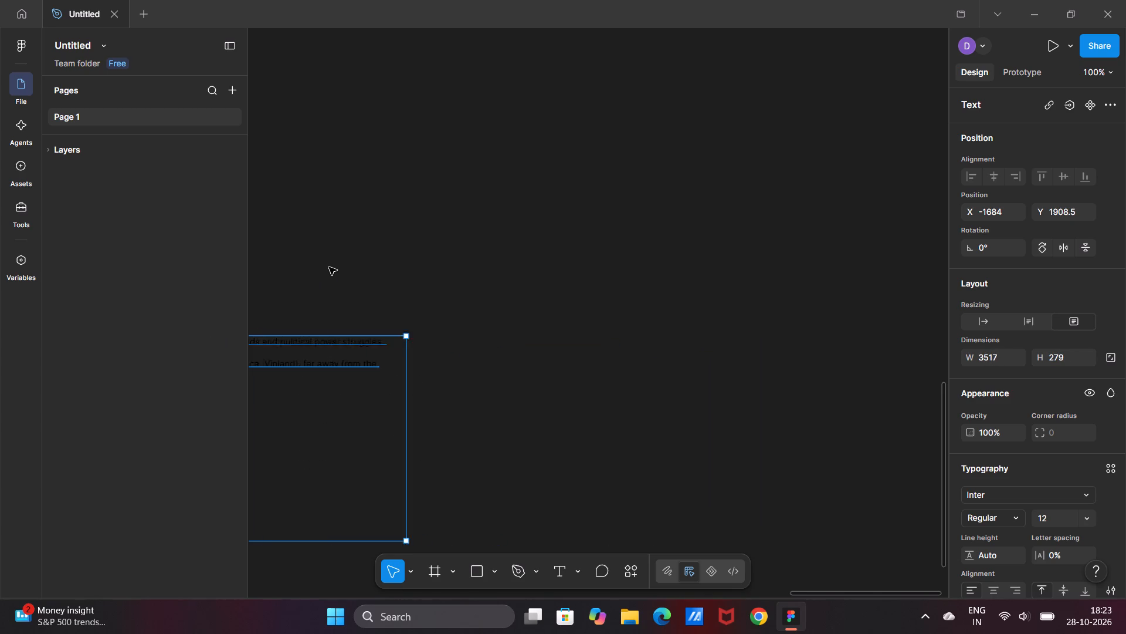
pyautogui.hscroll(3, 329, 267)
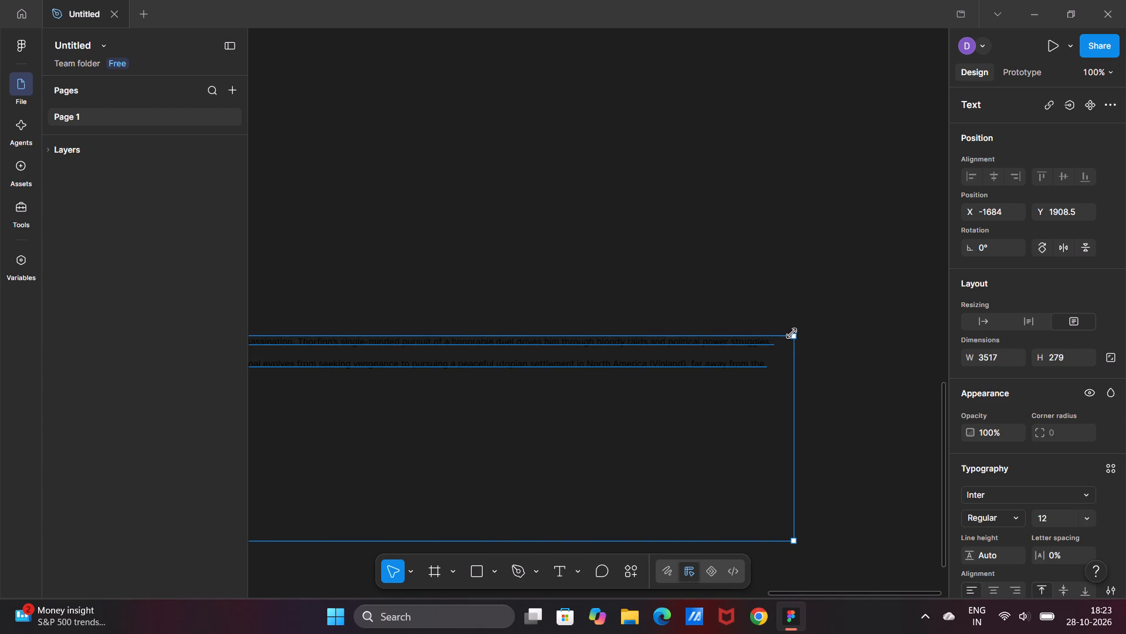
pyautogui.moveTo(795, 338); pyautogui.dragTo(205, 273)
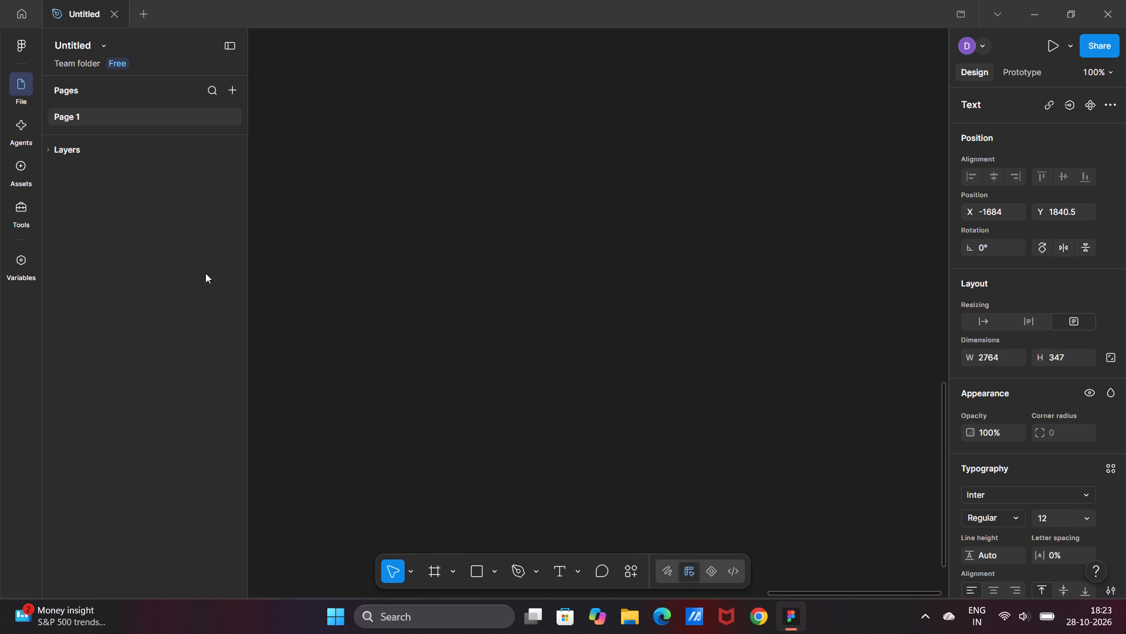
pyautogui.moveTo(205, 273); pyautogui.dragTo(189, 266)
pyautogui.hscroll(5, 189, 266)
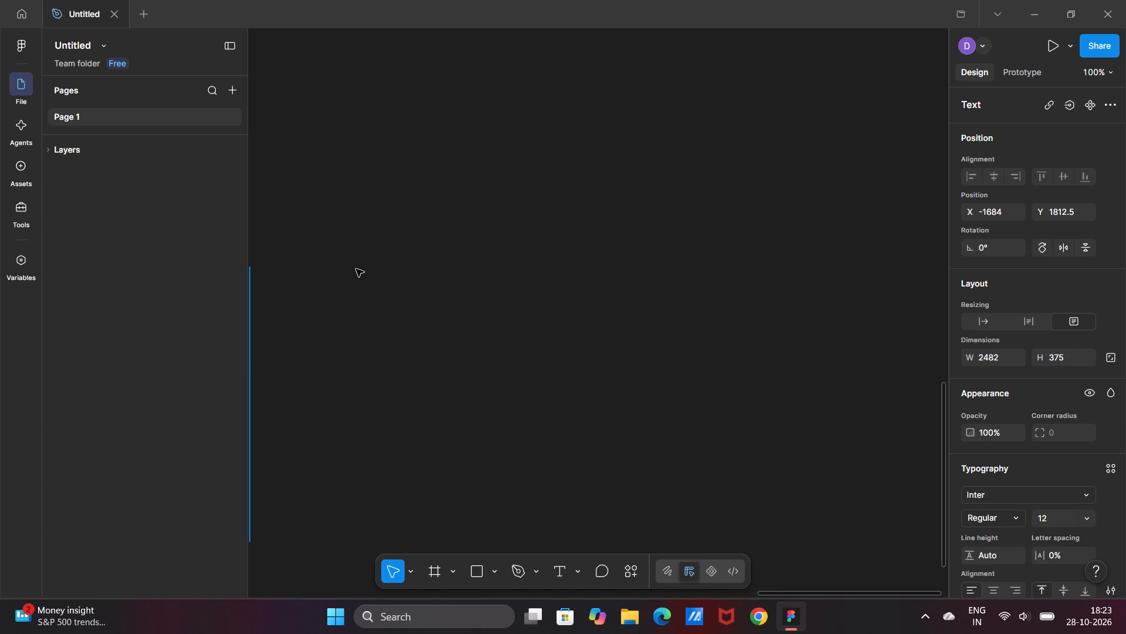
pyautogui.hscroll(6, 356, 269)
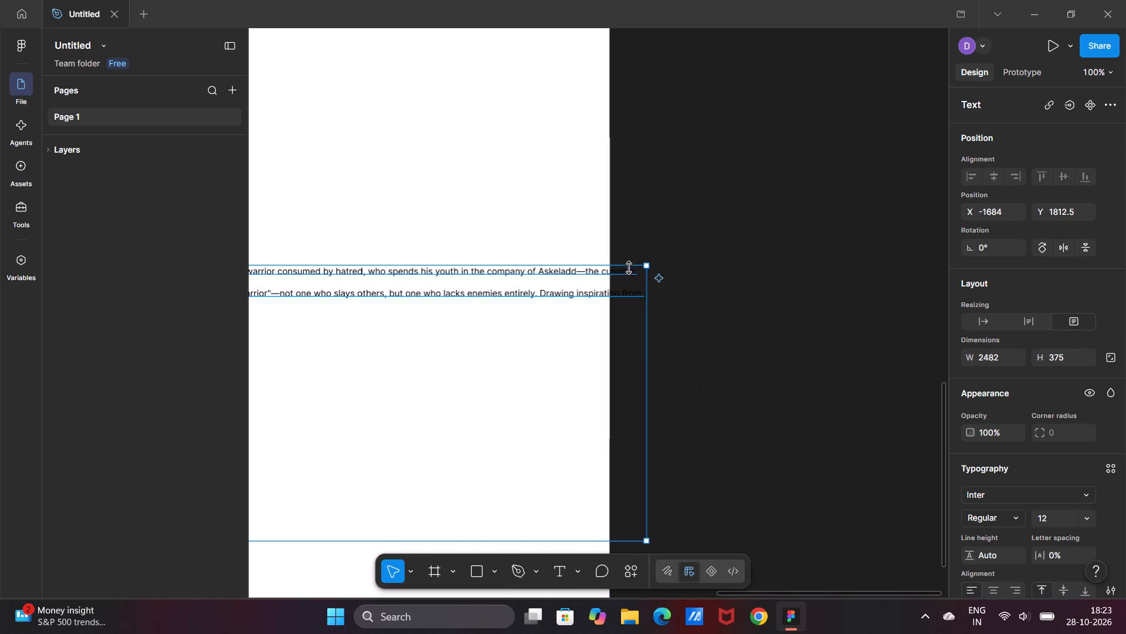
pyautogui.moveTo(648, 268); pyautogui.dragTo(448, 281)
# Bring the text box's left side inside the white frame, making it about 434 × 578 at X 93, Y 1609.5.
pyautogui.hscroll(8, 448, 281)
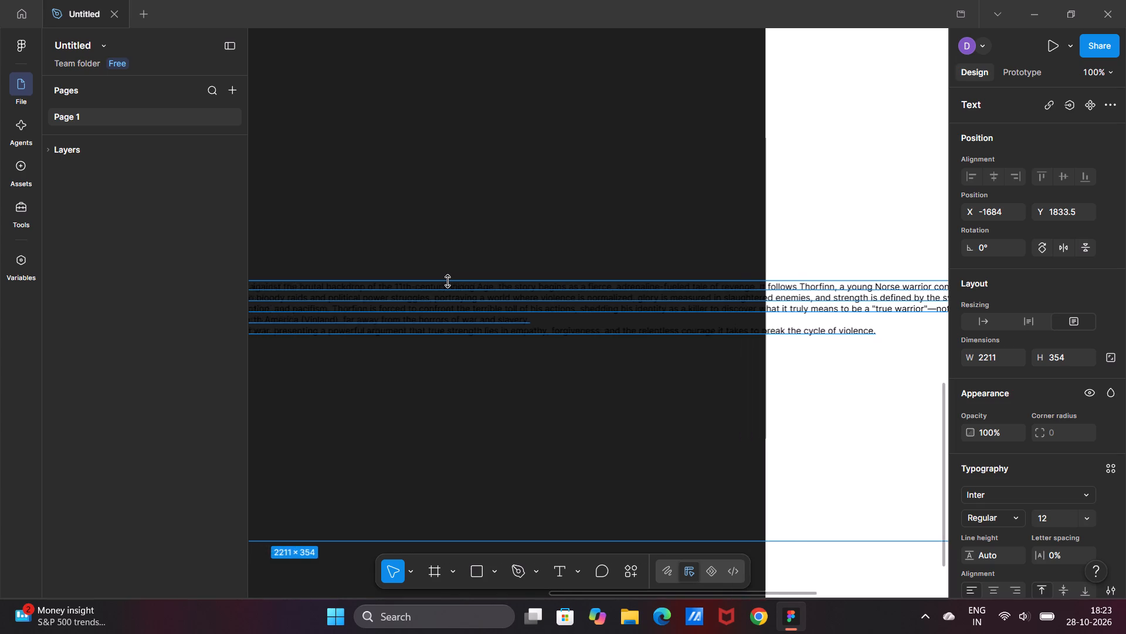
pyautogui.hscroll(10, 448, 281)
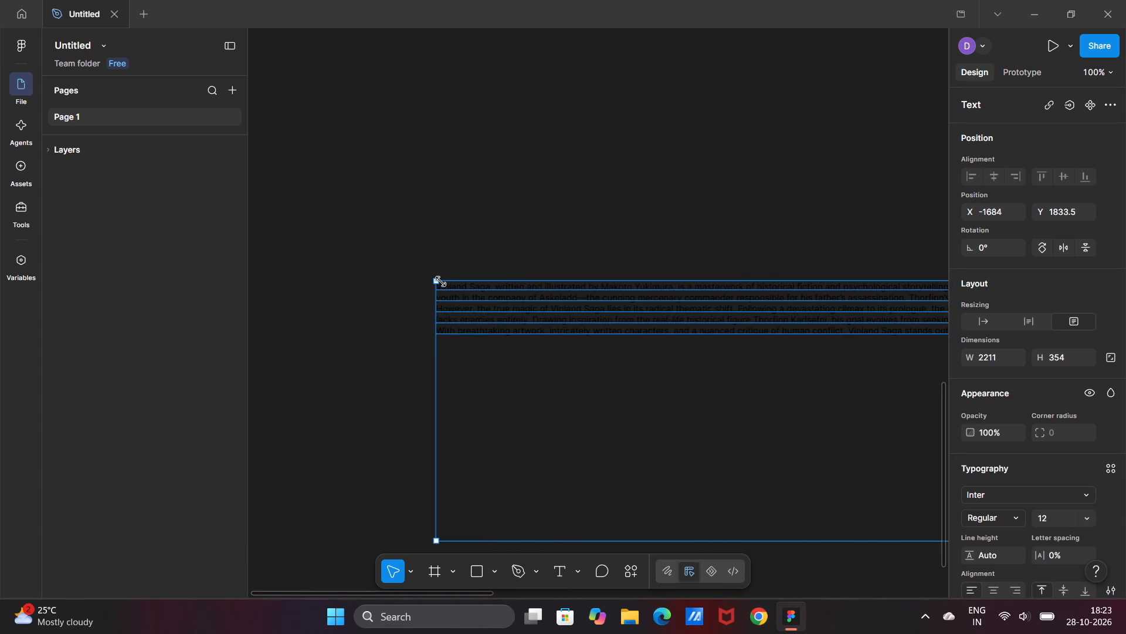
pyautogui.moveTo(439, 282); pyautogui.dragTo(789, 274)
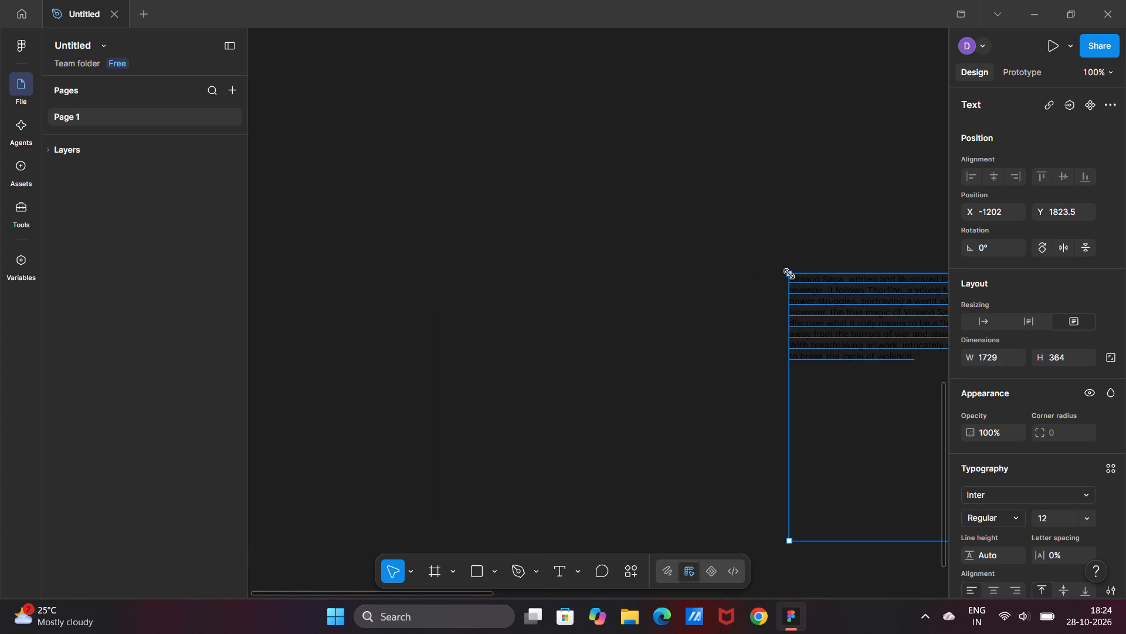
pyautogui.hscroll(-4, 789, 274)
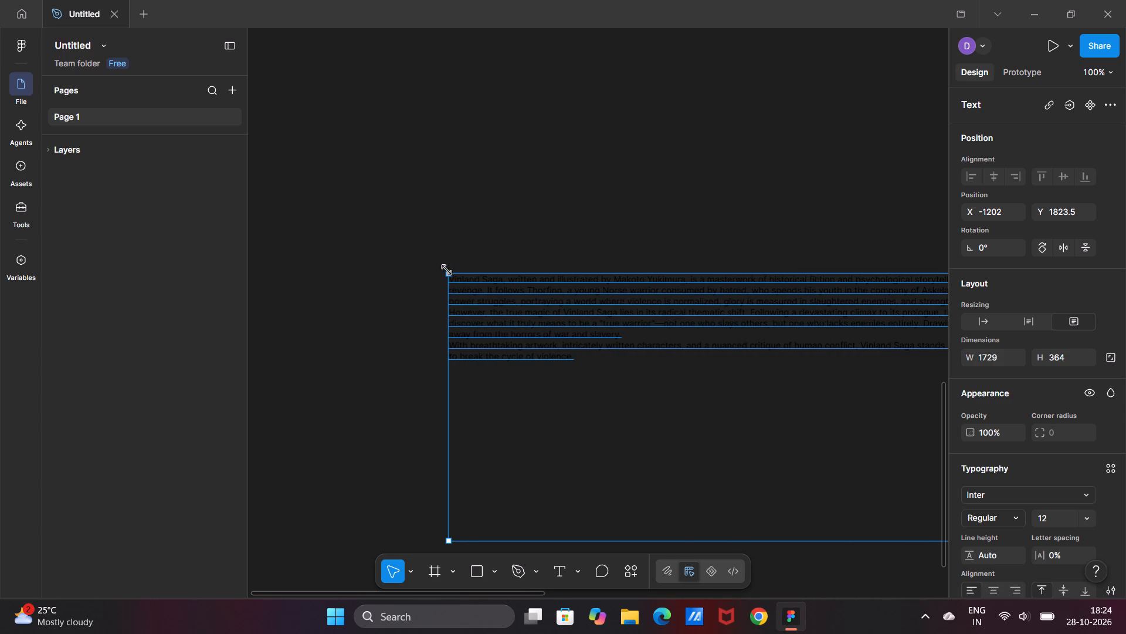
pyautogui.moveTo(447, 269); pyautogui.dragTo(881, 278)
pyautogui.hscroll(-2, 881, 278)
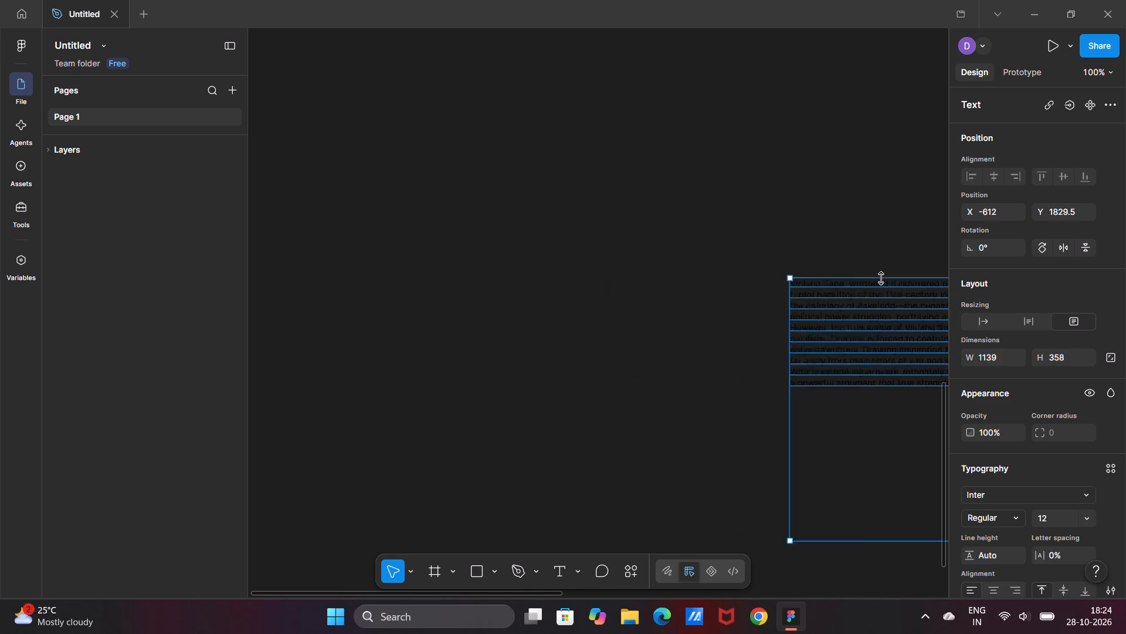
pyautogui.hscroll(-3, 881, 278)
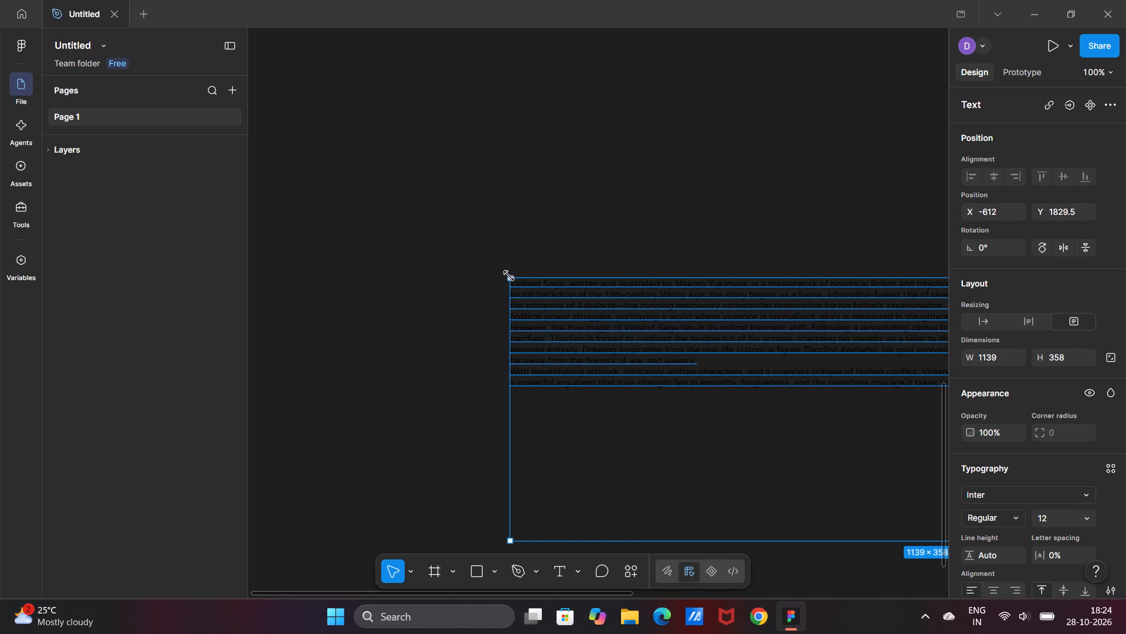
pyautogui.moveTo(513, 282); pyautogui.dragTo(907, 298)
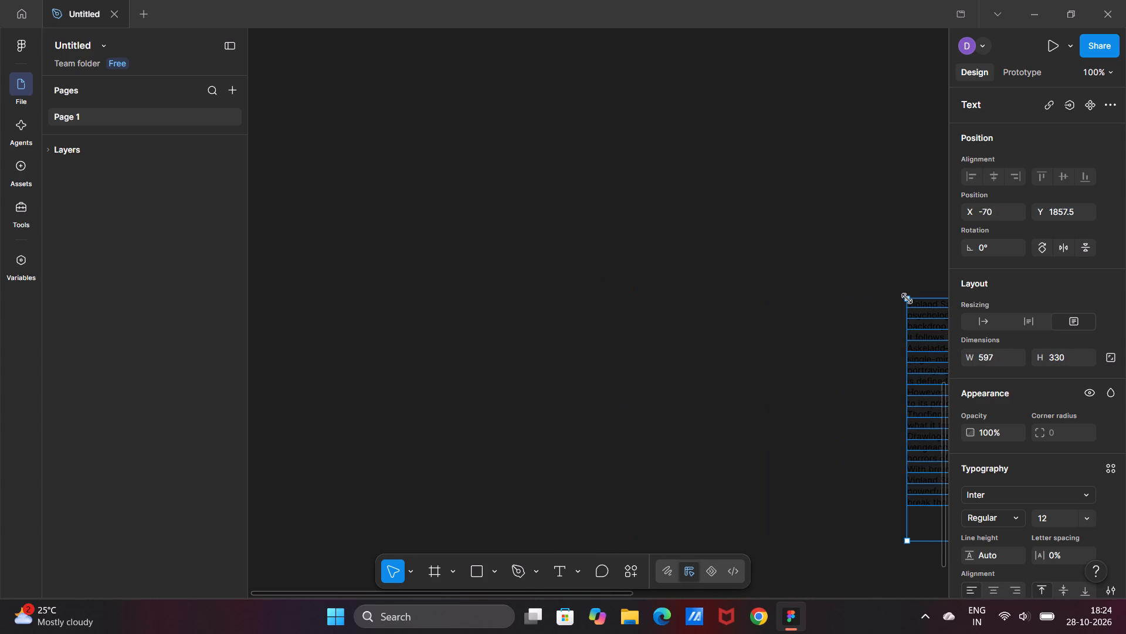
pyautogui.hscroll(-4, 907, 298)
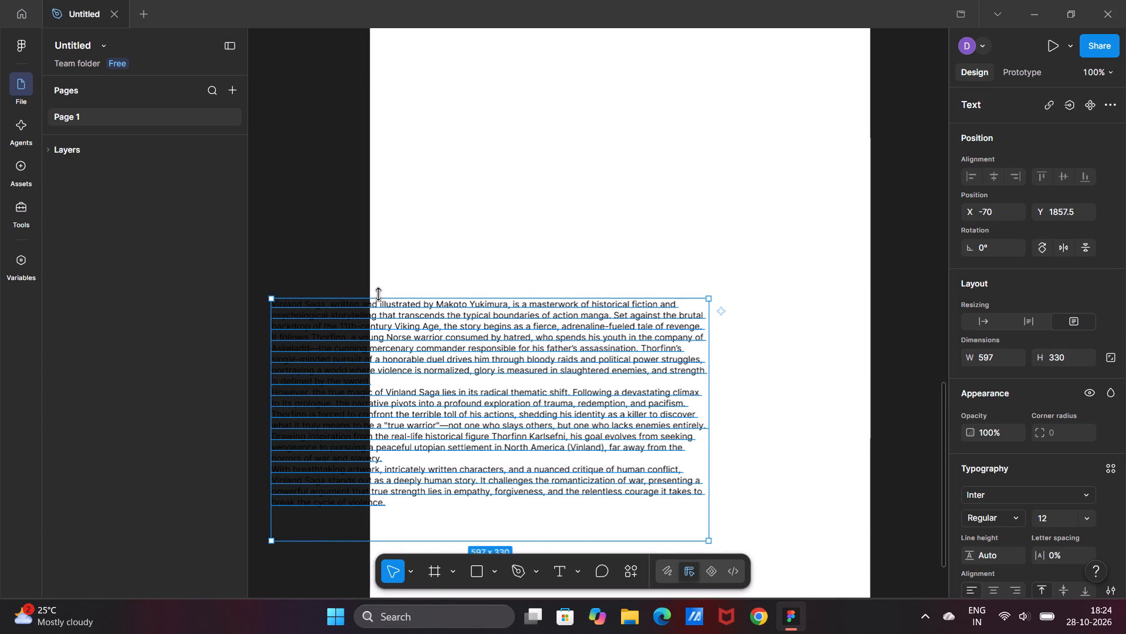
pyautogui.moveTo(274, 299); pyautogui.dragTo(415, 266)
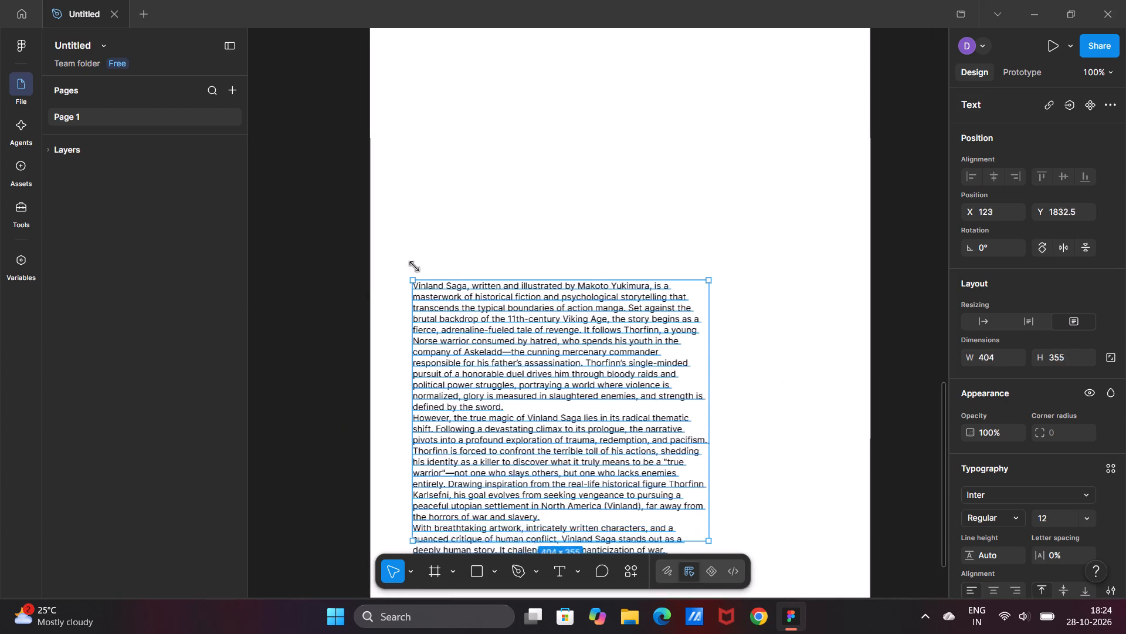
pyautogui.moveTo(415, 266); pyautogui.dragTo(391, 116)
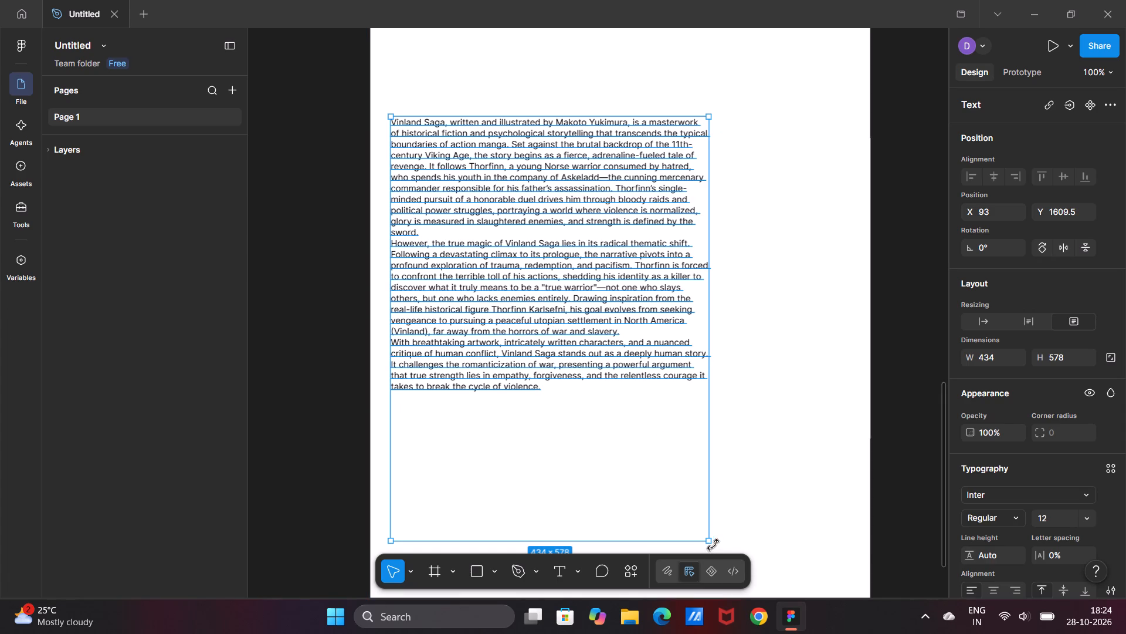
# Widen the text box to roughly 525 within the white frame and adjust its top and bottom edges.
pyautogui.moveTo(713, 543); pyautogui.dragTo(776, 595)
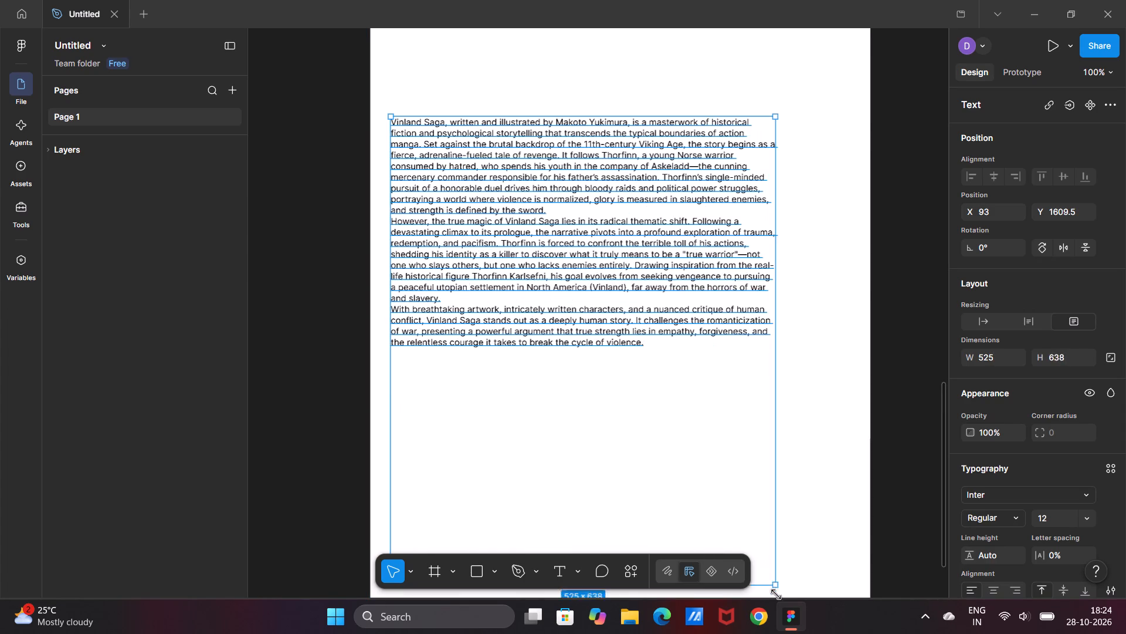
pyautogui.moveTo(776, 595); pyautogui.dragTo(718, 274)
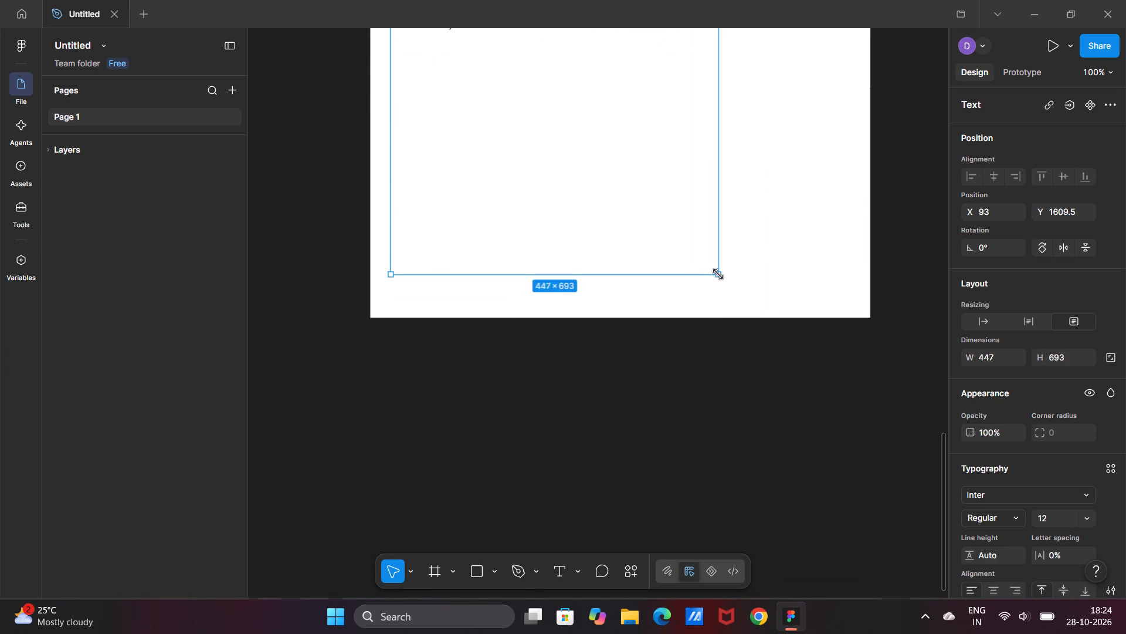
pyautogui.moveTo(718, 274); pyautogui.dragTo(717, 274)
pyautogui.scroll(4, 717, 274)
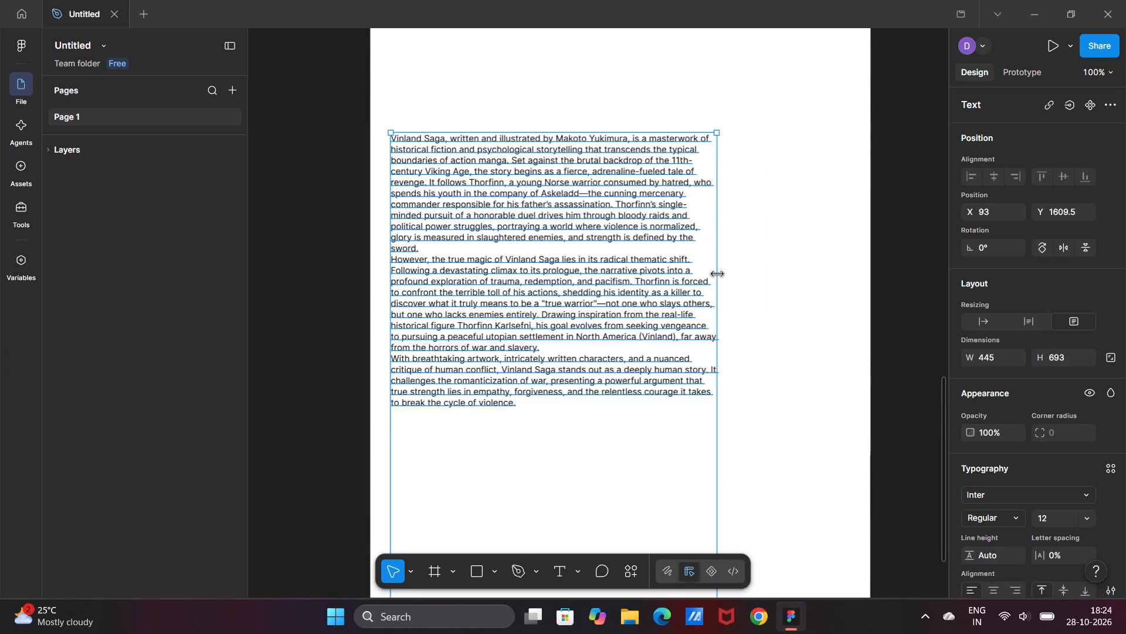
pyautogui.scroll(1, 717, 274)
pyautogui.moveTo(718, 158); pyautogui.dragTo(778, 167)
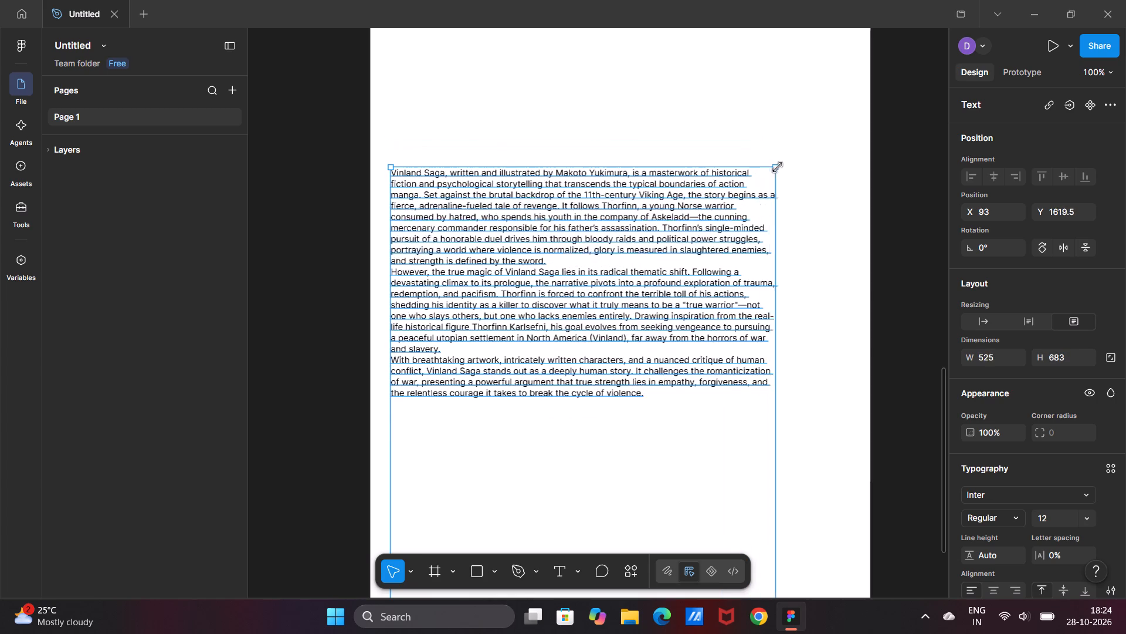
pyautogui.moveTo(778, 167); pyautogui.dragTo(782, 123)
# Apply a vertical auto layout flow to the white 683 × 2311 frame.
pyautogui.click(847, 178)
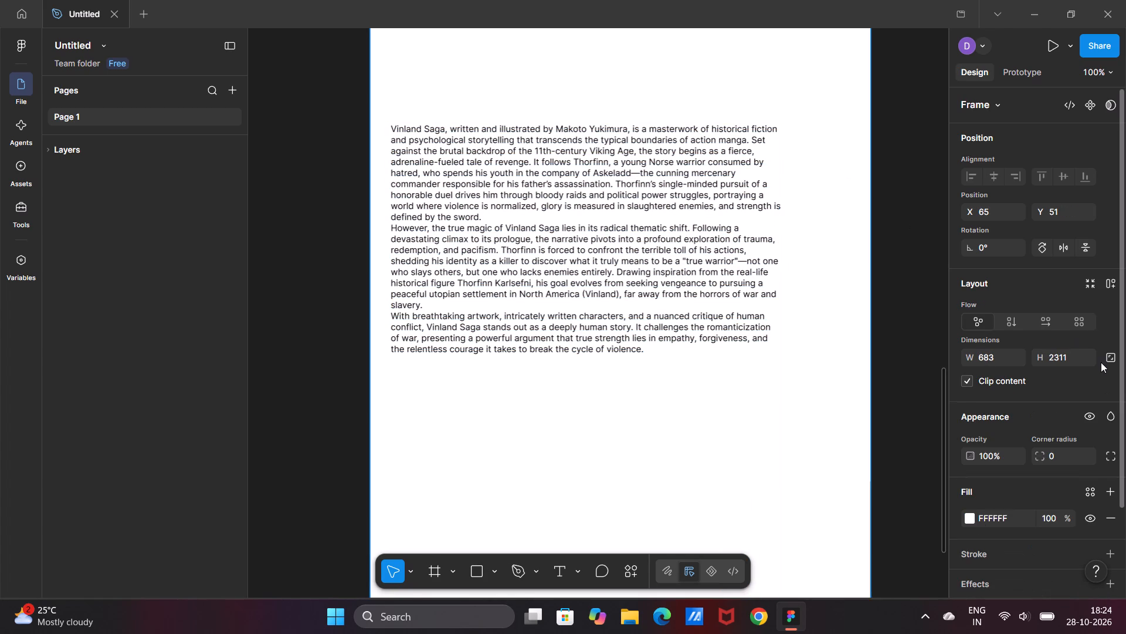
pyautogui.click(1013, 322)
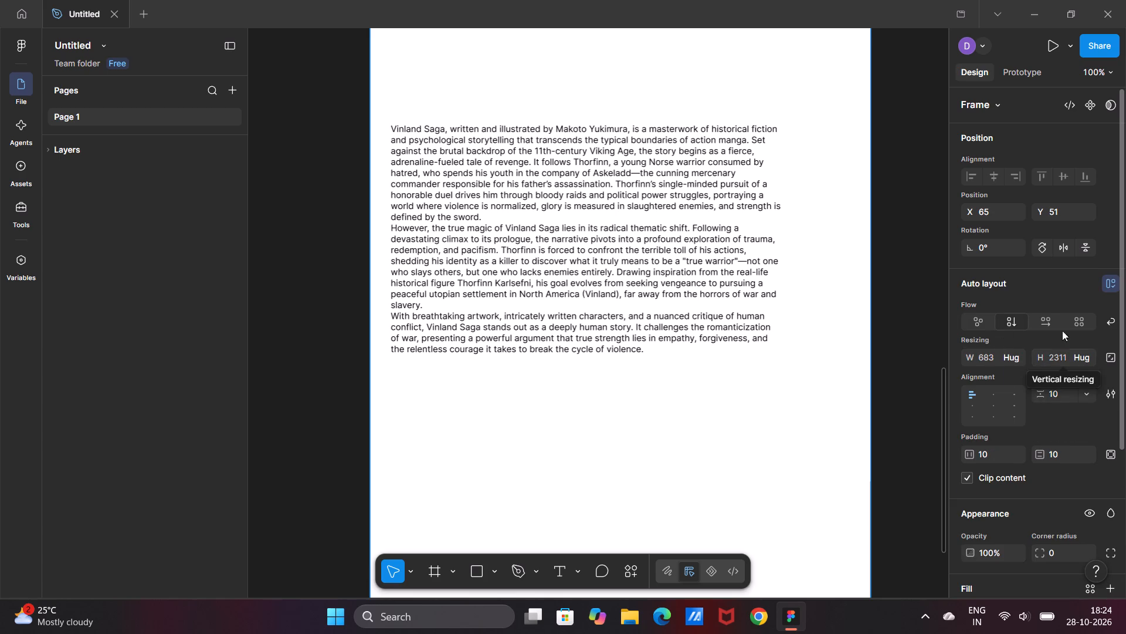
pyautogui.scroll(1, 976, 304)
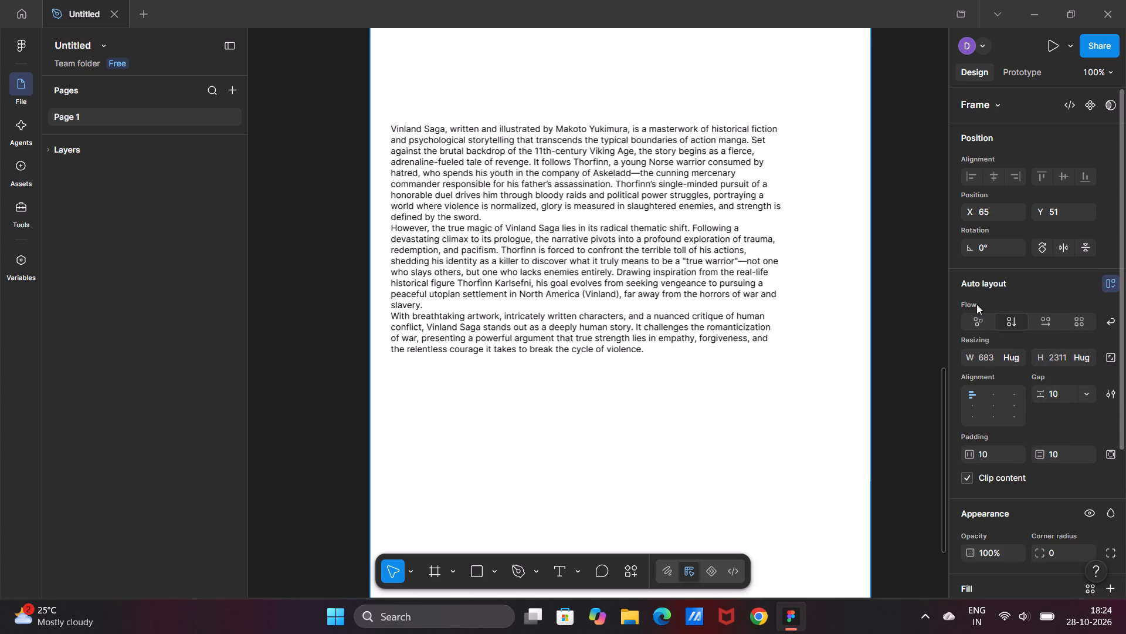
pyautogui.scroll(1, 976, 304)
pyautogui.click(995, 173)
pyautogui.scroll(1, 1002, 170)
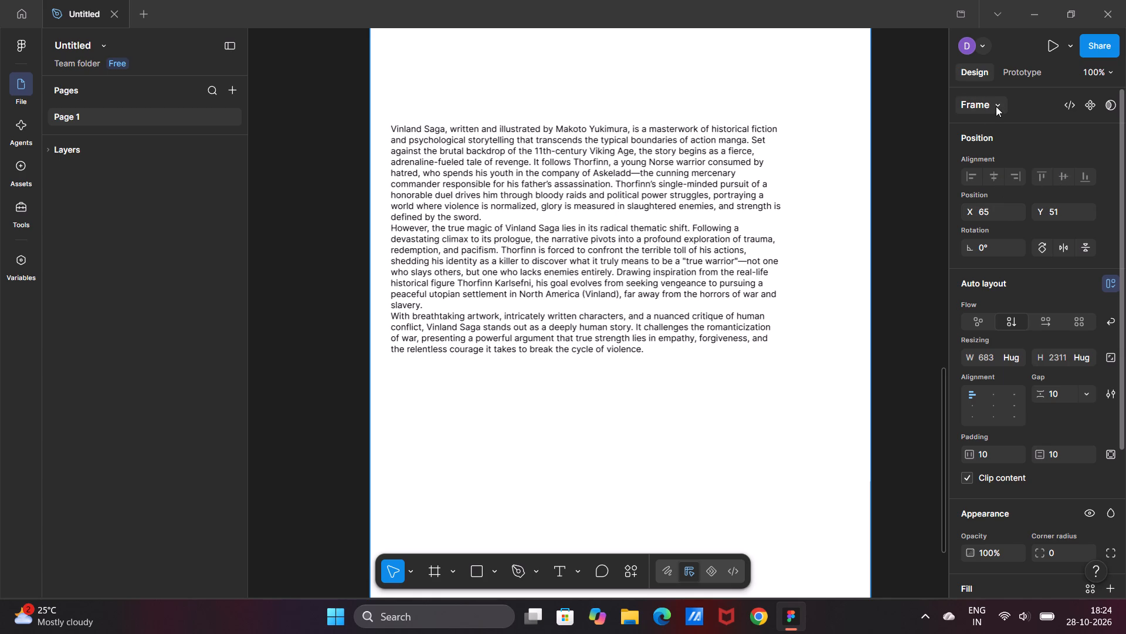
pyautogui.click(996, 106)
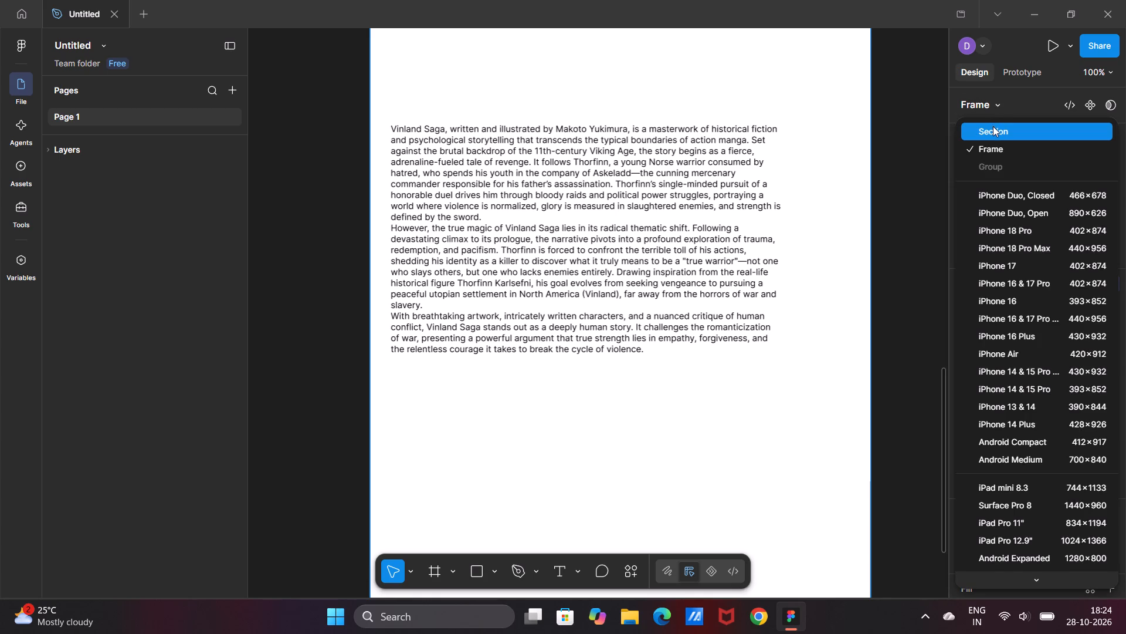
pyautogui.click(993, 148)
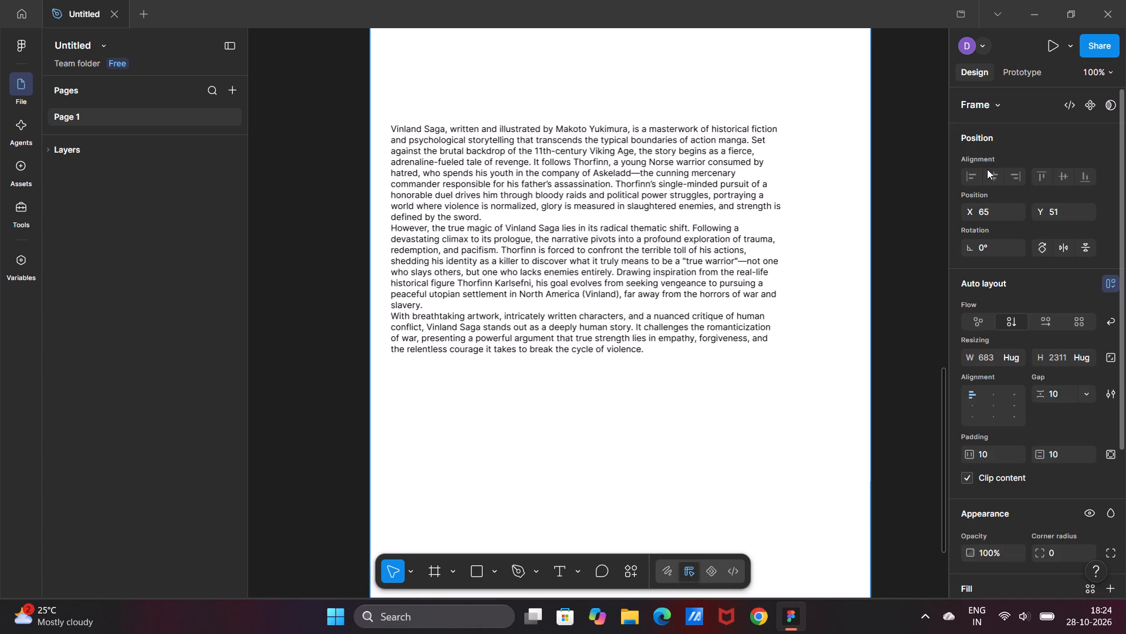
# Set the white frame's auto layout alignment to top center.
pyautogui.scroll(-3, 980, 176)
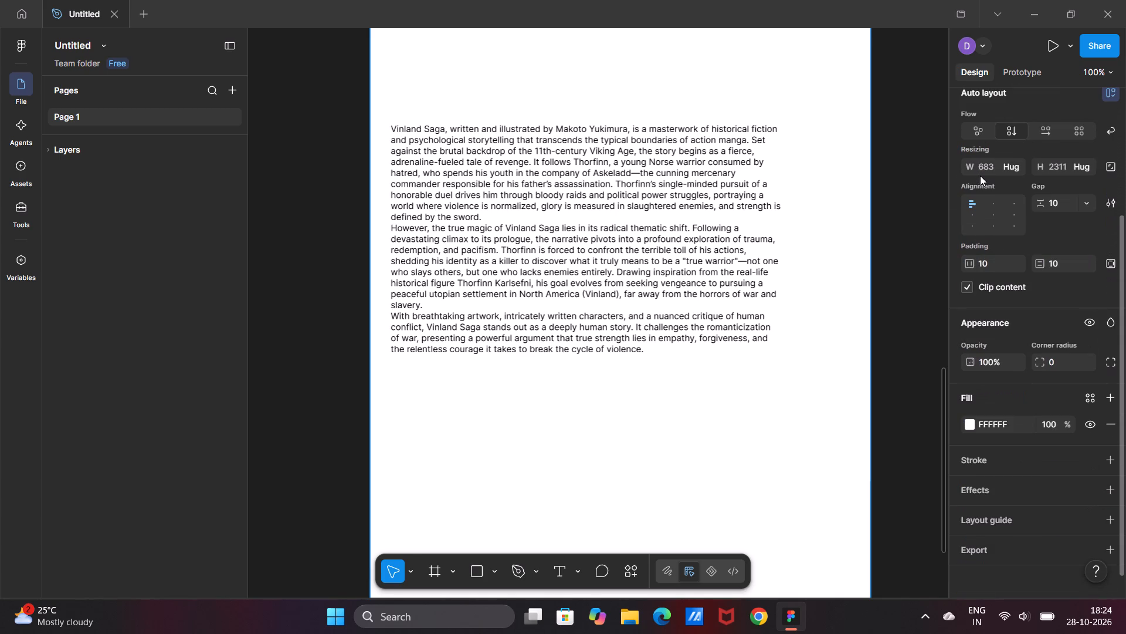
pyautogui.scroll(-1, 980, 176)
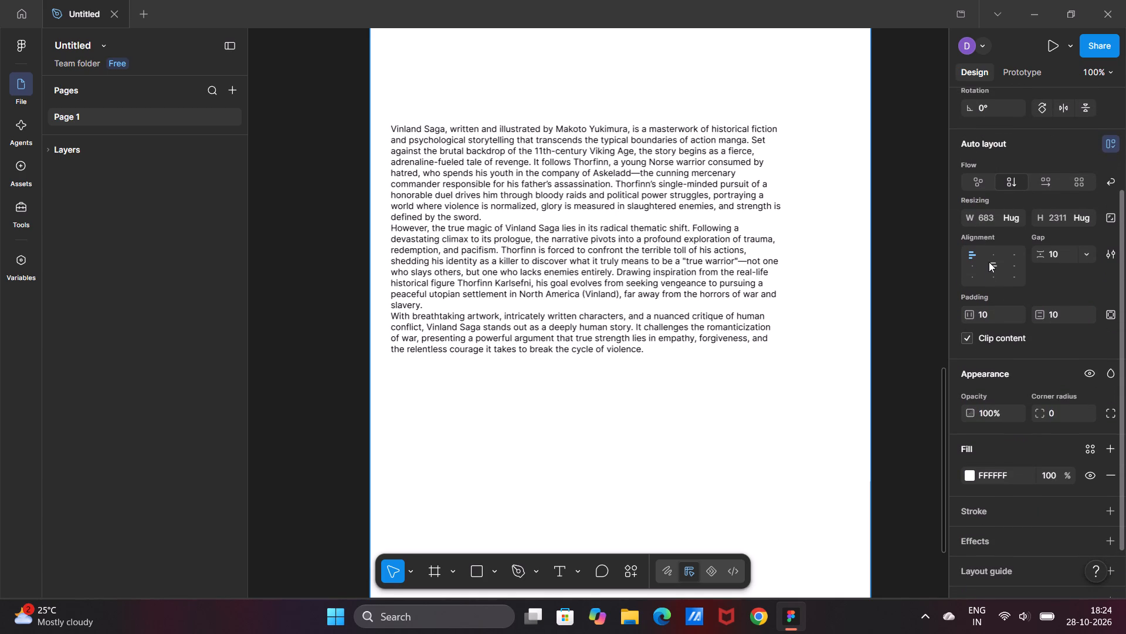
pyautogui.rightClick(990, 252)
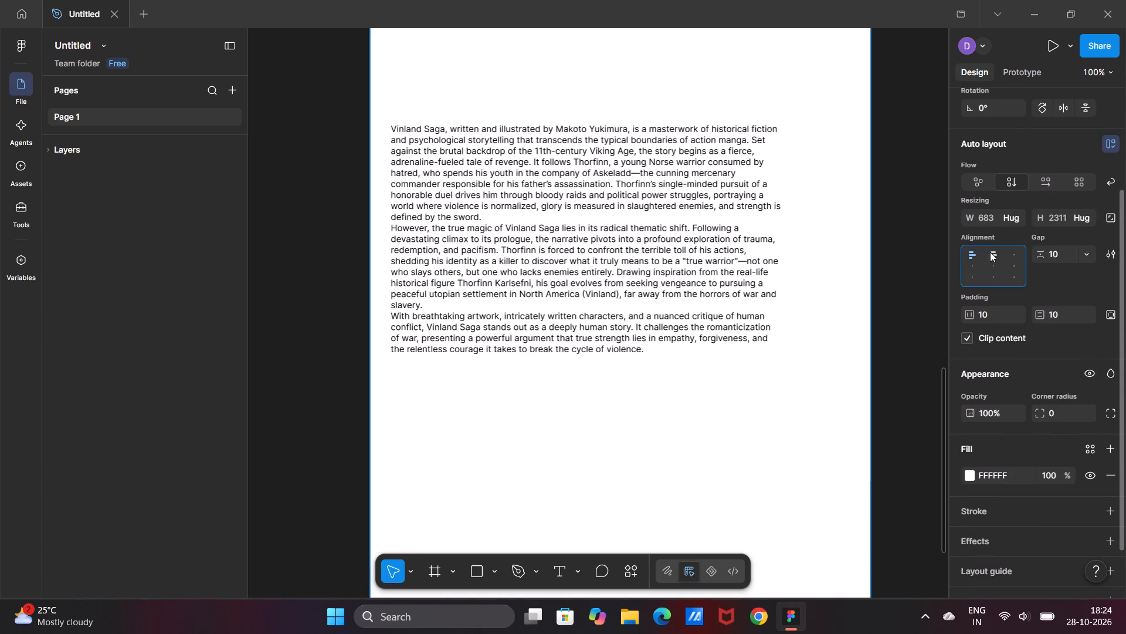
pyautogui.click(993, 252)
pyautogui.click(993, 252)
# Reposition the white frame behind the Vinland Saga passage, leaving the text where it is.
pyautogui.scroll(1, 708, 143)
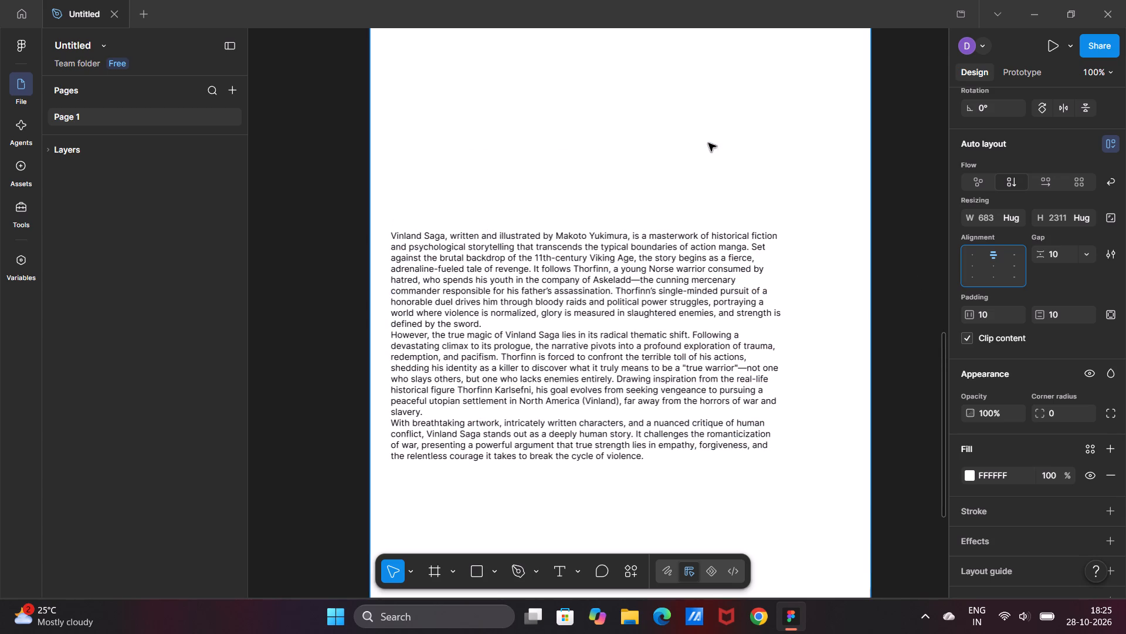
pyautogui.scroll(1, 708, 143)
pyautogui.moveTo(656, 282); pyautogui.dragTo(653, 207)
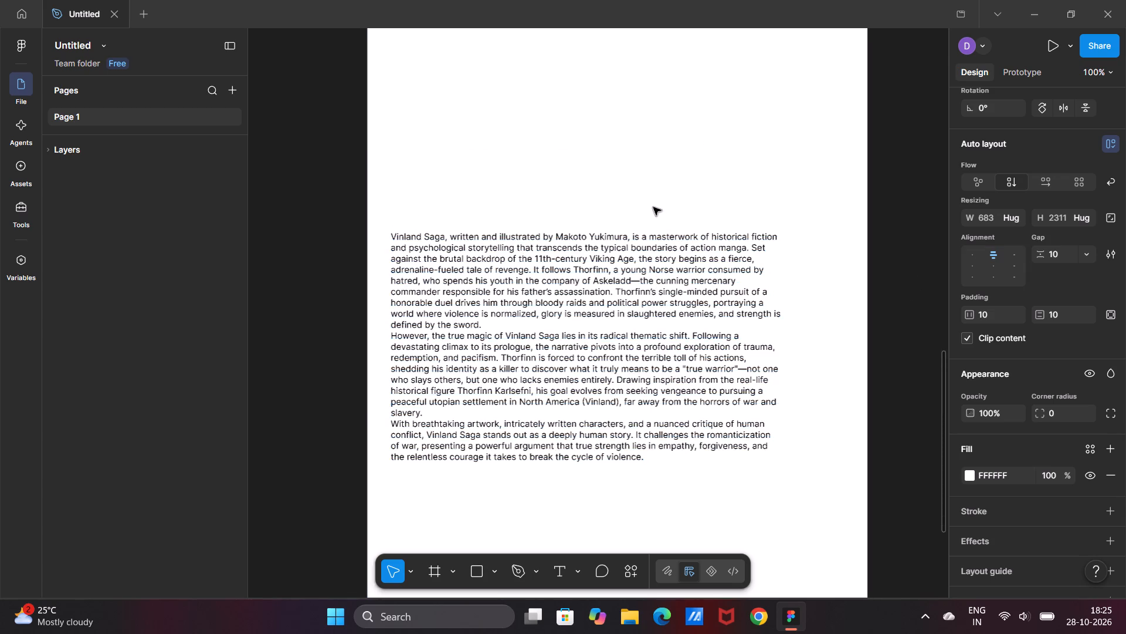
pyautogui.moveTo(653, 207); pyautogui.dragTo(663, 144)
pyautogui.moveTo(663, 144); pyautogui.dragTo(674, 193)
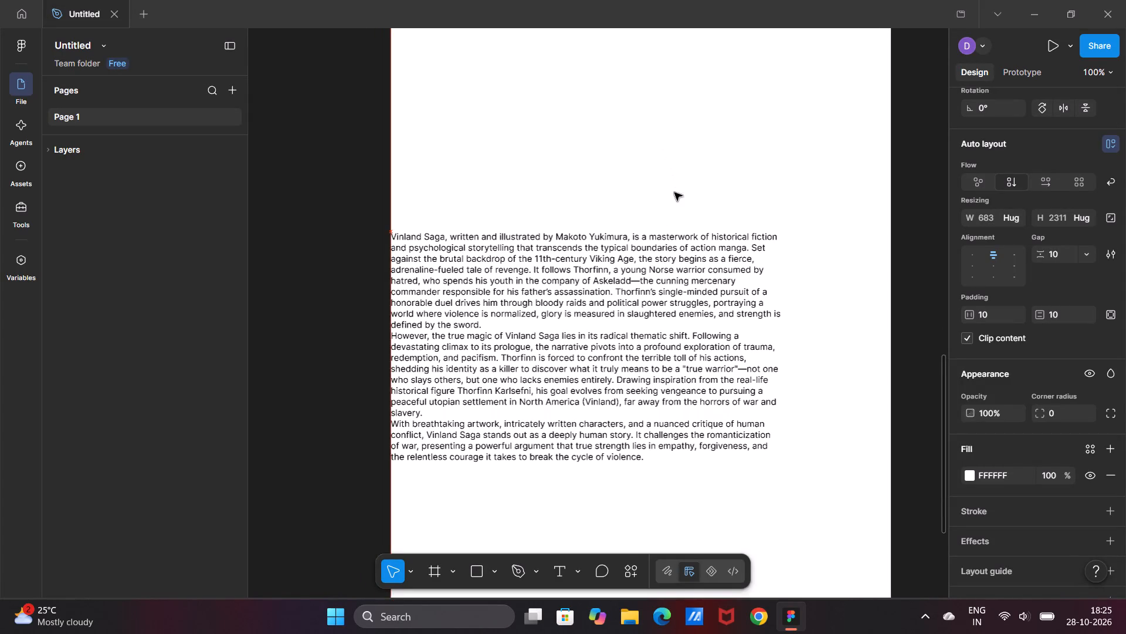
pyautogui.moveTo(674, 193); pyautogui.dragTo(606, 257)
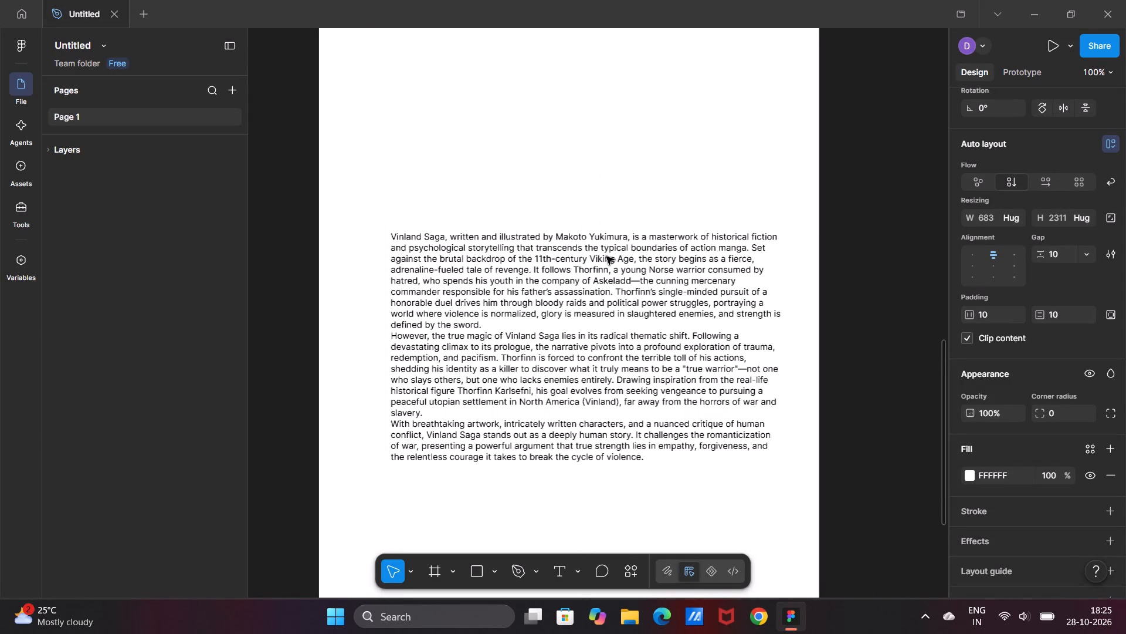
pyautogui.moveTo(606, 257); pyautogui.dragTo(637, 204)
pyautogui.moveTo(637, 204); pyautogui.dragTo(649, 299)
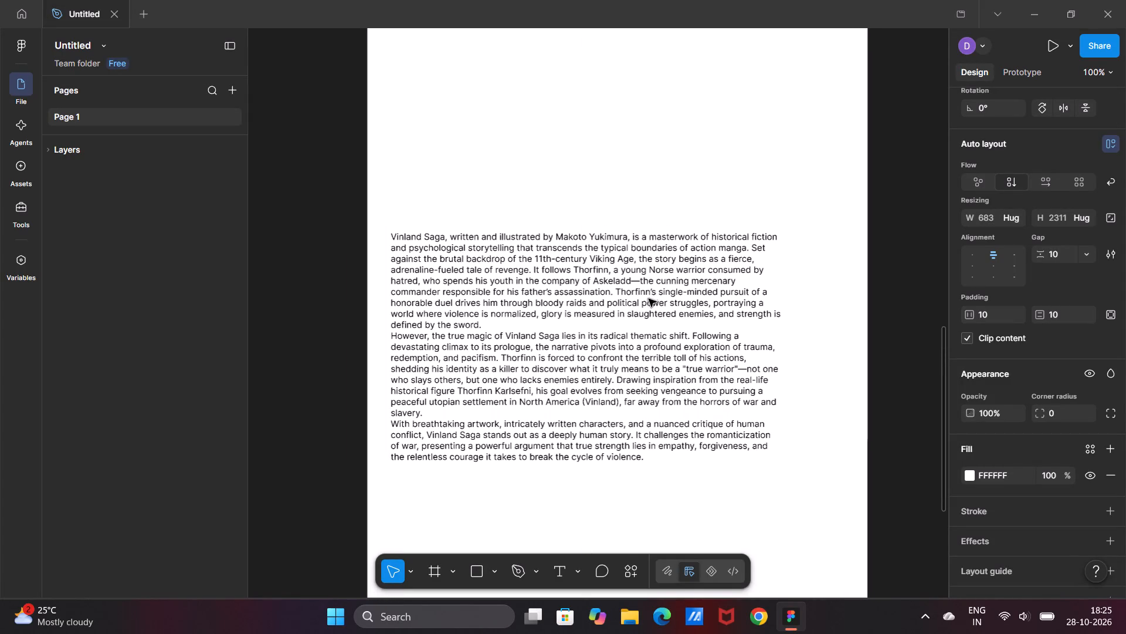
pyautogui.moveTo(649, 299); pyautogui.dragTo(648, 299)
# Move the 533 × 743 text box slightly higher within the white frame.
pyautogui.click(648, 299)
pyautogui.moveTo(648, 298); pyautogui.dragTo(636, 199)
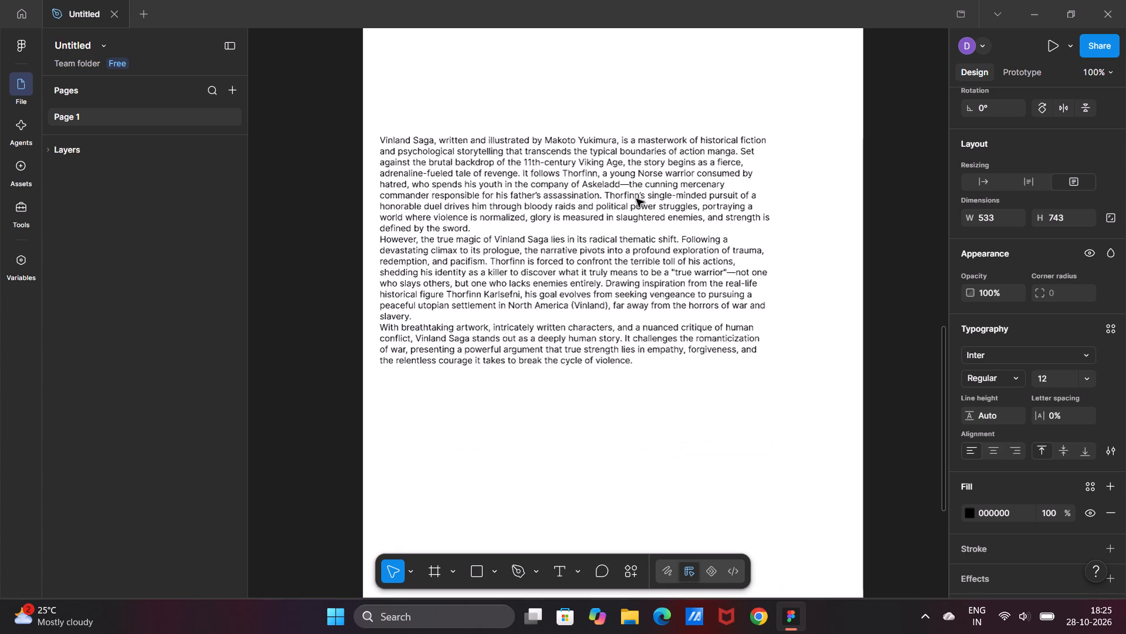
pyautogui.moveTo(636, 199); pyautogui.dragTo(637, 177)
pyautogui.click(637, 177)
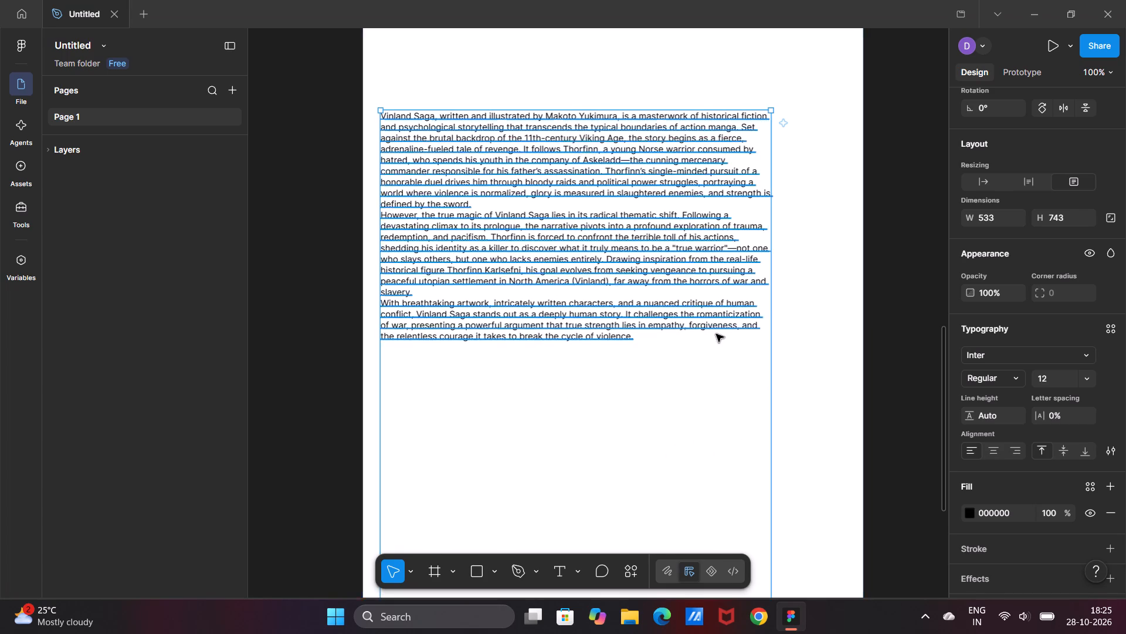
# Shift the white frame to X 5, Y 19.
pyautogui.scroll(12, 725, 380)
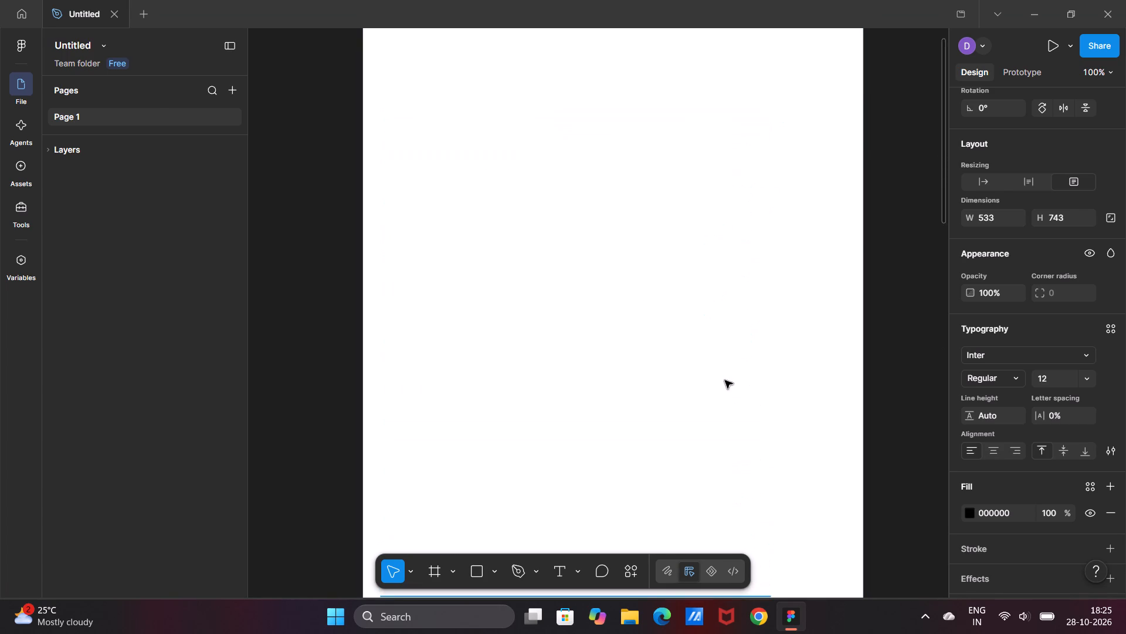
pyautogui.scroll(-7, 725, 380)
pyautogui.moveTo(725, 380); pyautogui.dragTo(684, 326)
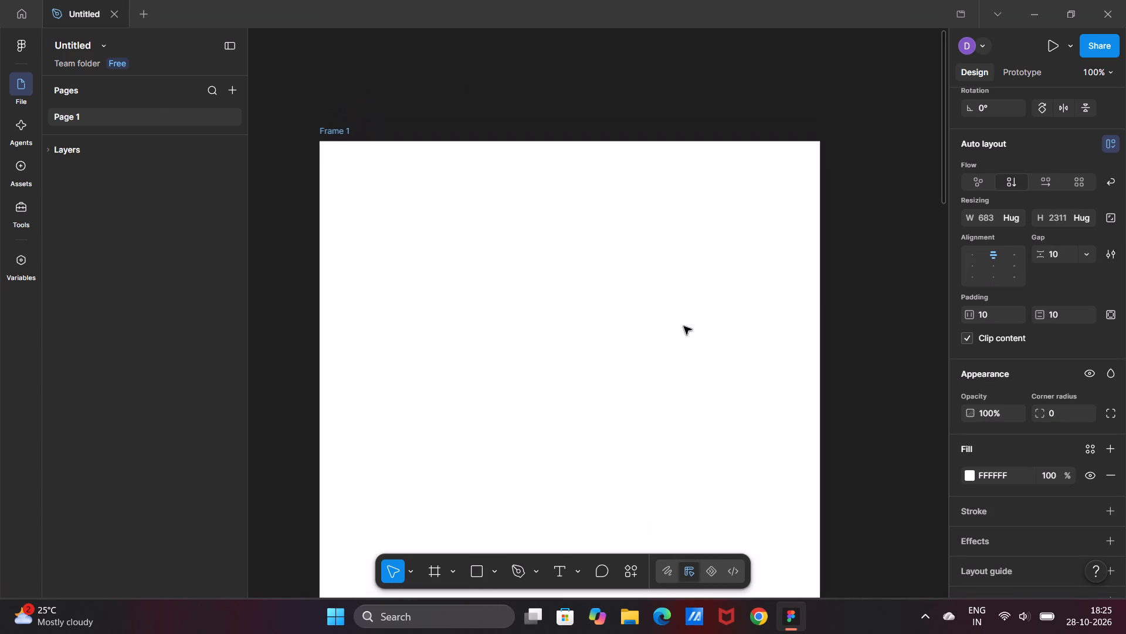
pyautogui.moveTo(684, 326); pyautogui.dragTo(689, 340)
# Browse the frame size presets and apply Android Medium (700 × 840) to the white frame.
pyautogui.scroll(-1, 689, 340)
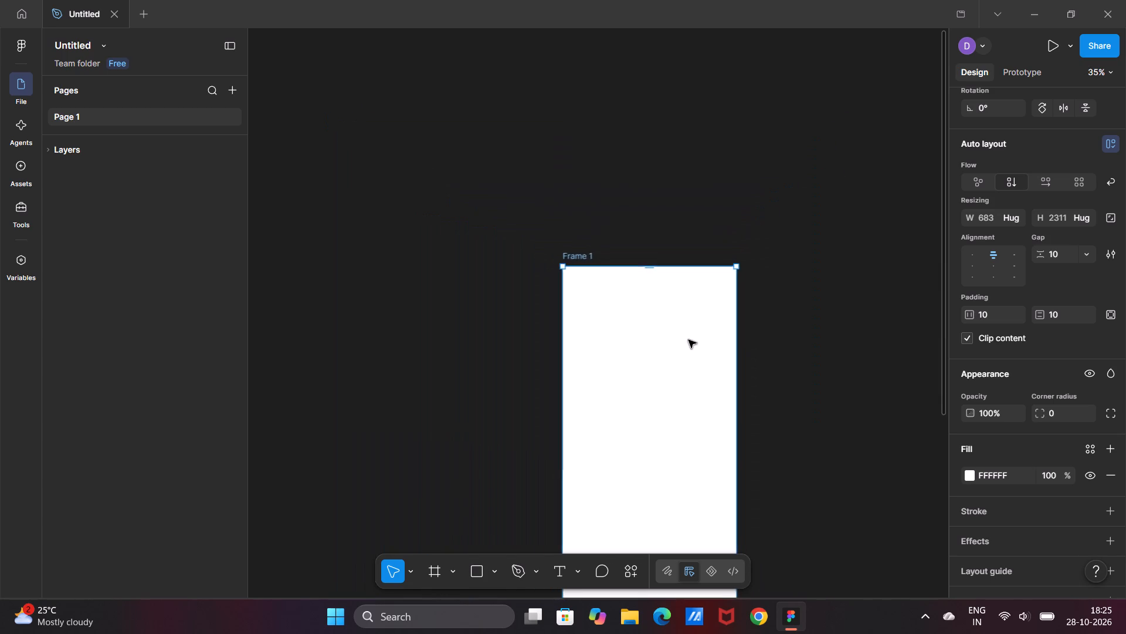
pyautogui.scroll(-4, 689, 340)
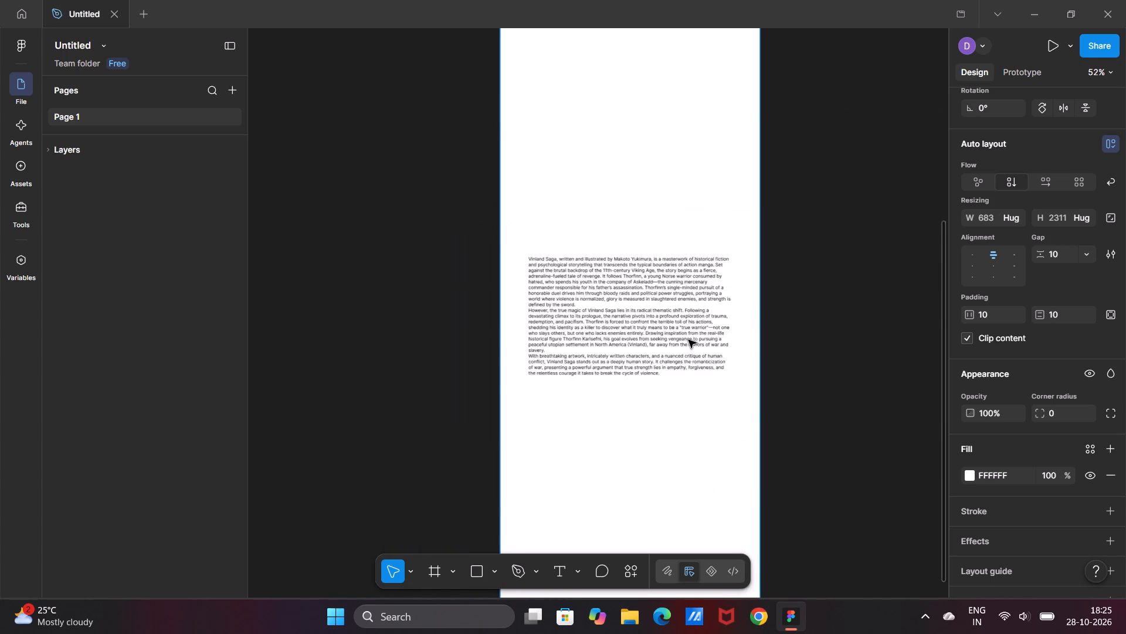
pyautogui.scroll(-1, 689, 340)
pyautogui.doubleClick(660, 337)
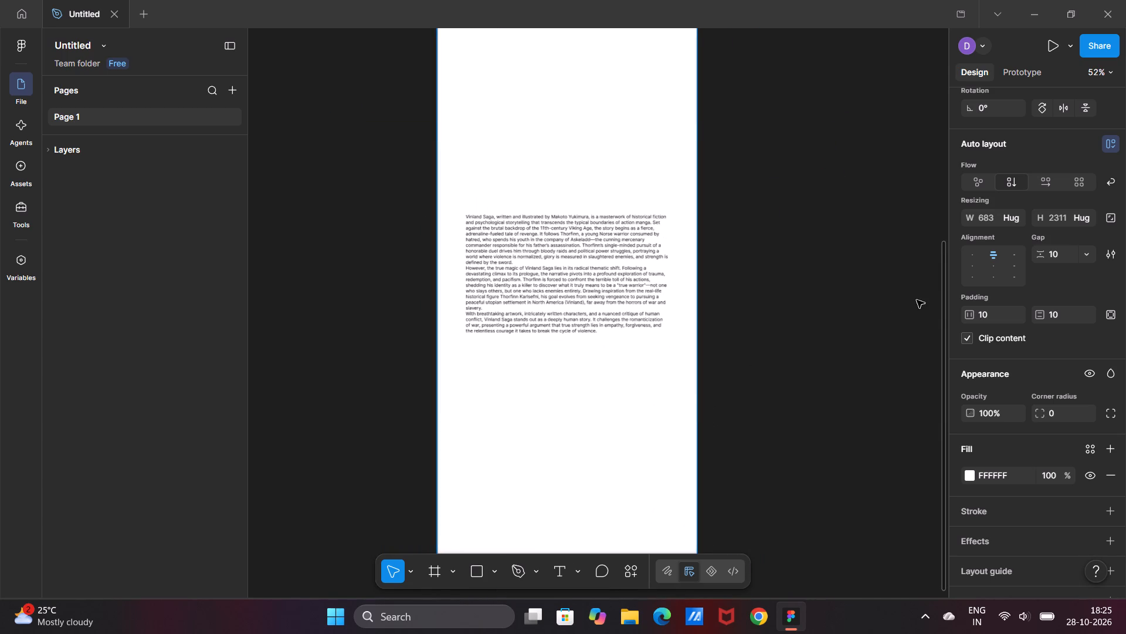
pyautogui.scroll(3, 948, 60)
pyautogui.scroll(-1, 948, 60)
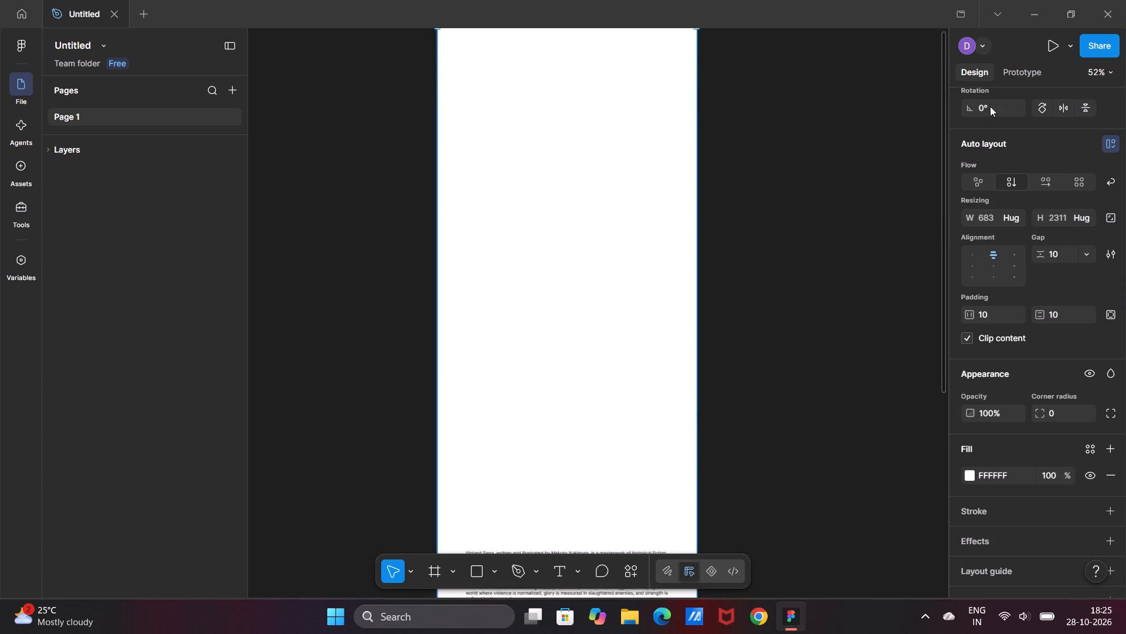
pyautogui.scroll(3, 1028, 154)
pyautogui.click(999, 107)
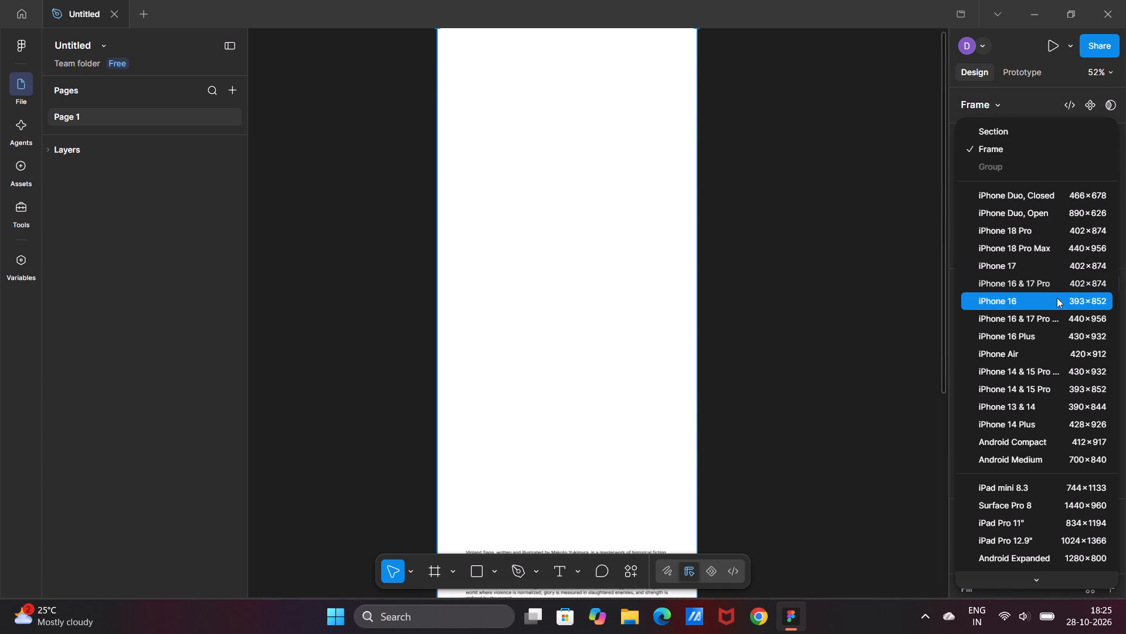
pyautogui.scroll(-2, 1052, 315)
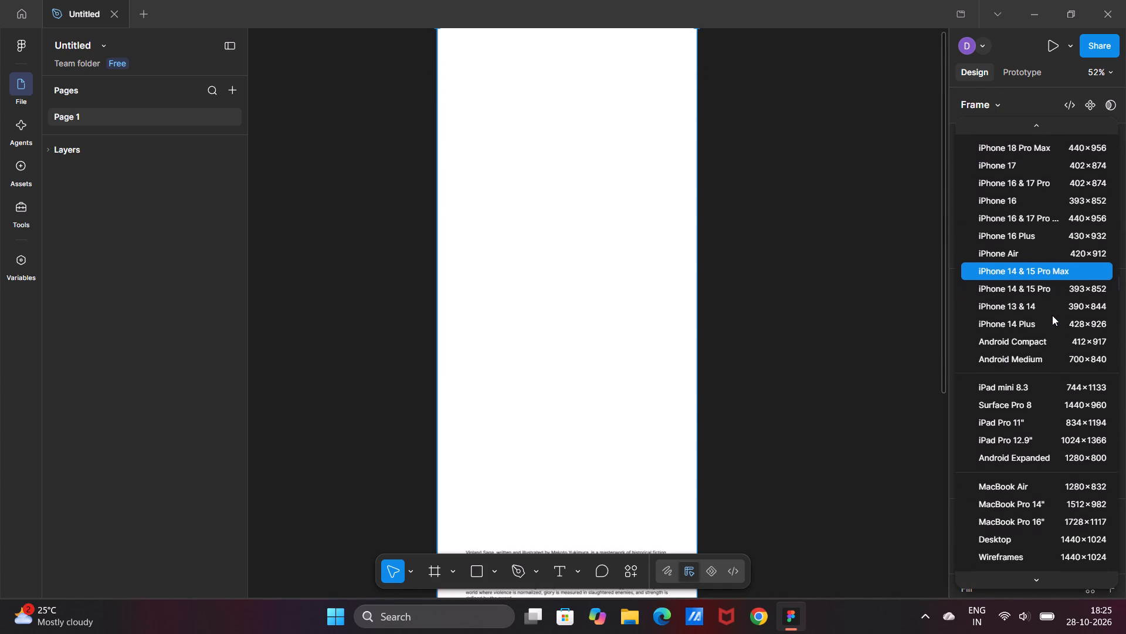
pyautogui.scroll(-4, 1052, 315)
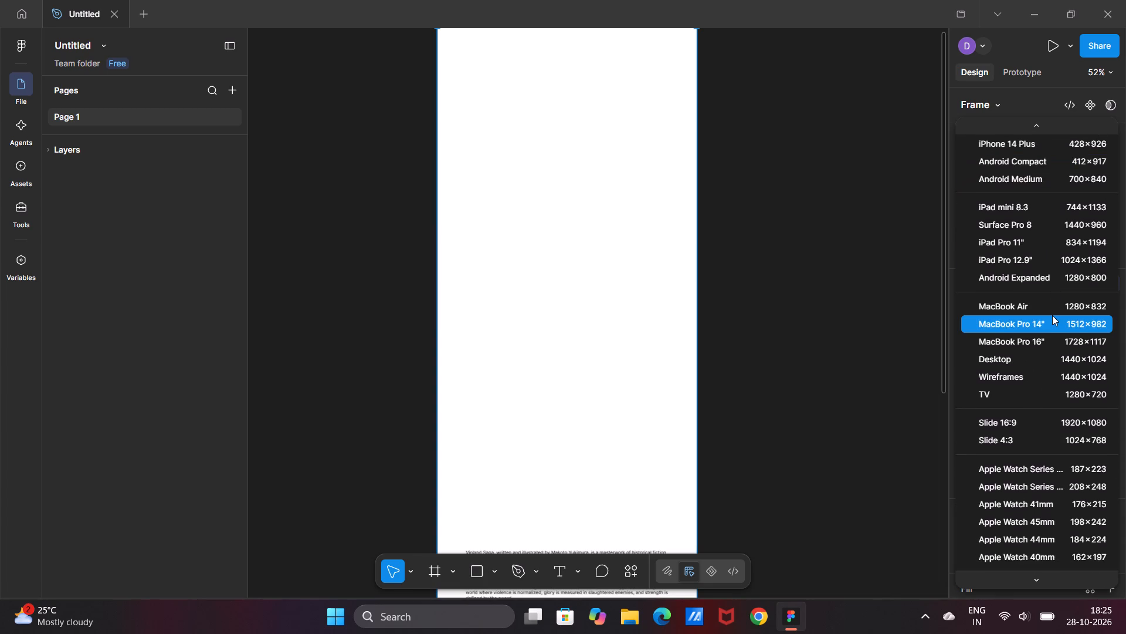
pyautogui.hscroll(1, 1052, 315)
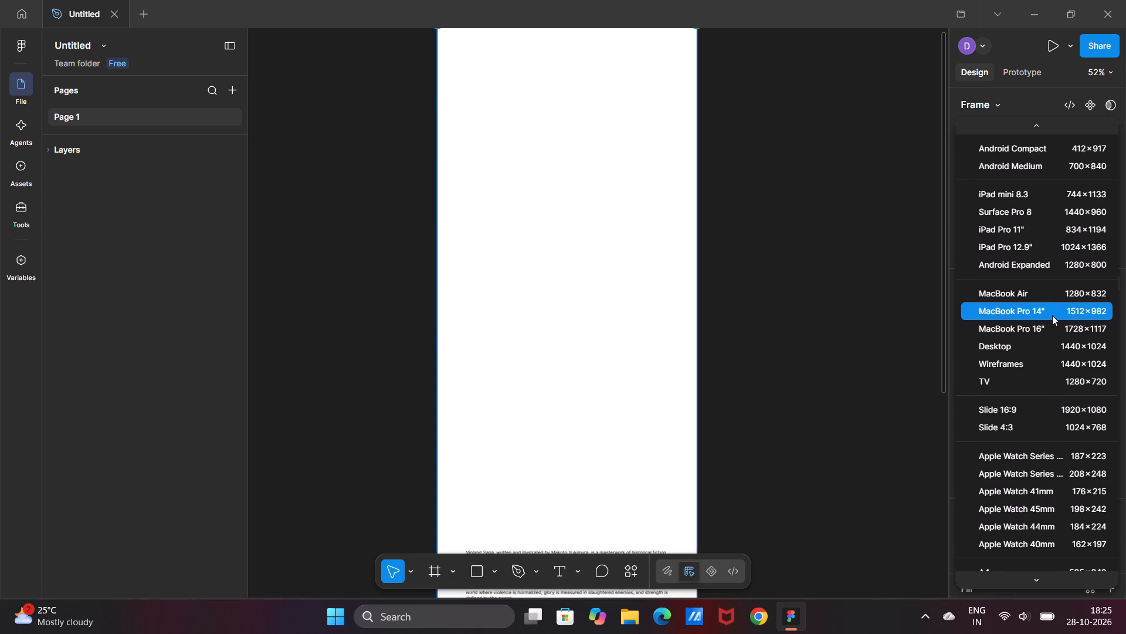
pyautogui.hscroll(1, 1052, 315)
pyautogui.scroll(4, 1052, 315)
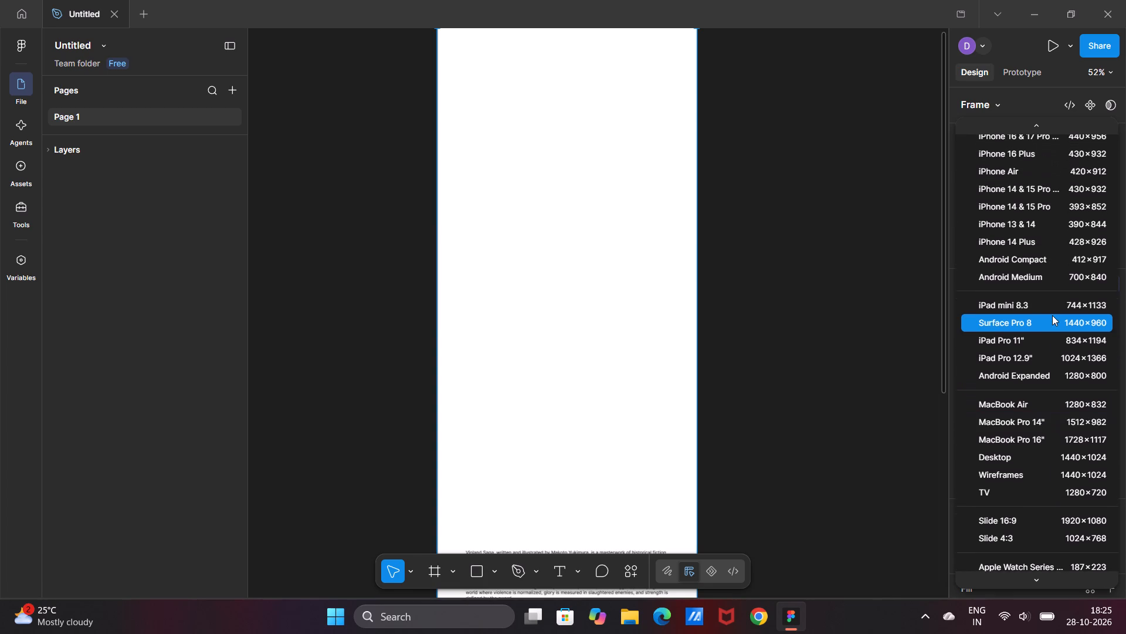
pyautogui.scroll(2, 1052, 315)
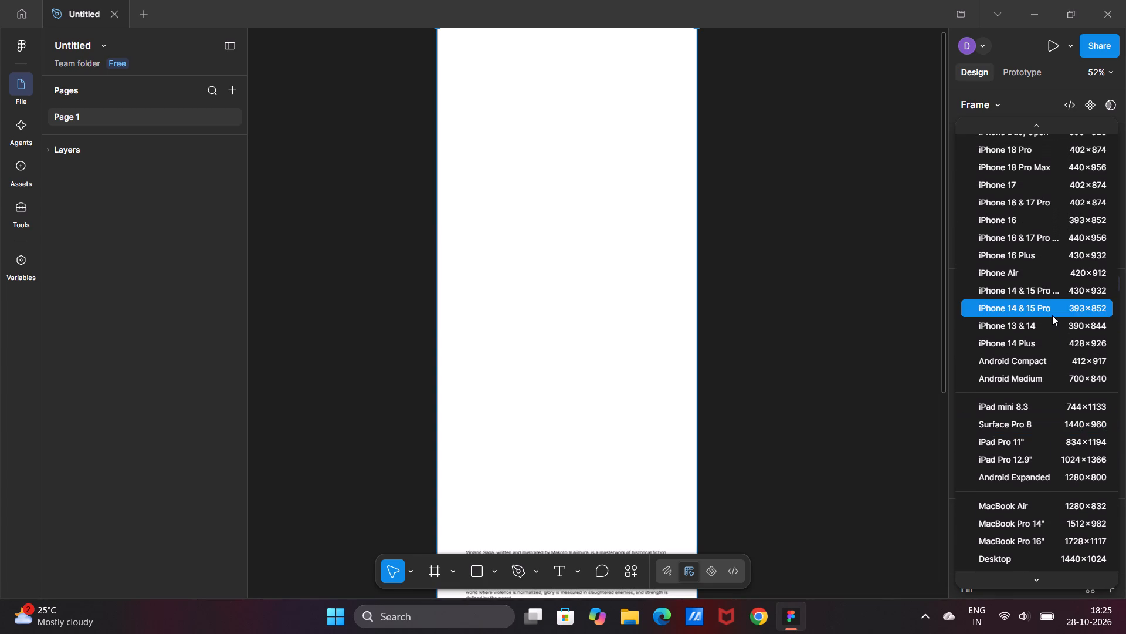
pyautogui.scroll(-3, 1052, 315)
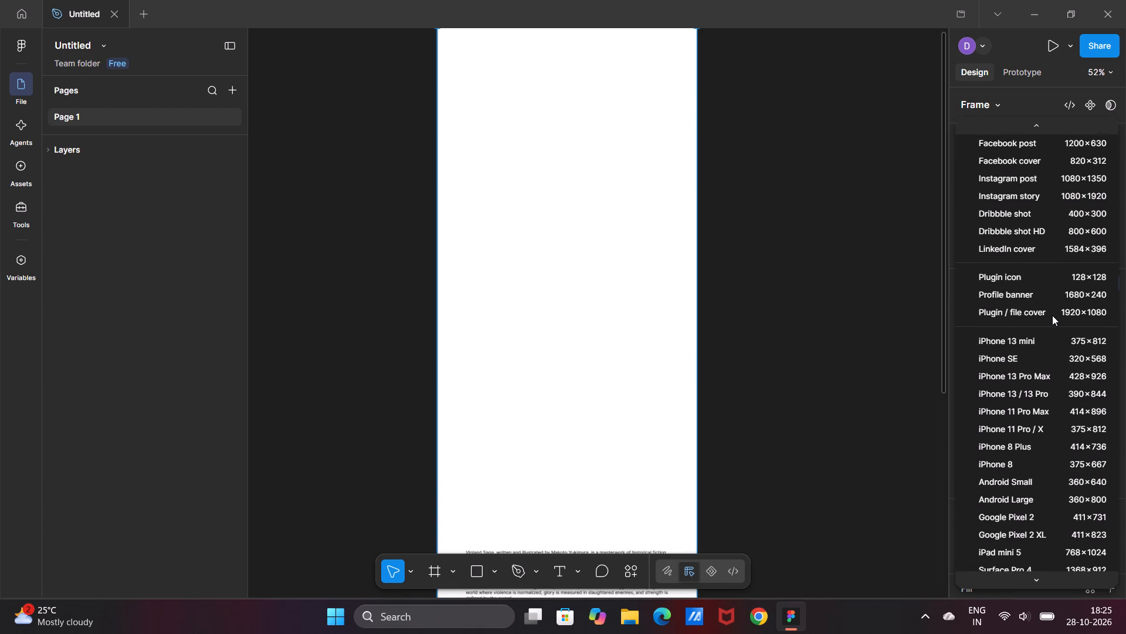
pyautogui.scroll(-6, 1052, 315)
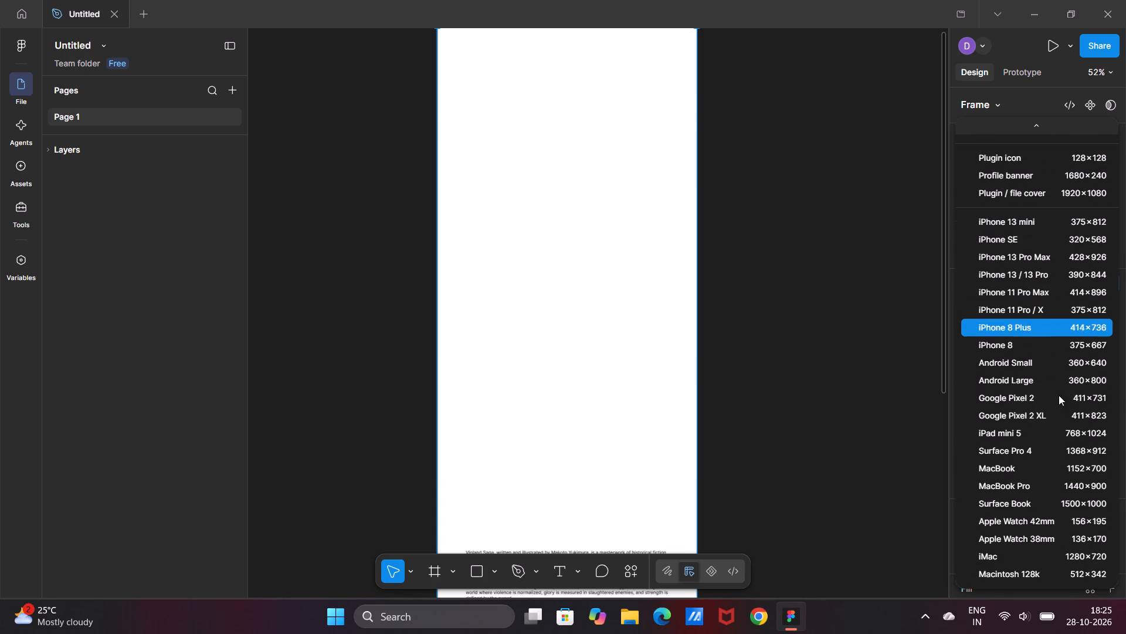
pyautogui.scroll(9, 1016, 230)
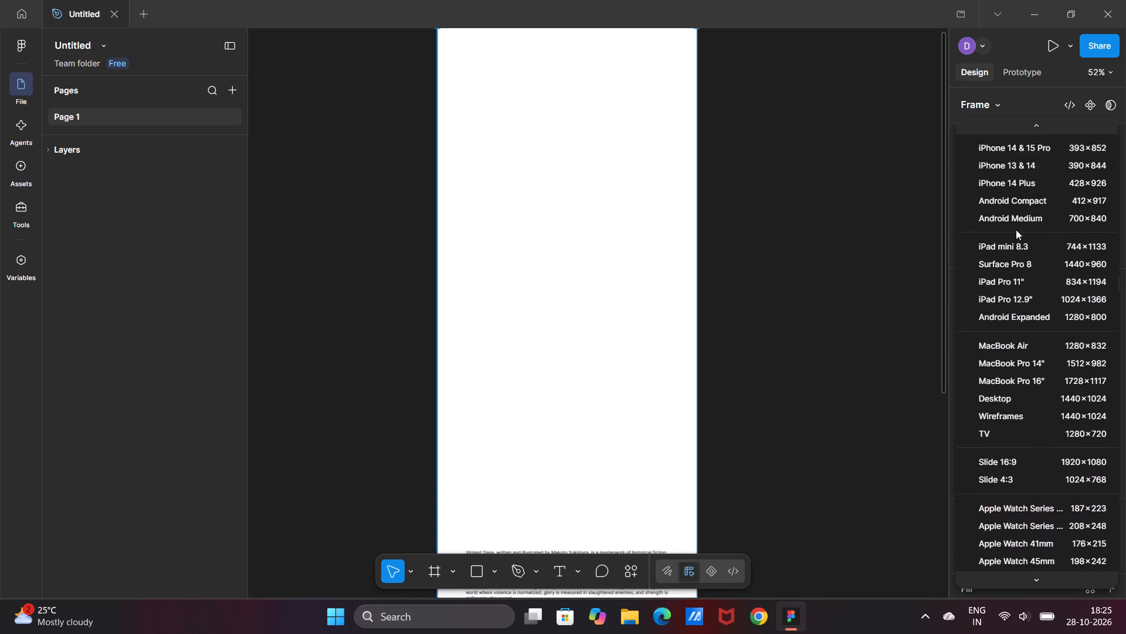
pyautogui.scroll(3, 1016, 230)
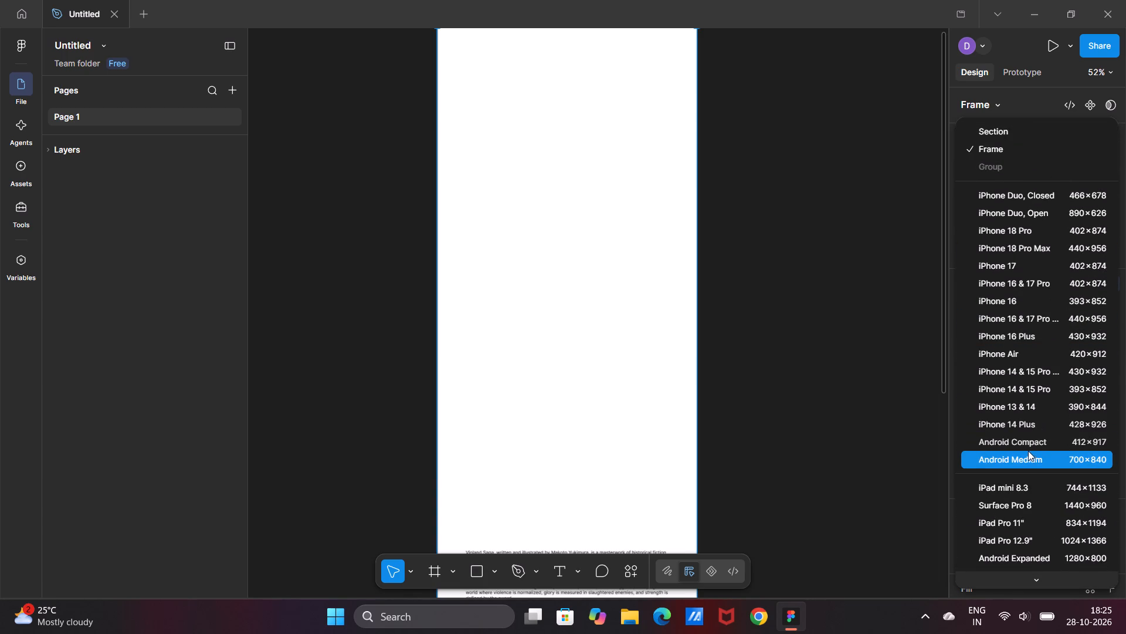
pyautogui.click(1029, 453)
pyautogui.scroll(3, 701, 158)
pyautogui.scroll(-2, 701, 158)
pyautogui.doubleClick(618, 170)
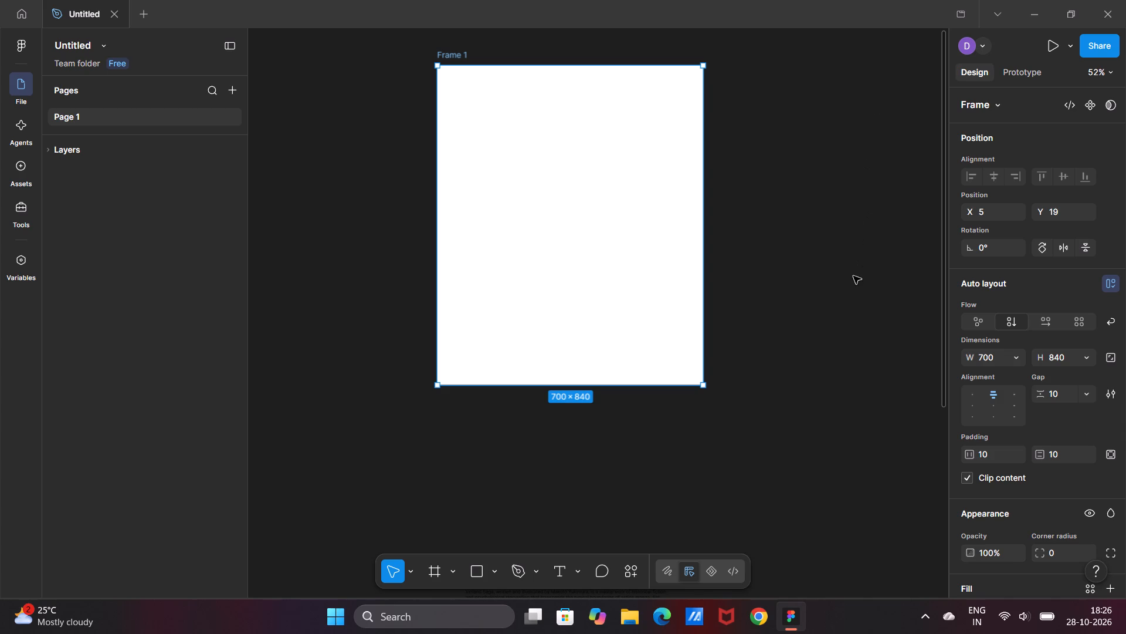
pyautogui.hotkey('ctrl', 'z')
# Enlarge the frame from its lower corner to about 855 × 1954 so it extends past the passage.
pyautogui.moveTo(701, 384); pyautogui.dragTo(758, 429)
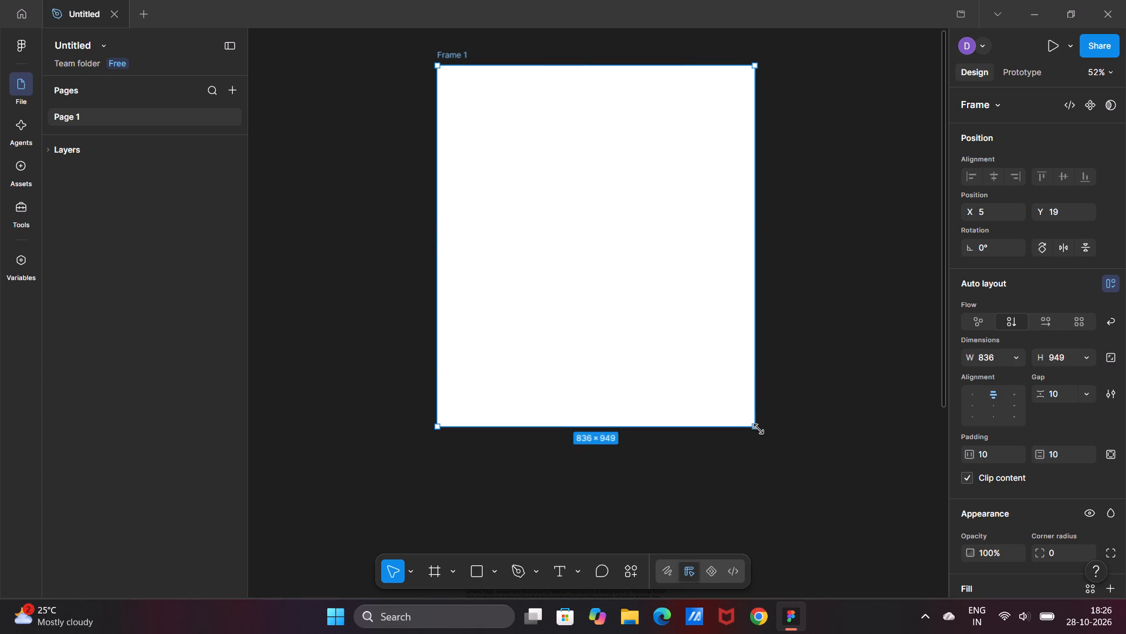
pyautogui.moveTo(758, 429); pyautogui.dragTo(761, 464)
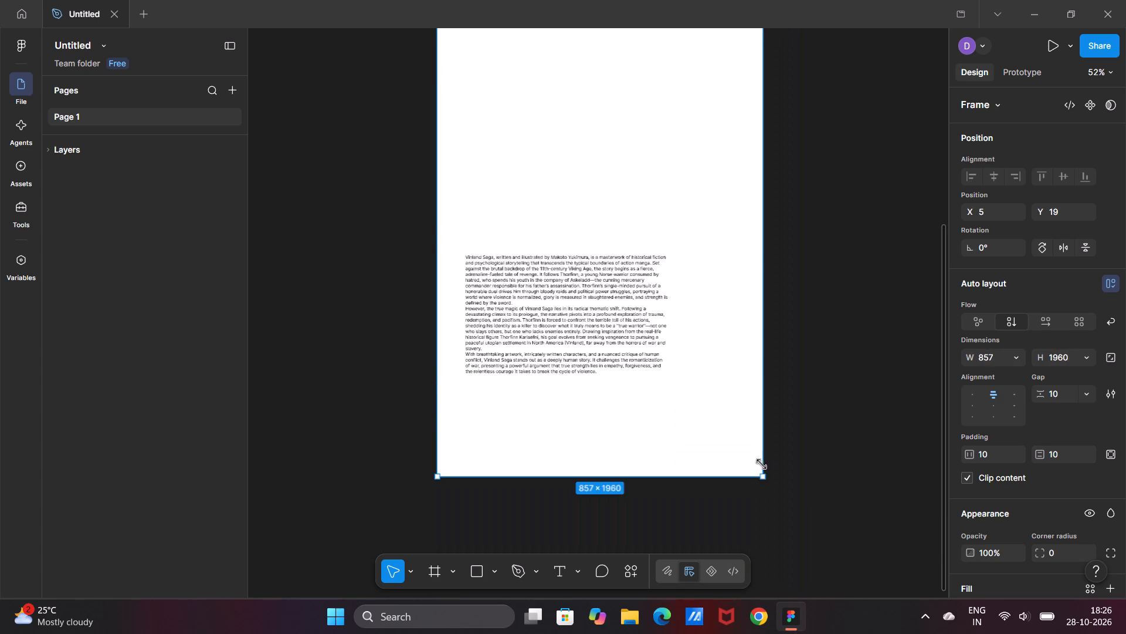
pyautogui.moveTo(761, 464); pyautogui.dragTo(762, 474)
# Reposition the white frame around the passage at X 15, Y 790.
pyautogui.moveTo(575, 262); pyautogui.dragTo(576, 166)
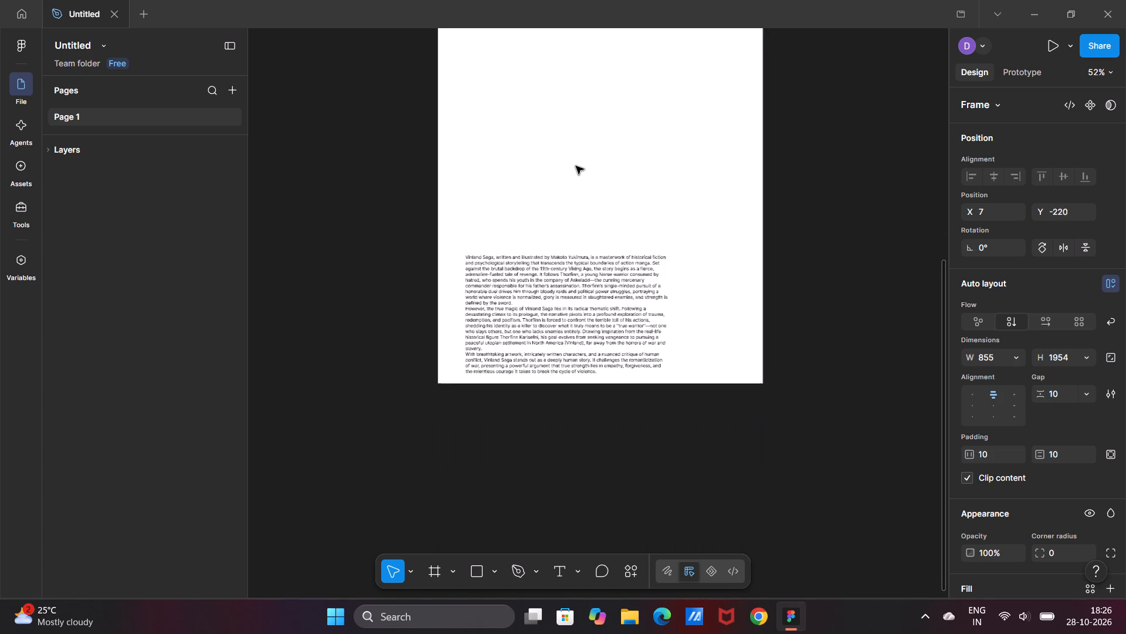
pyautogui.moveTo(576, 166); pyautogui.dragTo(581, 417)
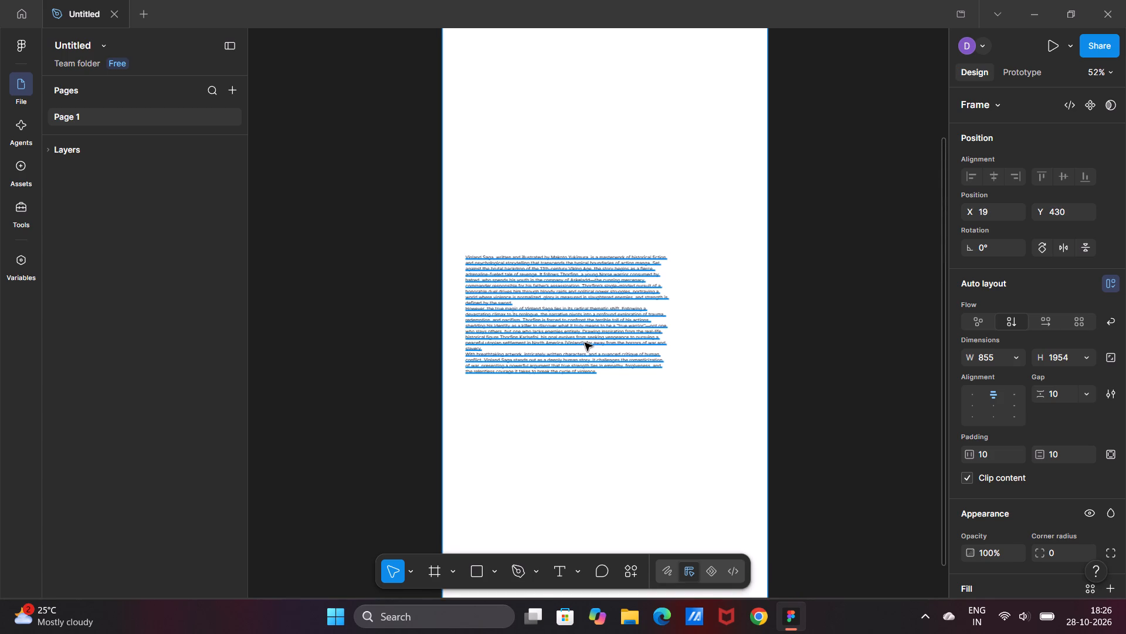
pyautogui.moveTo(585, 343); pyautogui.dragTo(584, 478)
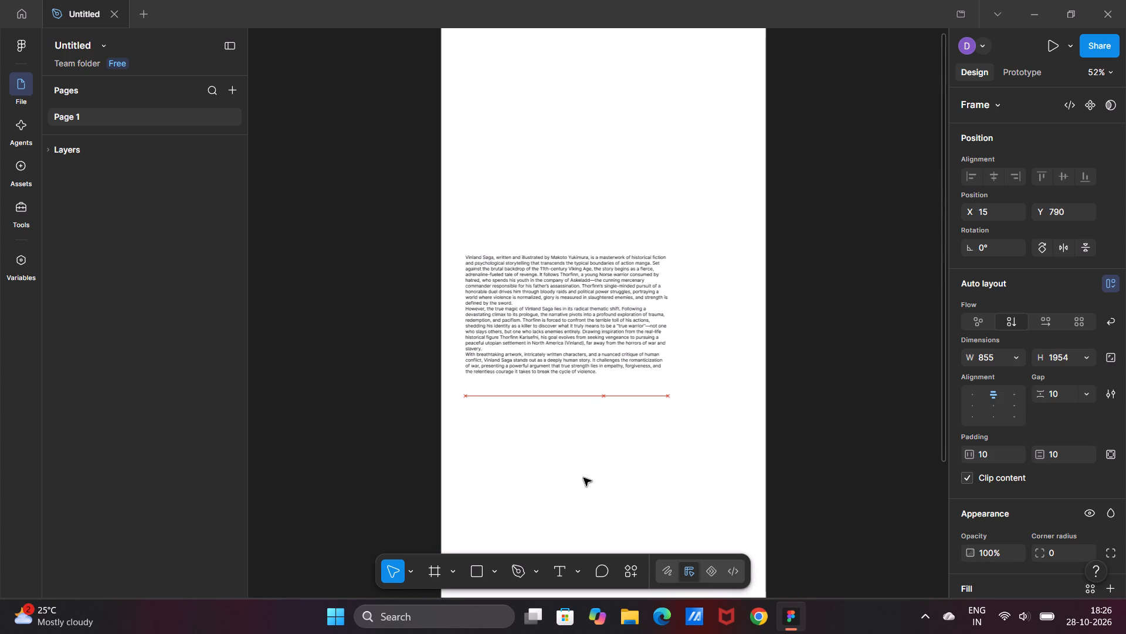
# Shrink the white frame from its lower corner to about 728 × 1241.
pyautogui.scroll(-1, 765, 552)
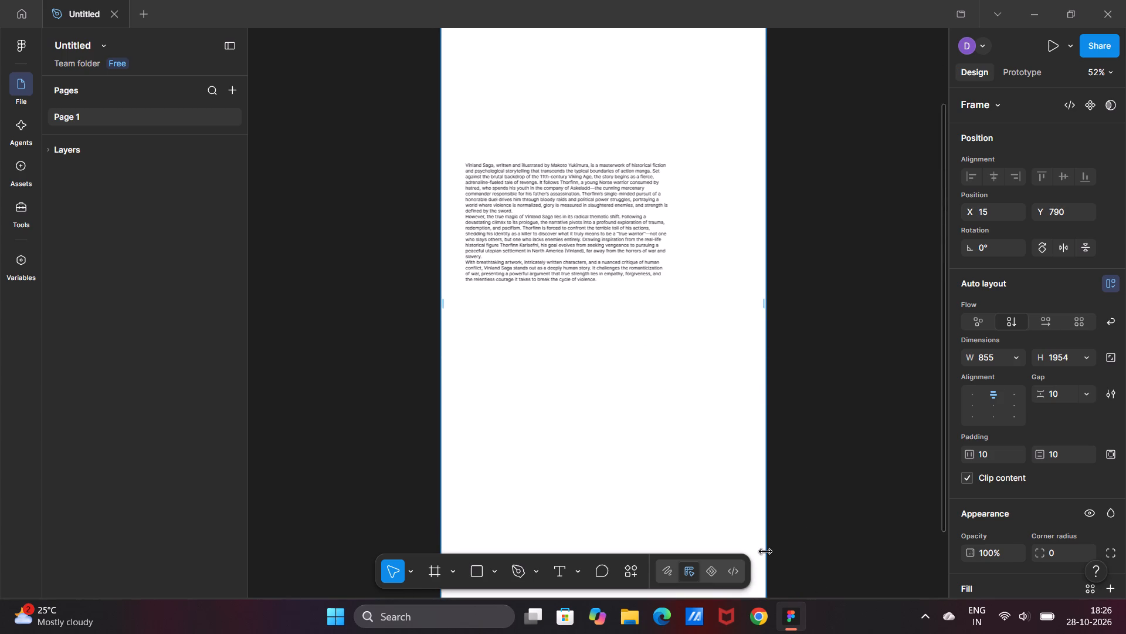
pyautogui.scroll(-1, 765, 552)
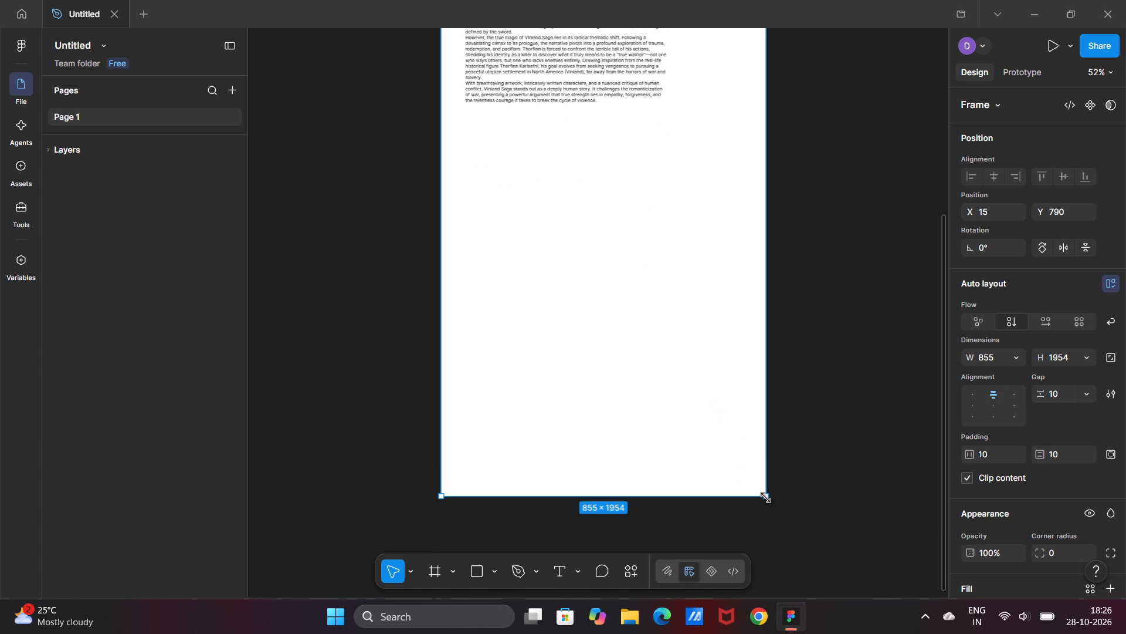
pyautogui.moveTo(765, 497); pyautogui.dragTo(724, 271)
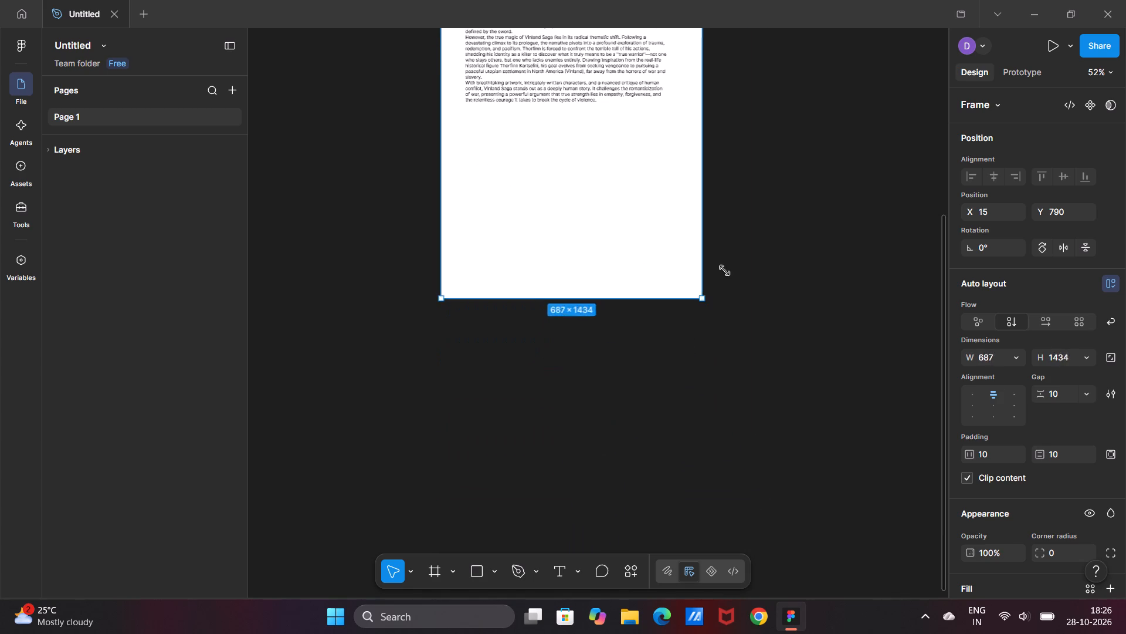
pyautogui.moveTo(724, 271); pyautogui.dragTo(718, 225)
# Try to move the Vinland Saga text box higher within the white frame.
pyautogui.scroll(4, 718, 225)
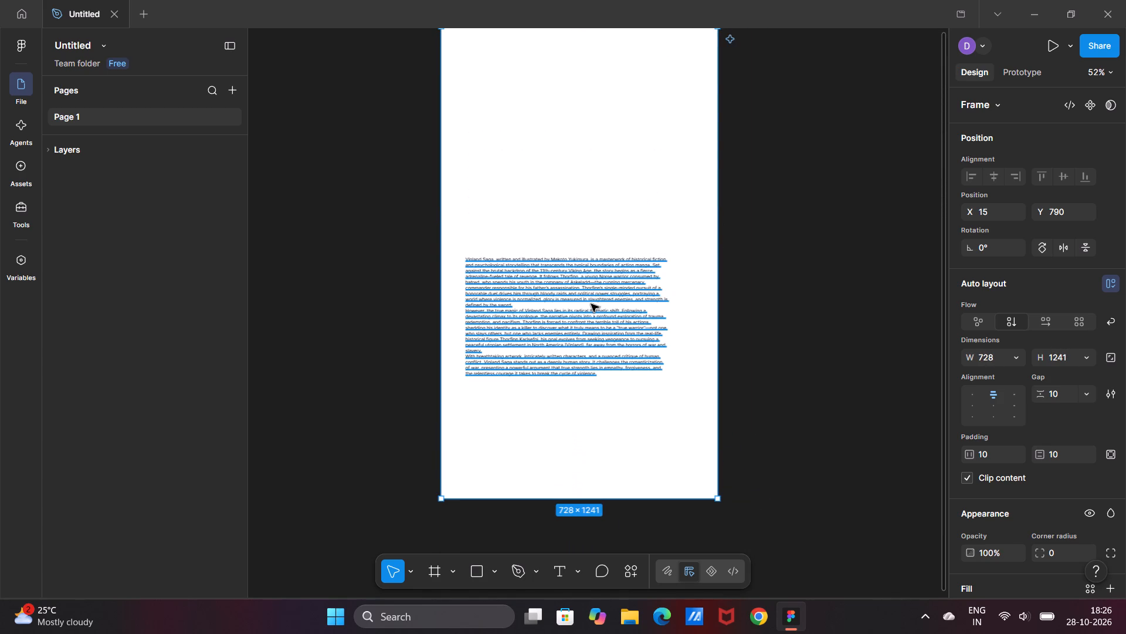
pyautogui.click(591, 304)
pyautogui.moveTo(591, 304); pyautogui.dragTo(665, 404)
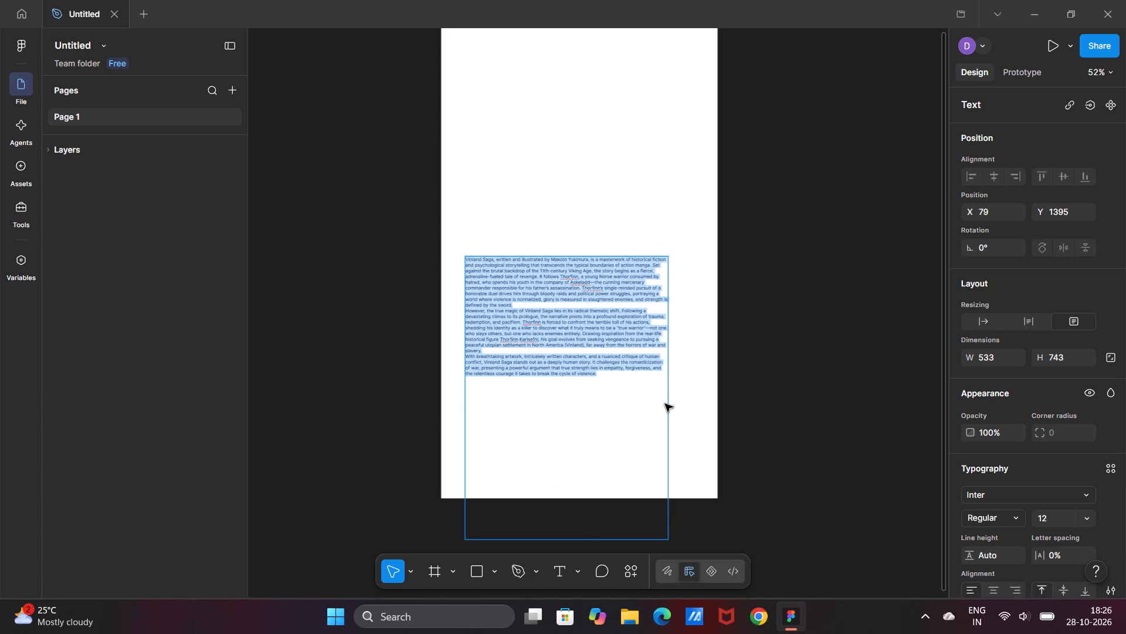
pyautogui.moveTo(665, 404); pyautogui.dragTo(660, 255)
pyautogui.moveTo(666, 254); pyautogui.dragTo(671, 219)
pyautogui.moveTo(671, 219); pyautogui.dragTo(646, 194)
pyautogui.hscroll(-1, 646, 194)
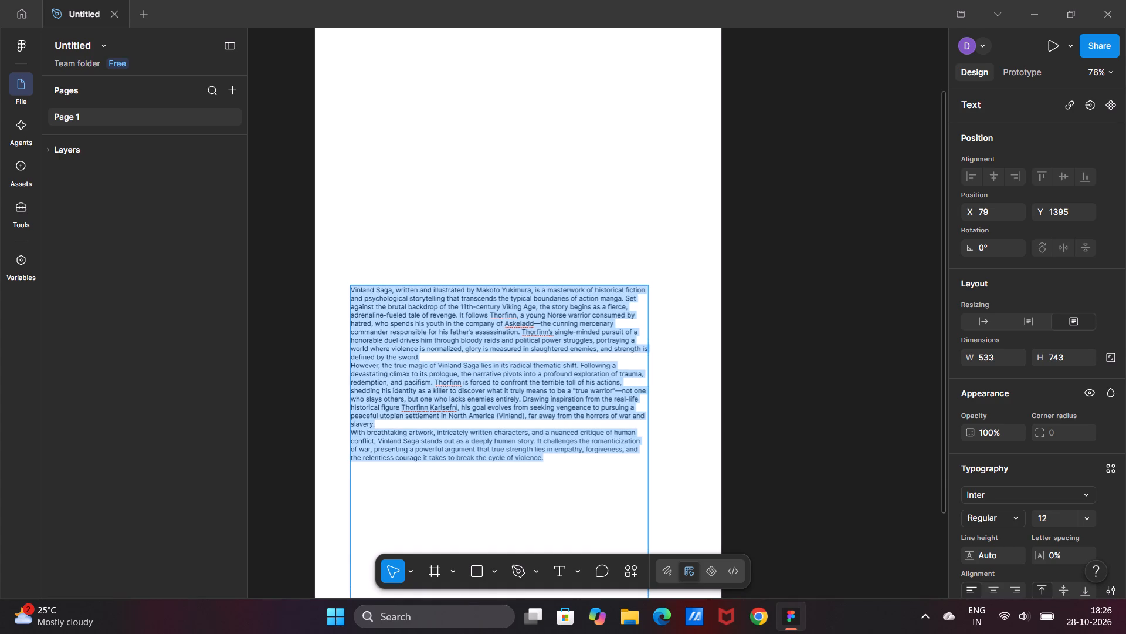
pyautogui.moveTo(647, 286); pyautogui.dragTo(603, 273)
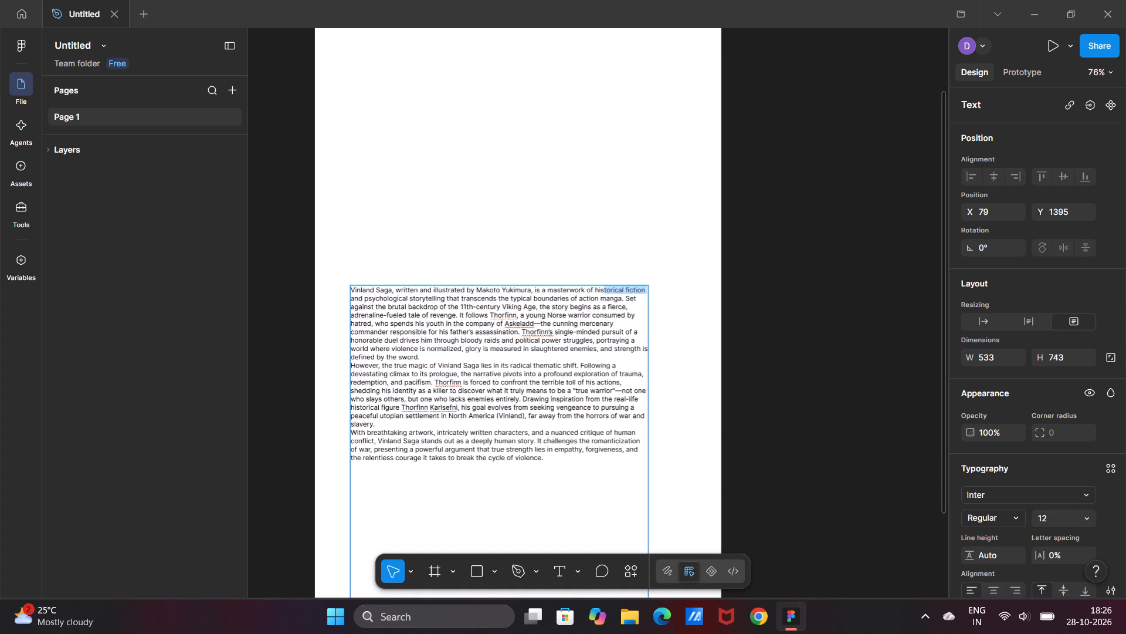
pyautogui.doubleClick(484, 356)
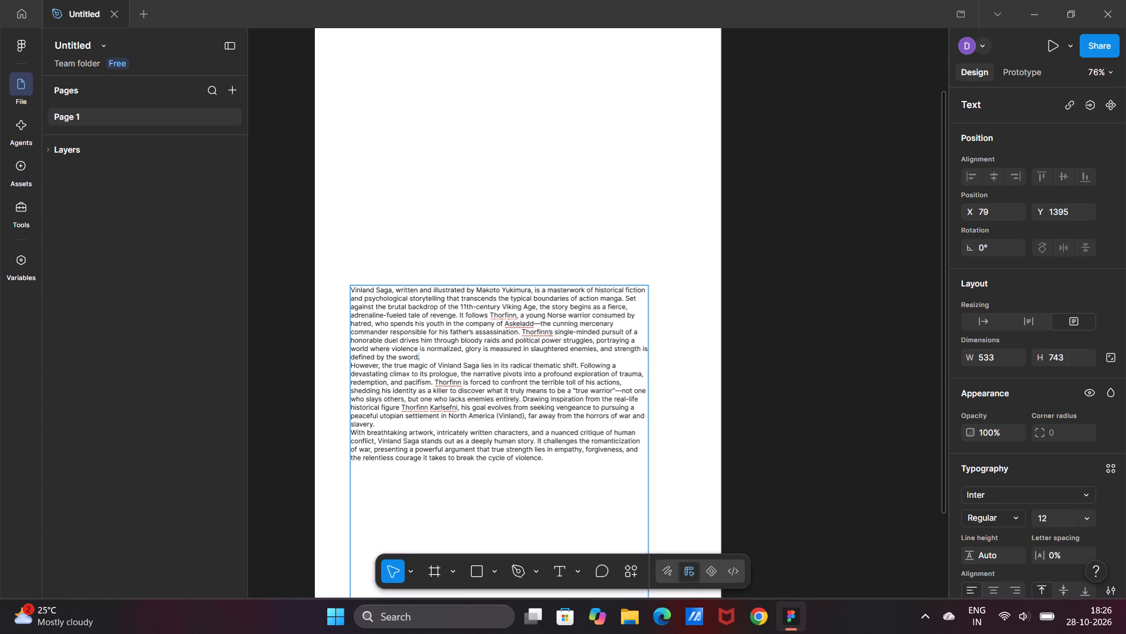
# Centre-align the Vinland Saga passage's text horizontally within its text box.
pyautogui.scroll(1, 584, 139)
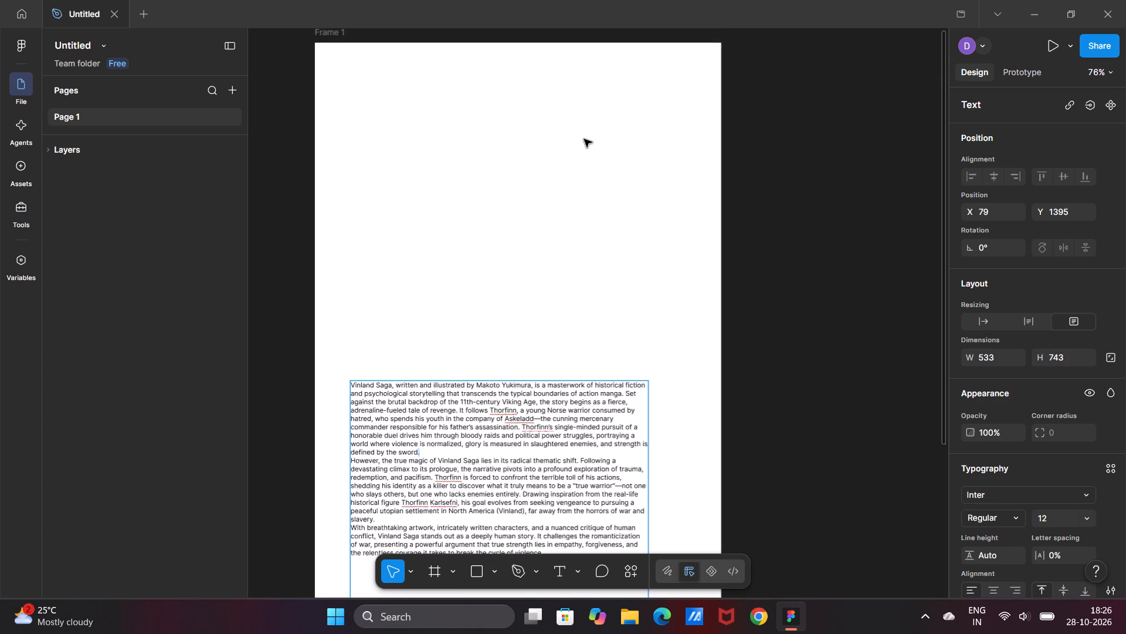
pyautogui.scroll(1, 584, 139)
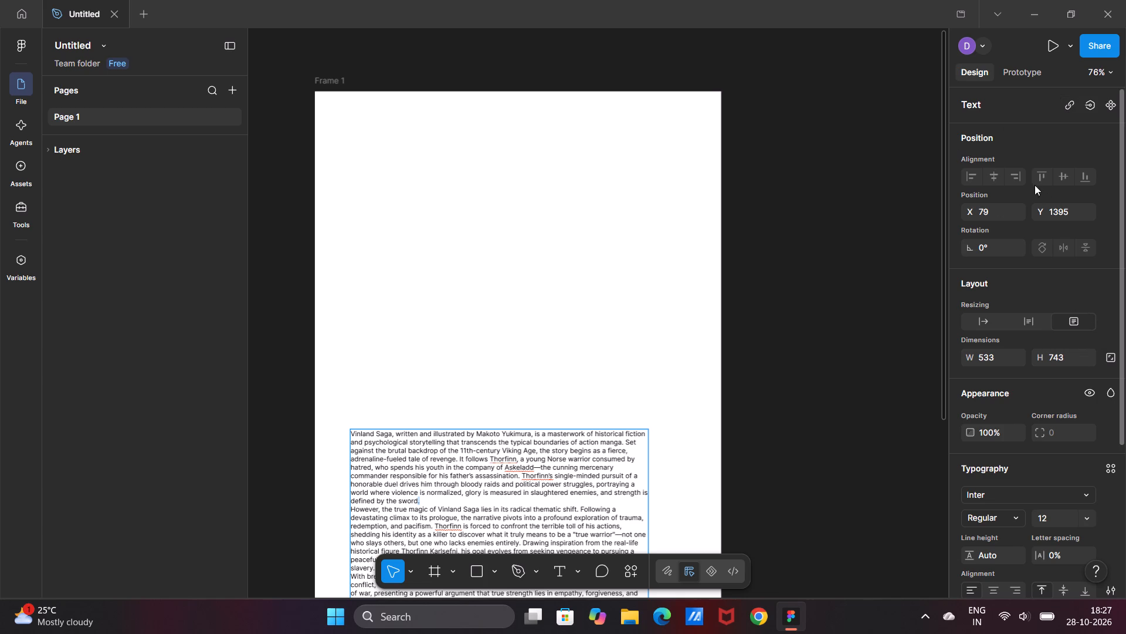
pyautogui.click(1012, 175)
pyautogui.doubleClick(966, 173)
pyautogui.scroll(-1, 1107, 434)
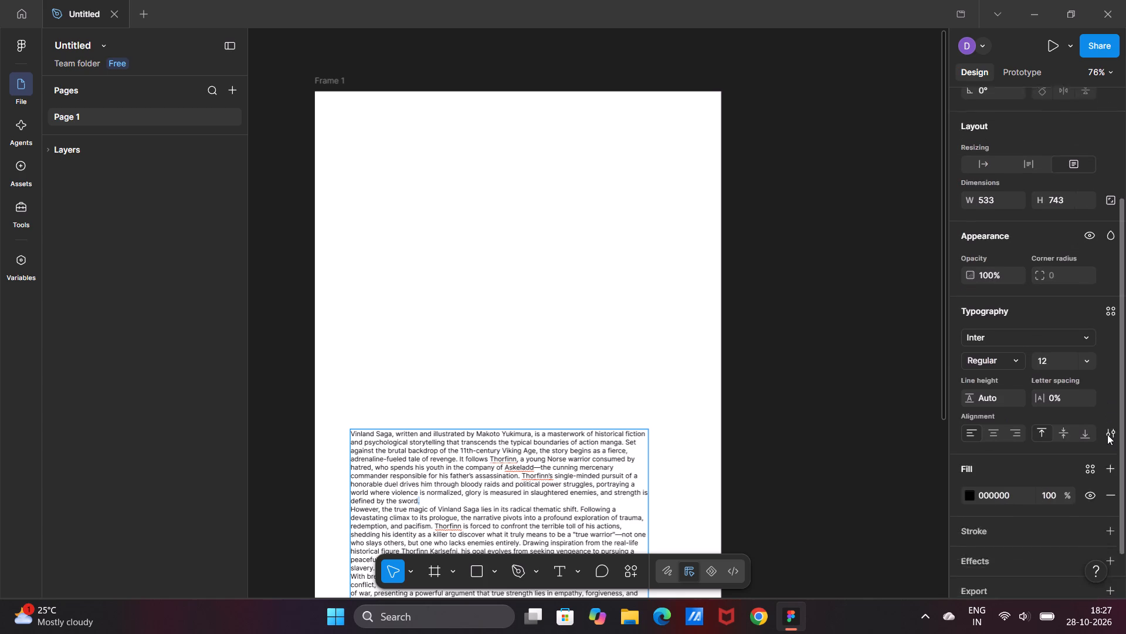
pyautogui.scroll(-1, 1107, 434)
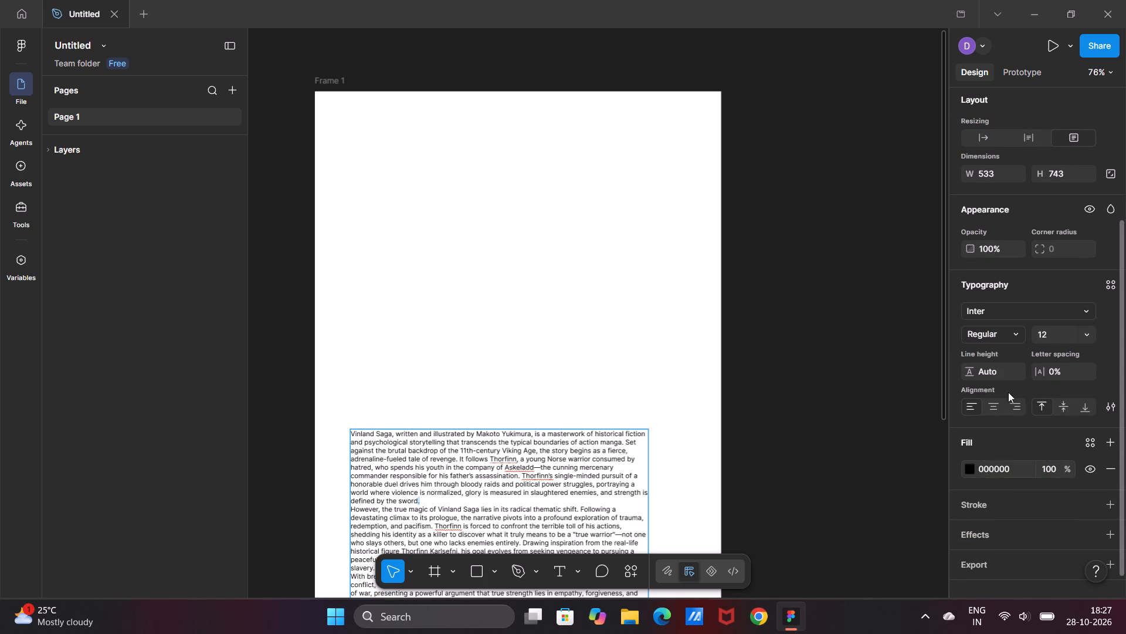
pyautogui.click(992, 404)
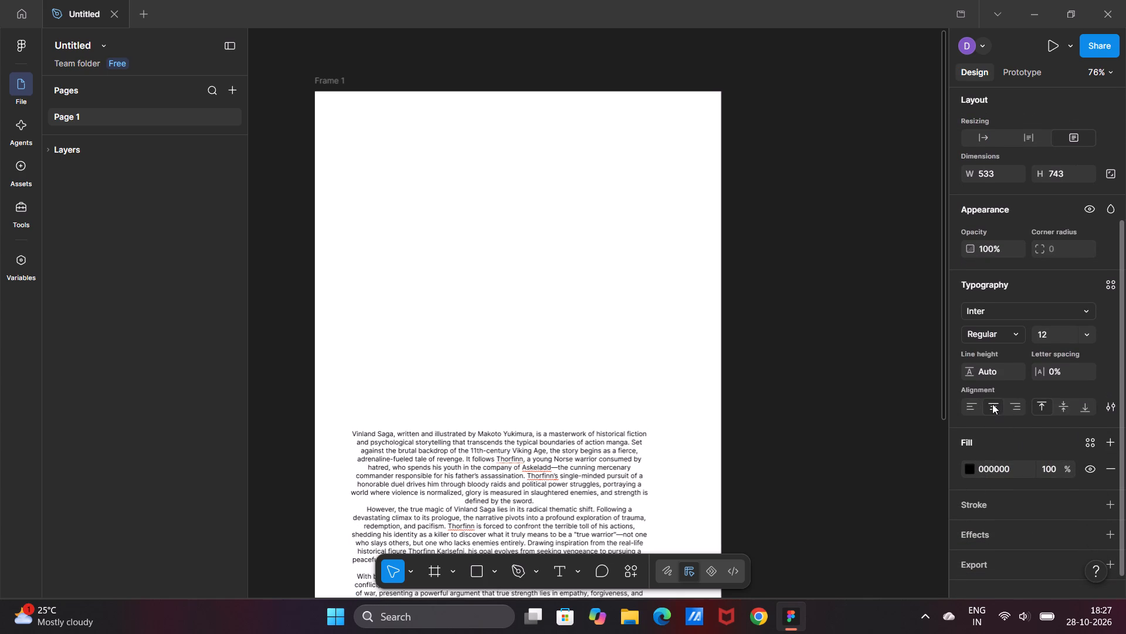
pyautogui.scroll(1, 1016, 401)
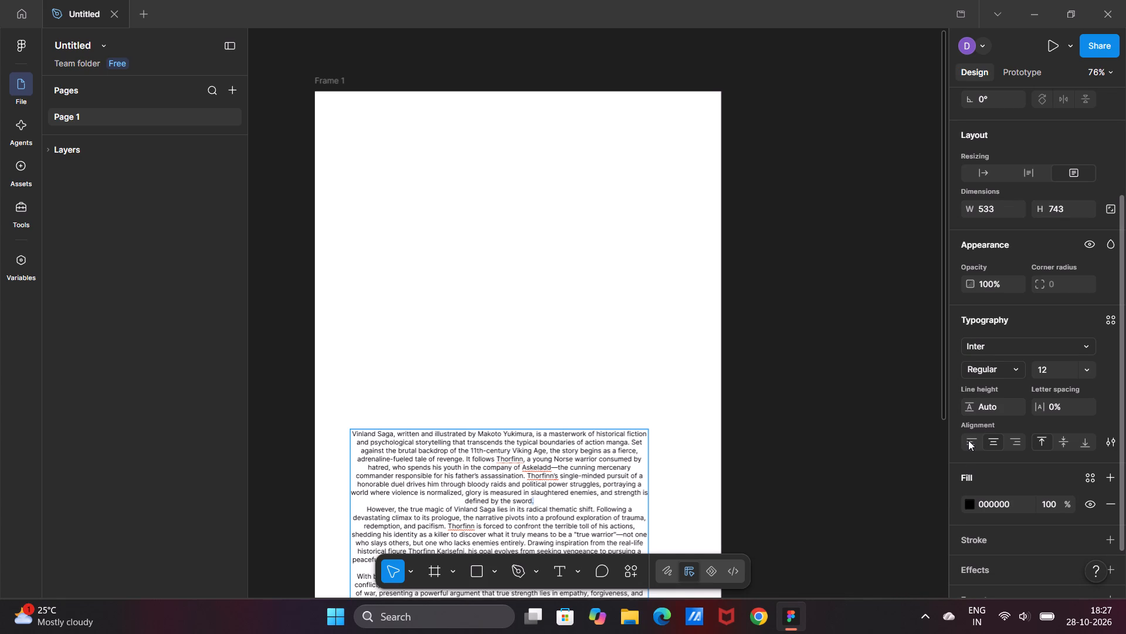
pyautogui.scroll(-1, 968, 440)
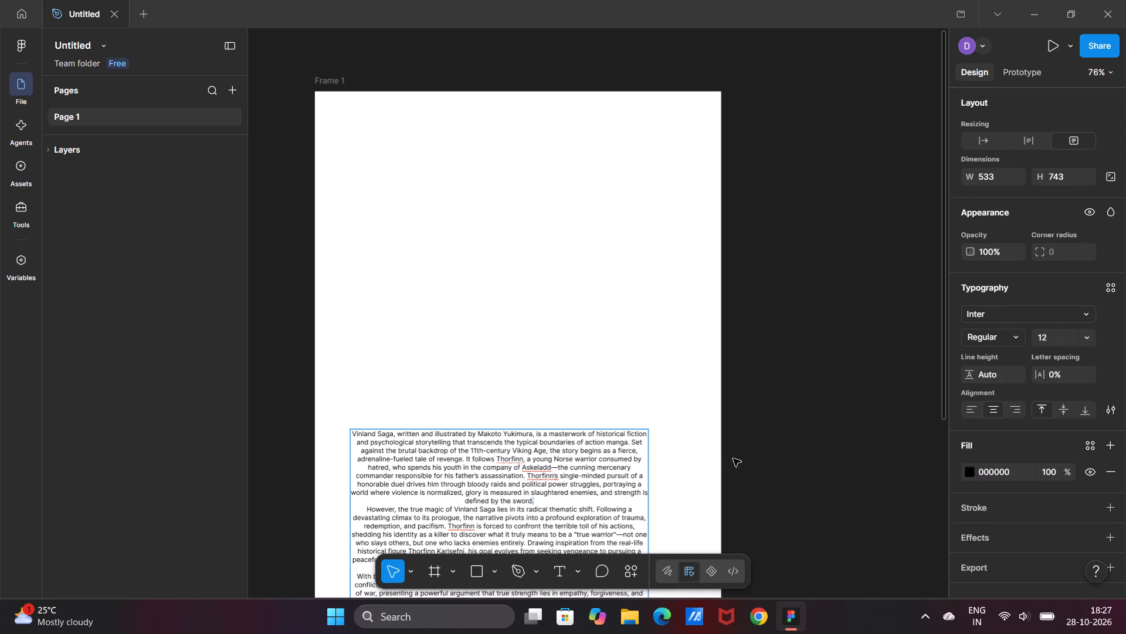
# Move the centred passage's text box up into the upper part of the frame, roughly centred horizontally.
pyautogui.moveTo(623, 454); pyautogui.dragTo(637, 415)
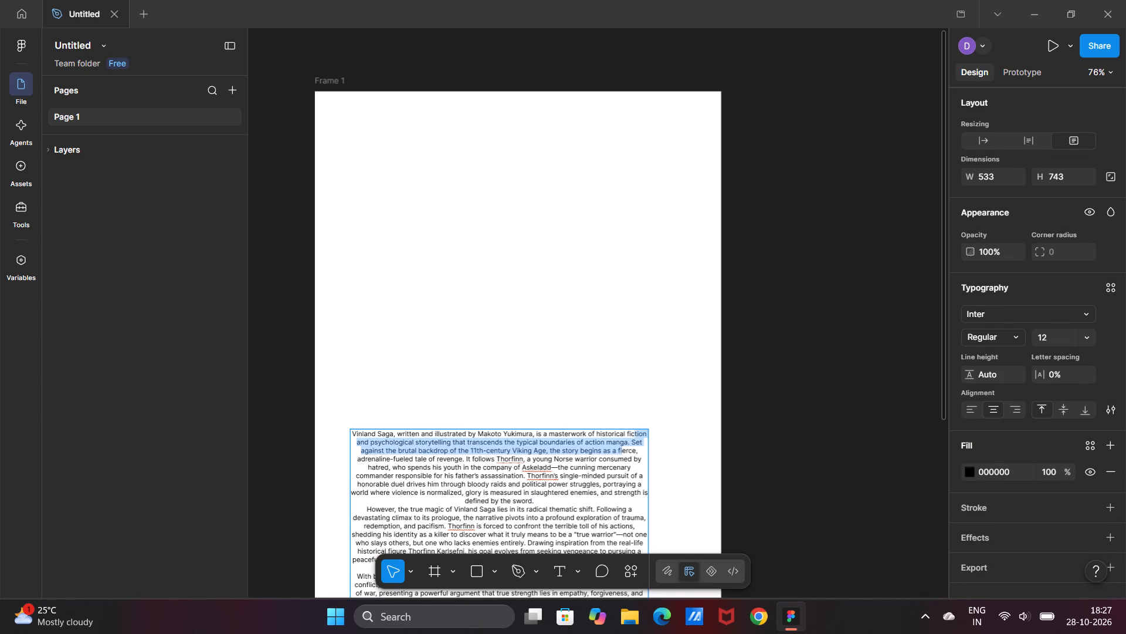
pyautogui.moveTo(637, 415); pyautogui.dragTo(663, 385)
pyautogui.click(663, 385)
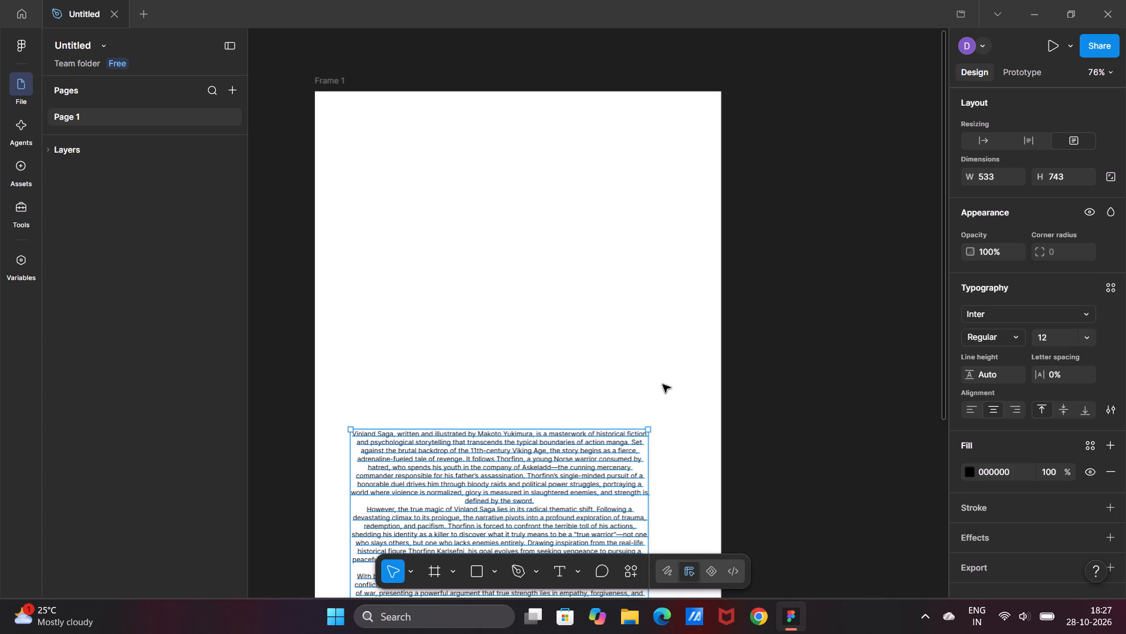
pyautogui.moveTo(604, 444); pyautogui.dragTo(613, 382)
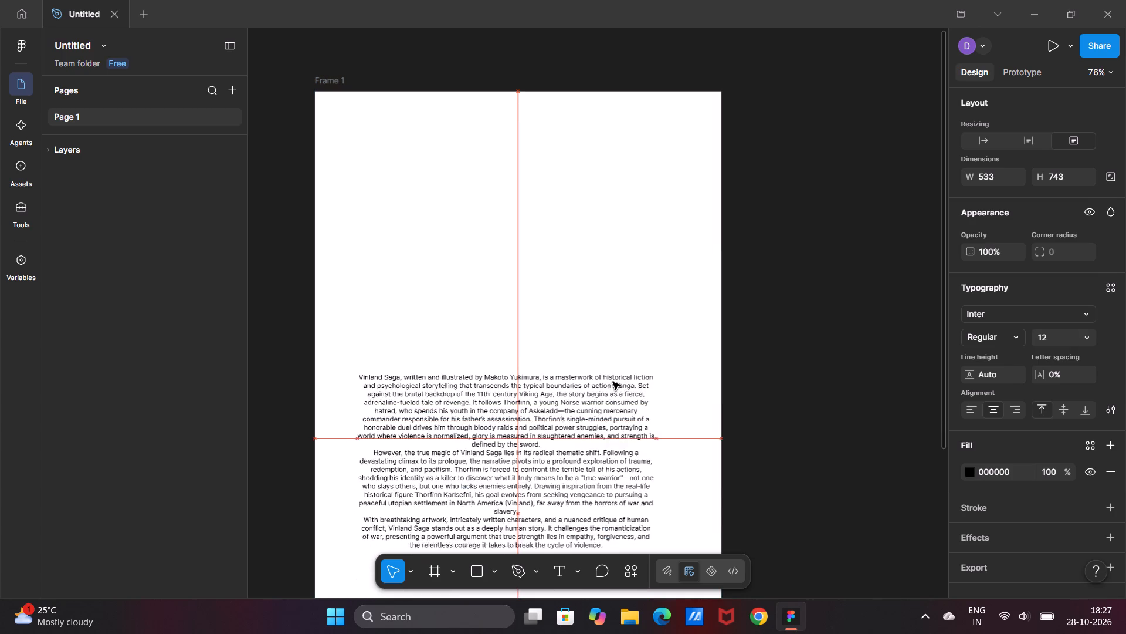
pyautogui.moveTo(613, 382); pyautogui.dragTo(615, 241)
pyautogui.click(615, 241)
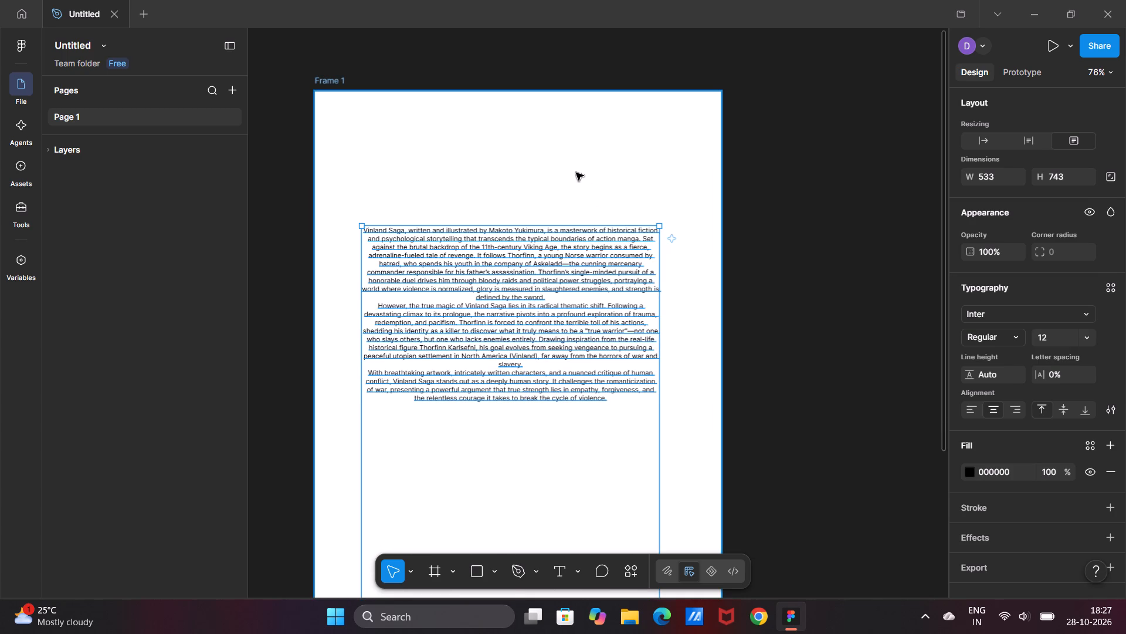
# Resize the white frame from its lower edge and corner to about 746 × 911, keeping the passage inside.
pyautogui.click(560, 162)
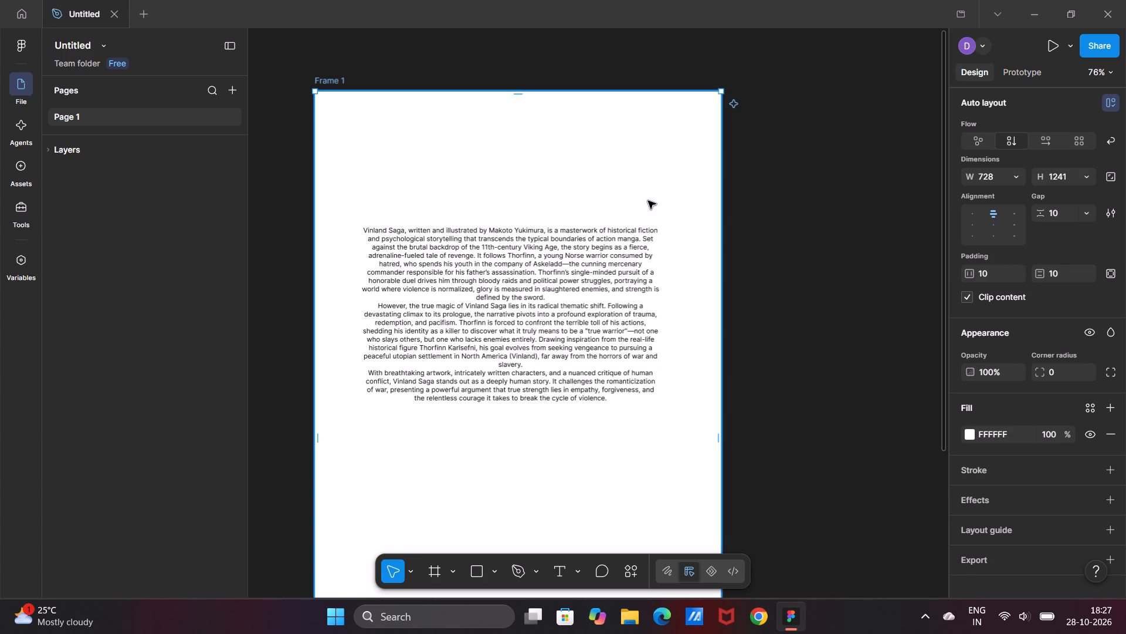
pyautogui.scroll(-1, 860, 210)
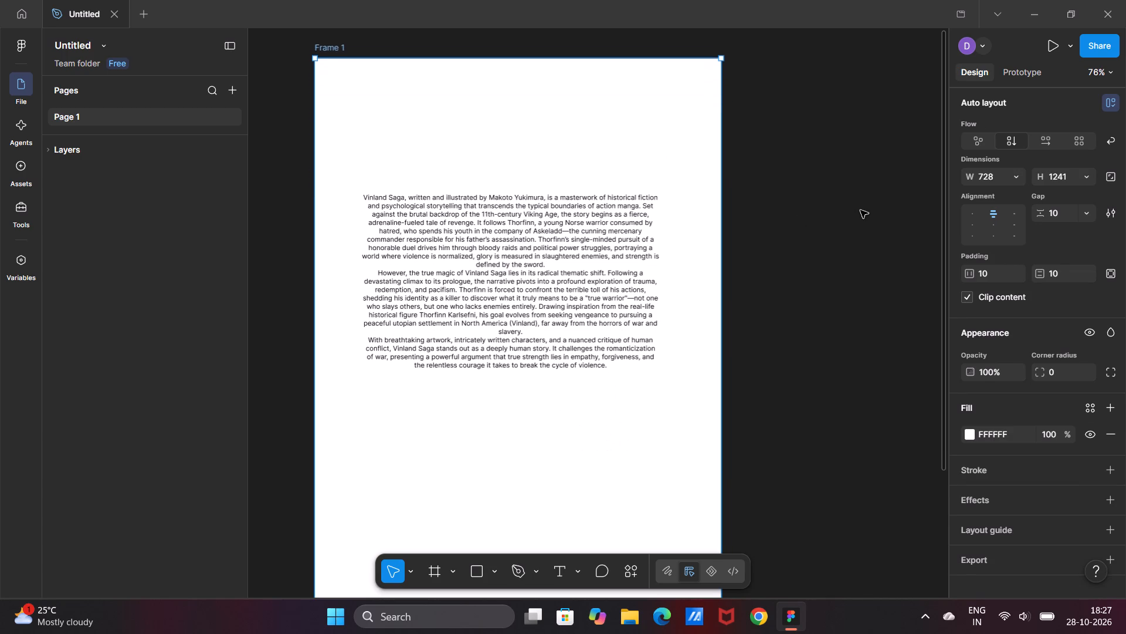
pyautogui.scroll(-1, 860, 210)
pyautogui.scroll(3, 860, 210)
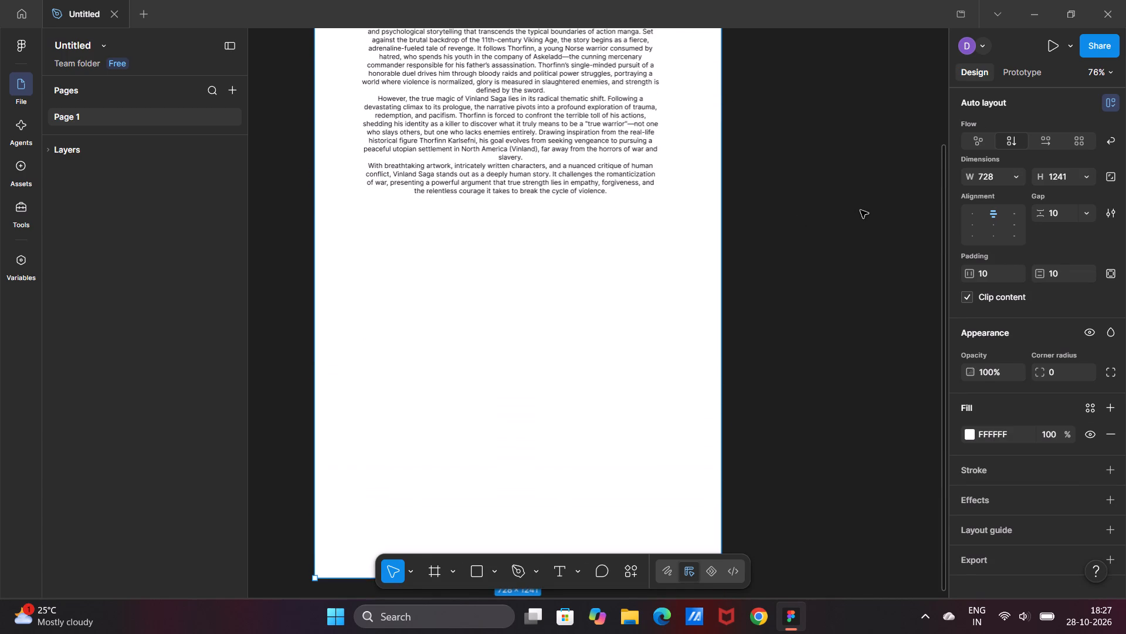
pyautogui.scroll(3, 860, 210)
pyautogui.scroll(-1, 860, 210)
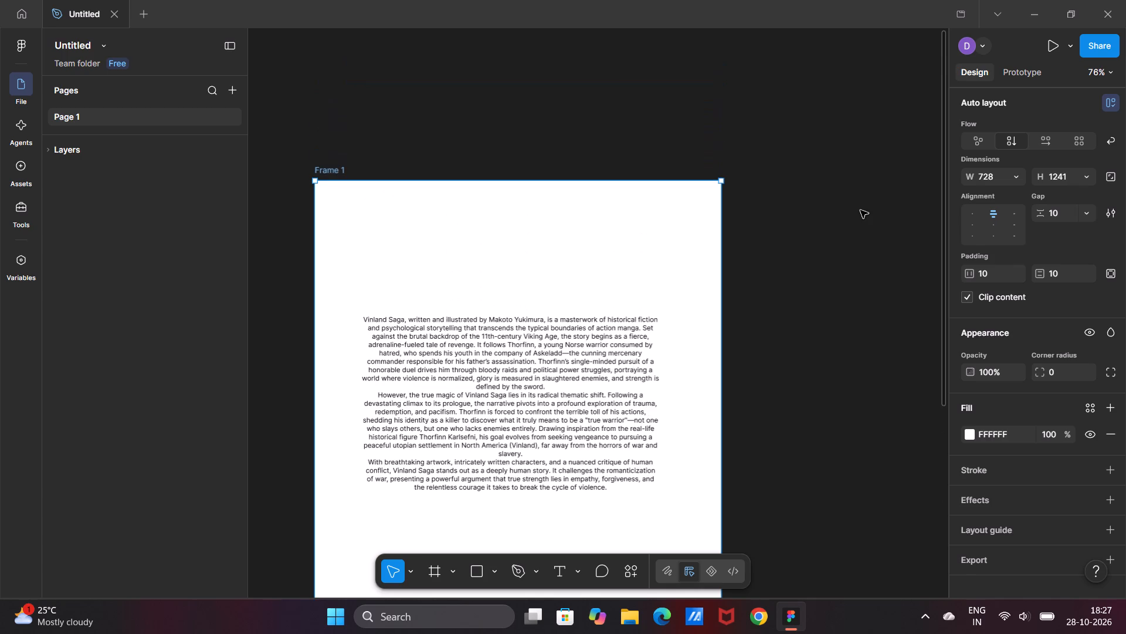
pyautogui.scroll(-1, 860, 210)
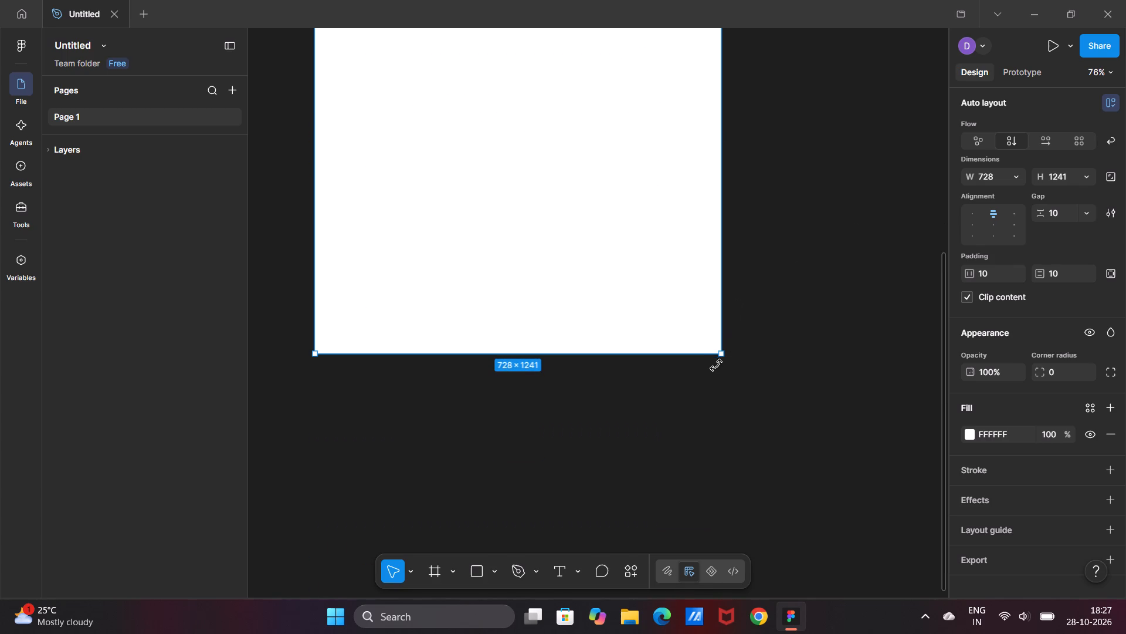
pyautogui.moveTo(718, 351); pyautogui.dragTo(703, 284)
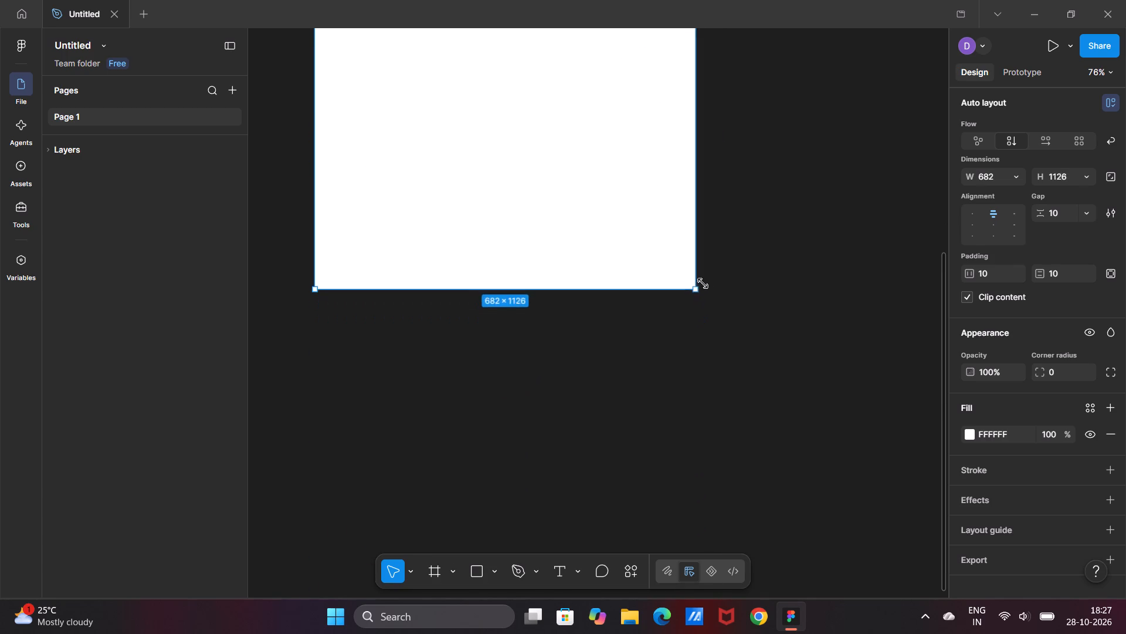
pyautogui.moveTo(703, 284); pyautogui.dragTo(732, 262)
pyautogui.moveTo(707, 259); pyautogui.dragTo(707, 169)
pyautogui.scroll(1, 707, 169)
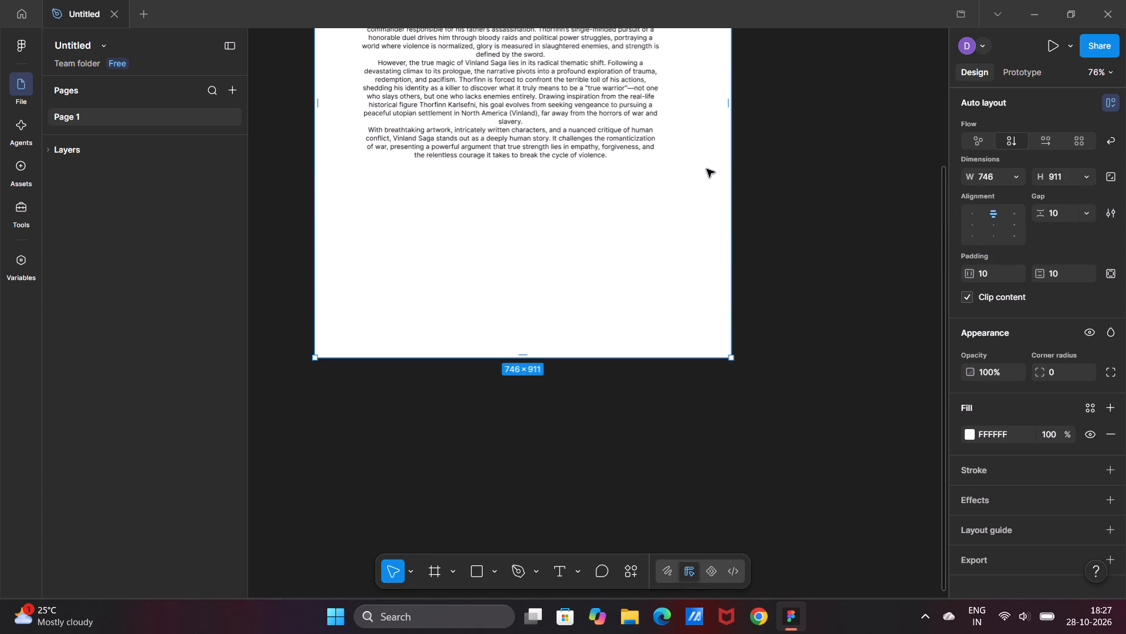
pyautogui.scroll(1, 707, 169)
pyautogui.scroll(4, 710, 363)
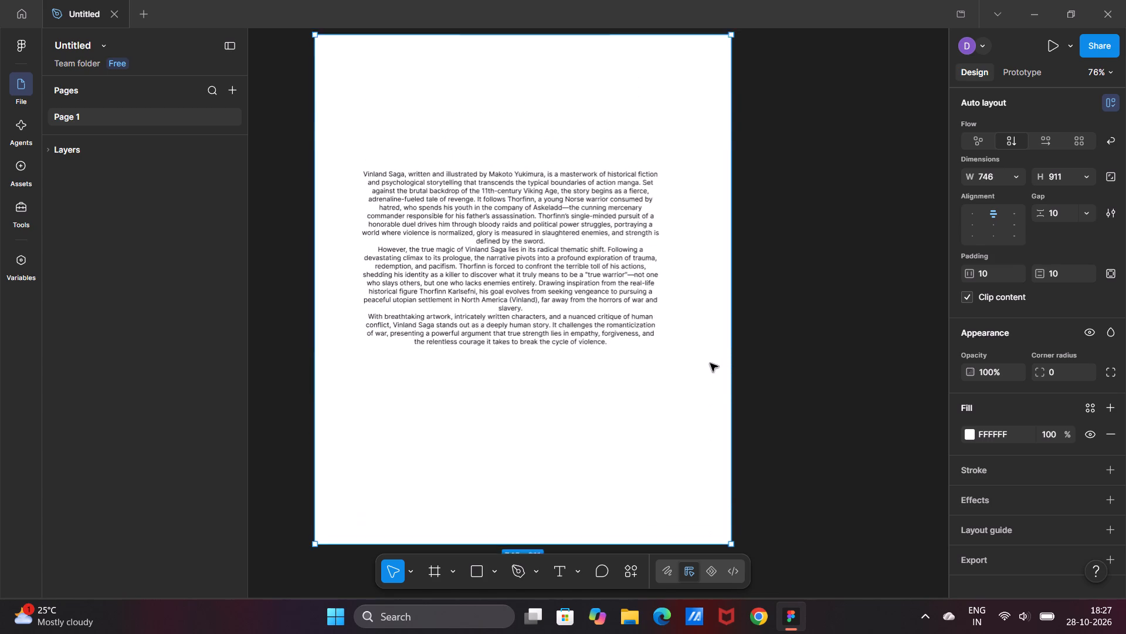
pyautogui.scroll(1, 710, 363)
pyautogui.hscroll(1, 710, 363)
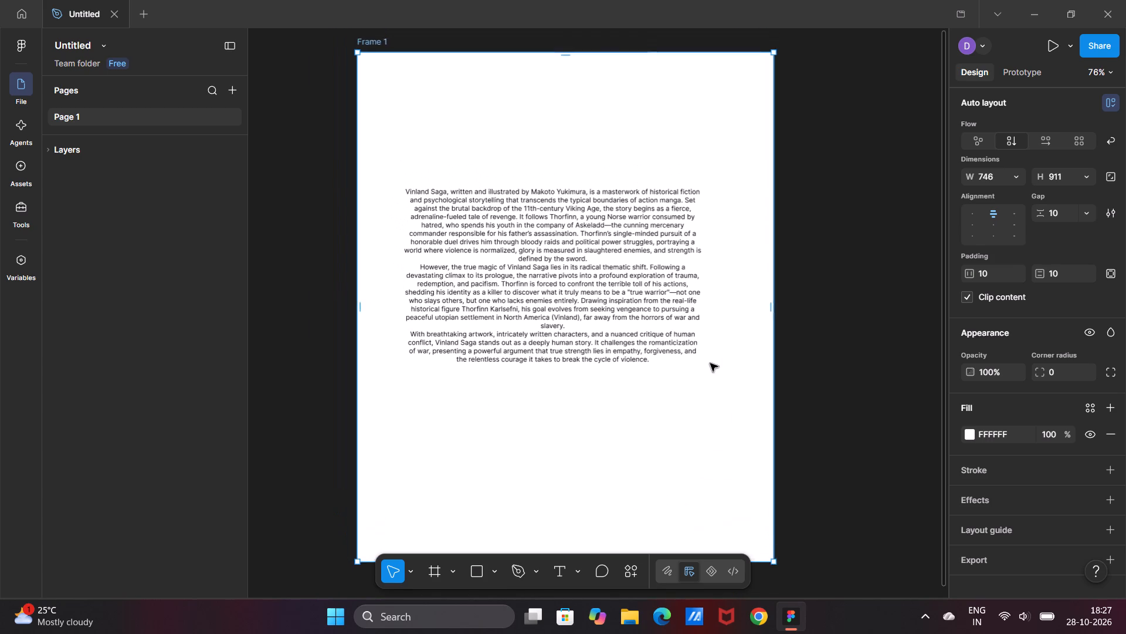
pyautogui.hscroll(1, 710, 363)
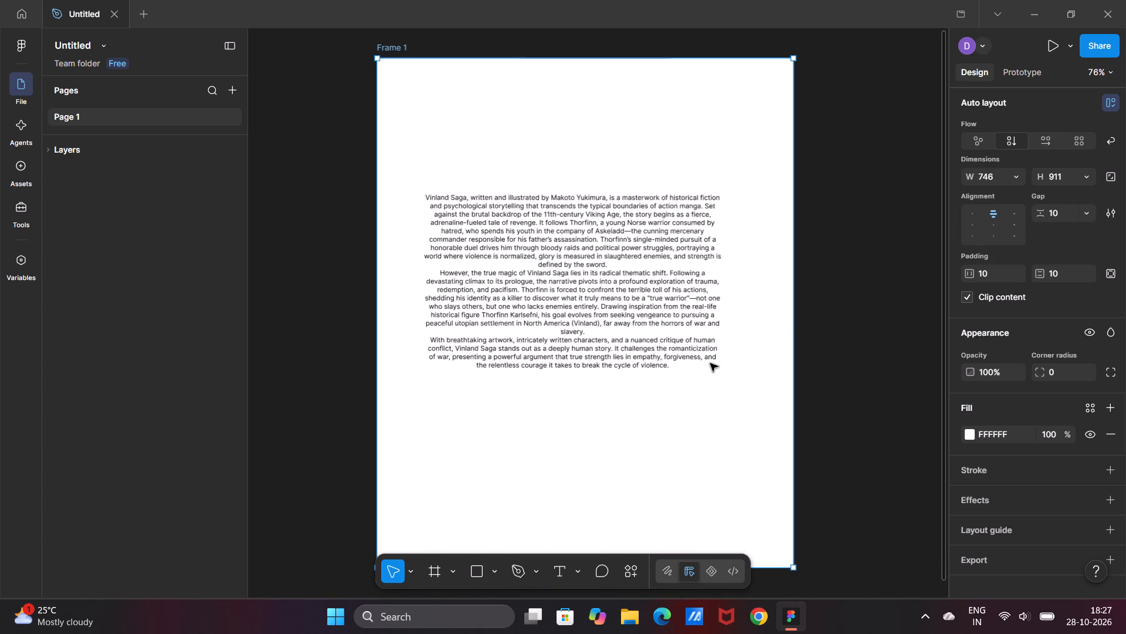
# Add a text layer reading "vinland saga" at the top centre of the white frame, above the passage.
pyautogui.hscroll(1, 710, 363)
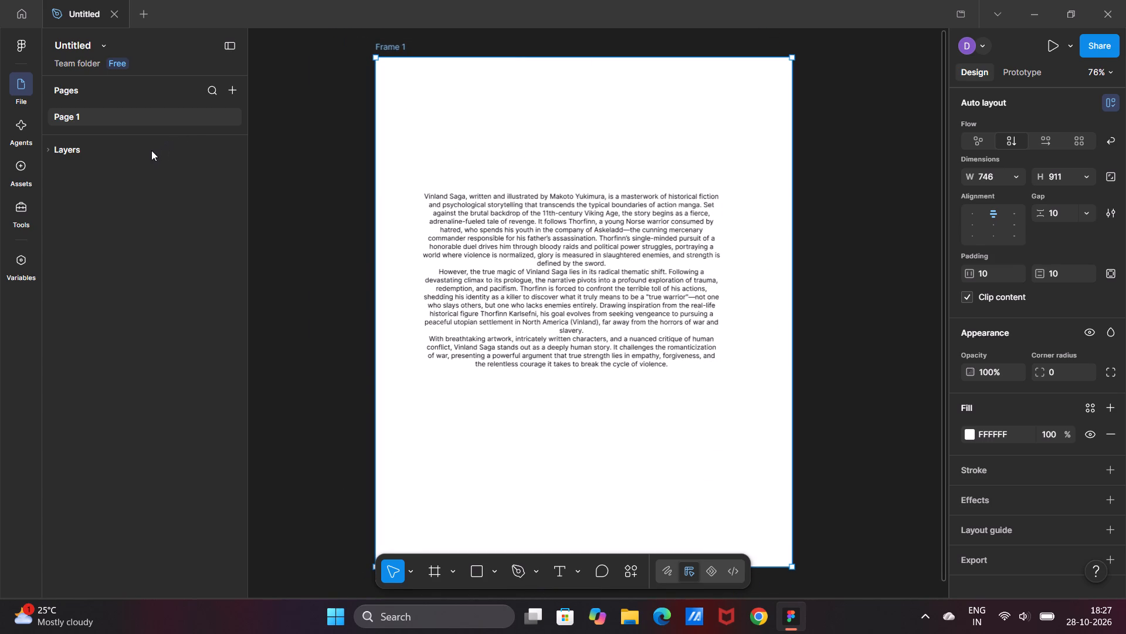
pyautogui.click(870, 182)
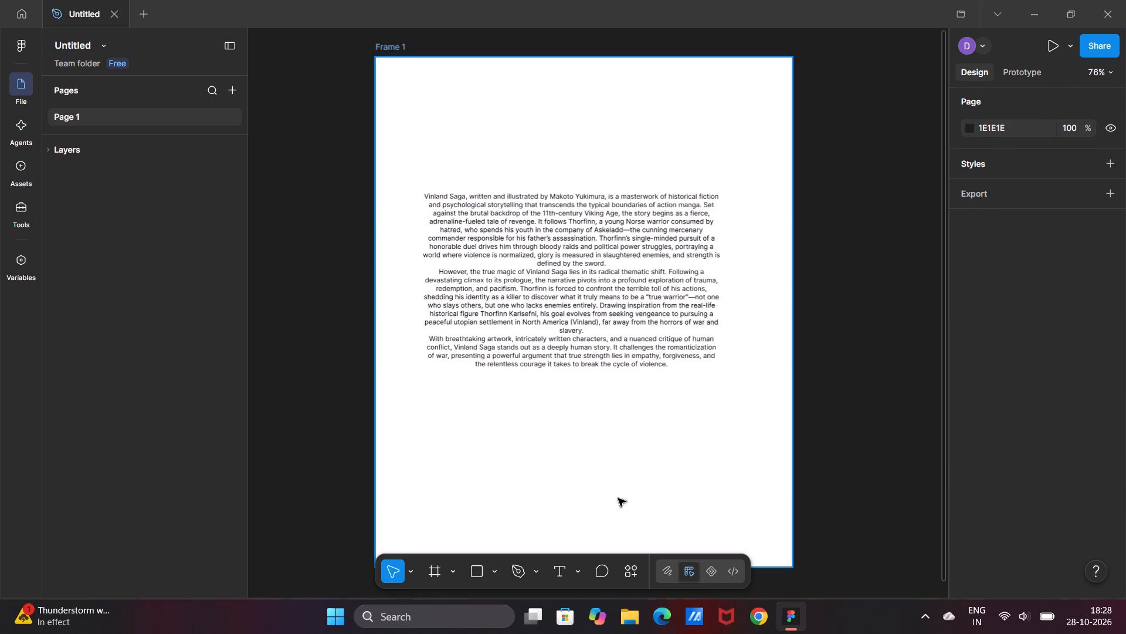
pyautogui.click(559, 565)
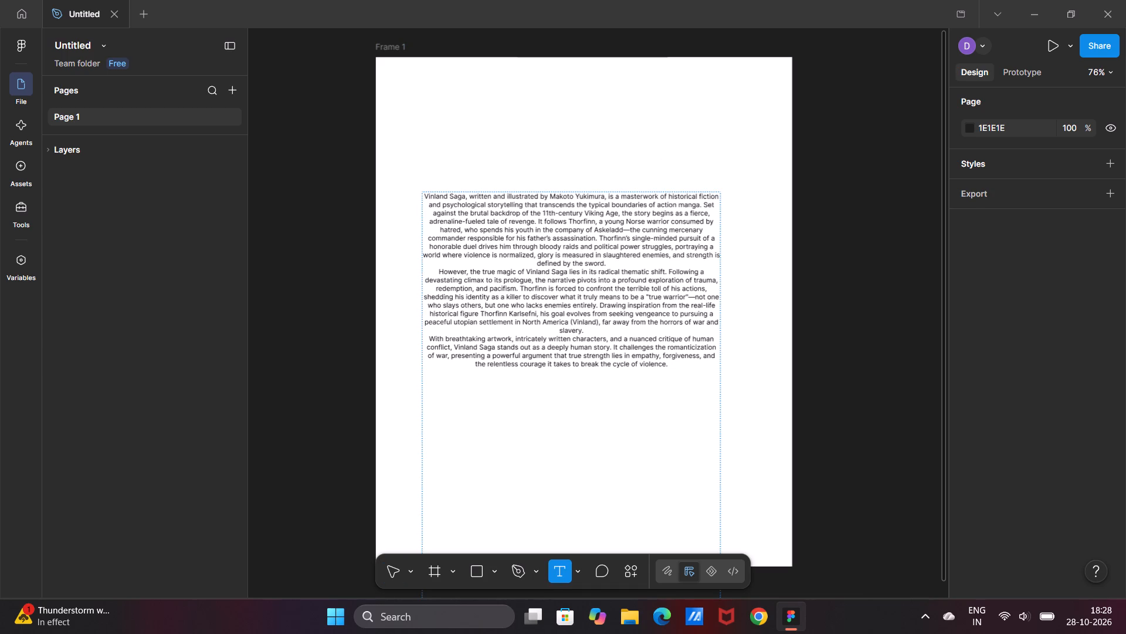
pyautogui.moveTo(562, 564); pyautogui.dragTo(569, 493)
pyautogui.click(629, 170)
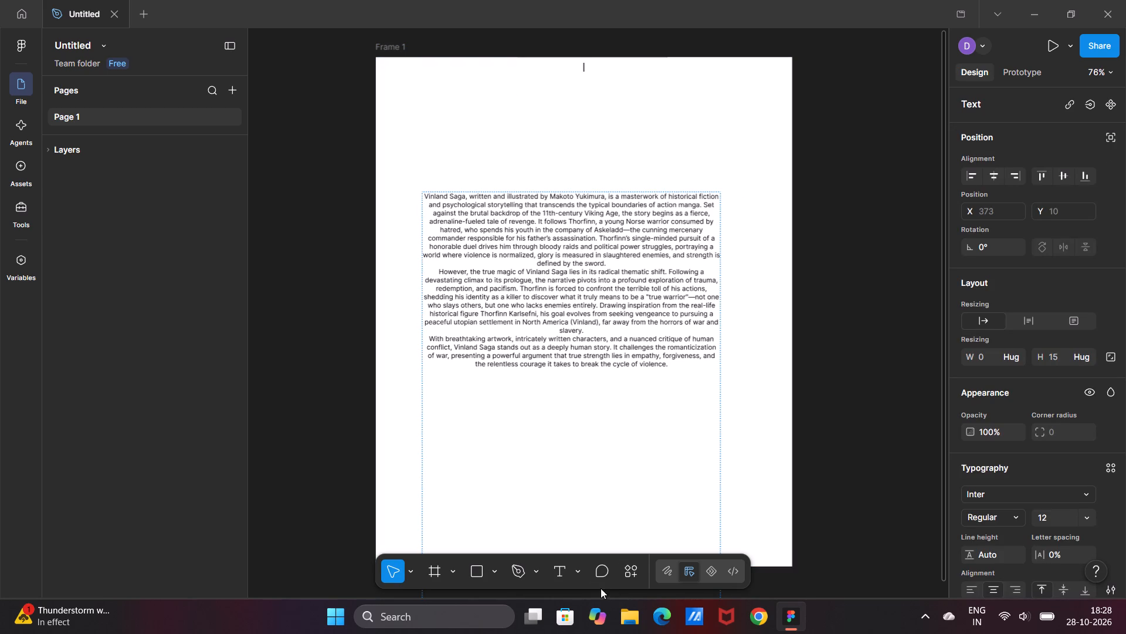
pyautogui.click(576, 568)
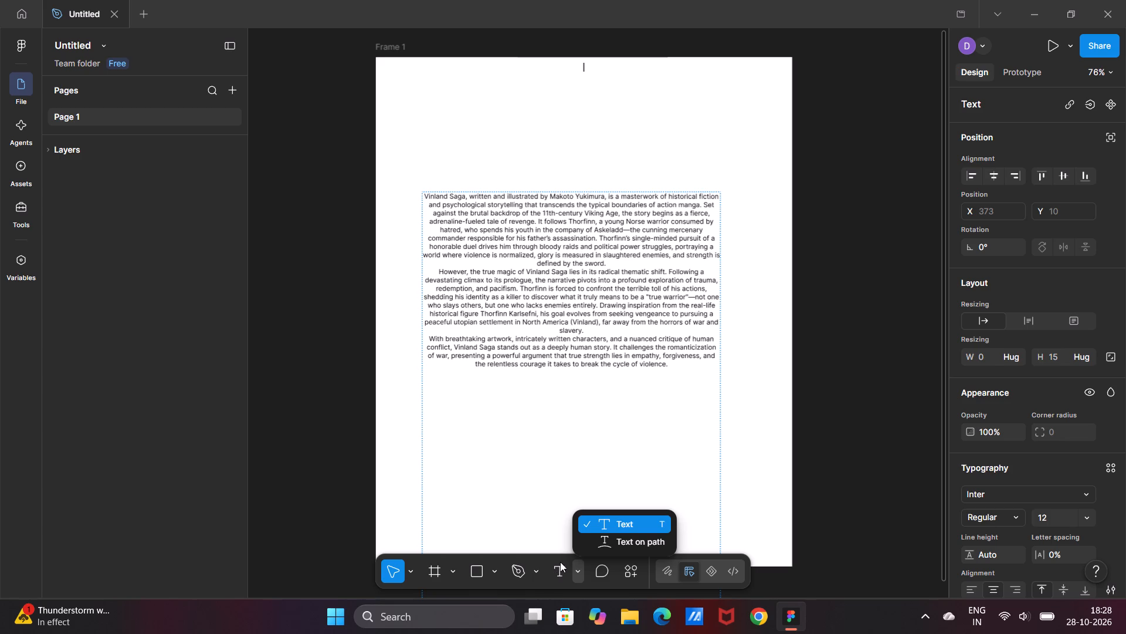
pyautogui.click(562, 568)
pyautogui.click(562, 568)
pyautogui.click(562, 568)
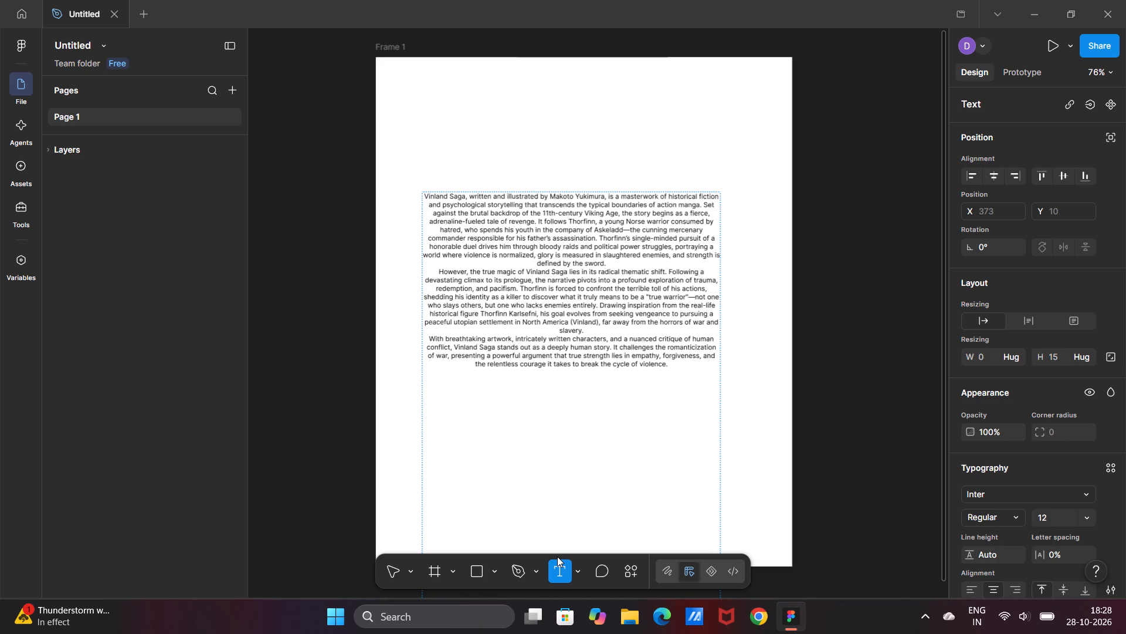
pyautogui.press('v')
pyautogui.press('i')
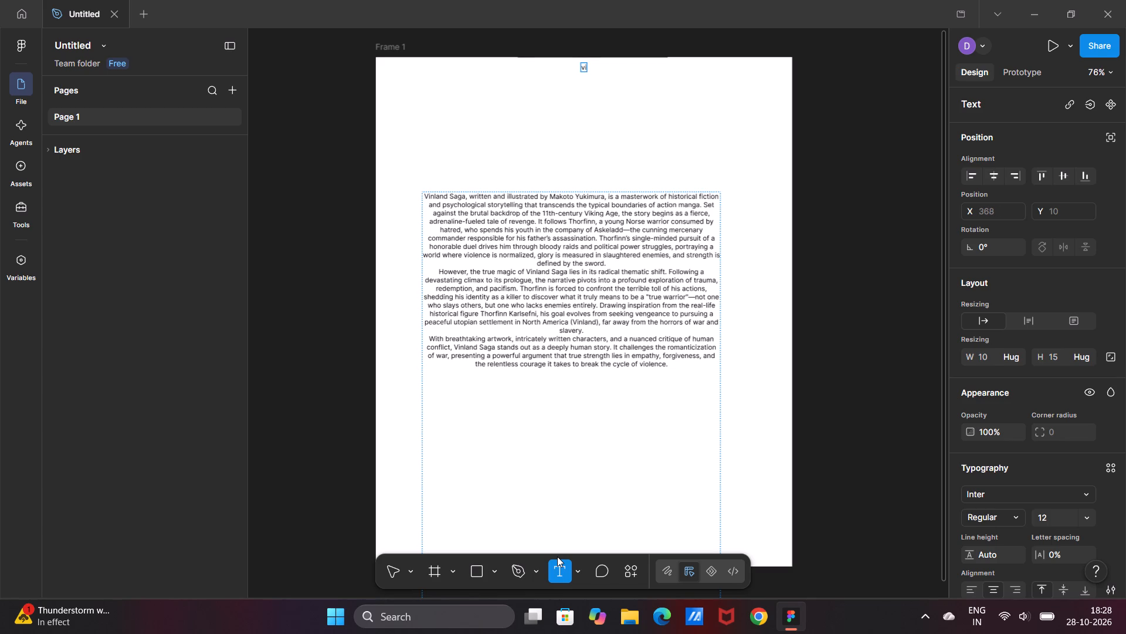
pyautogui.press('n')
pyautogui.write('land')
pyautogui.press('space')
pyautogui.press('s')
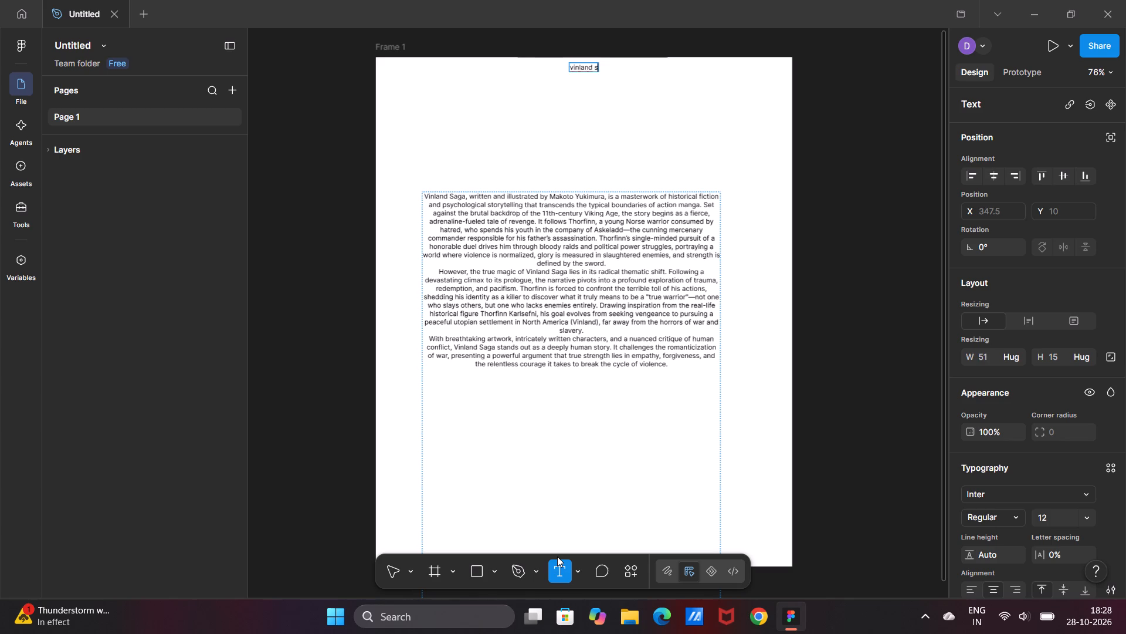
pyautogui.press('a')
pyautogui.write('ge')
pyautogui.press('BackSpace')
pyautogui.press('a')
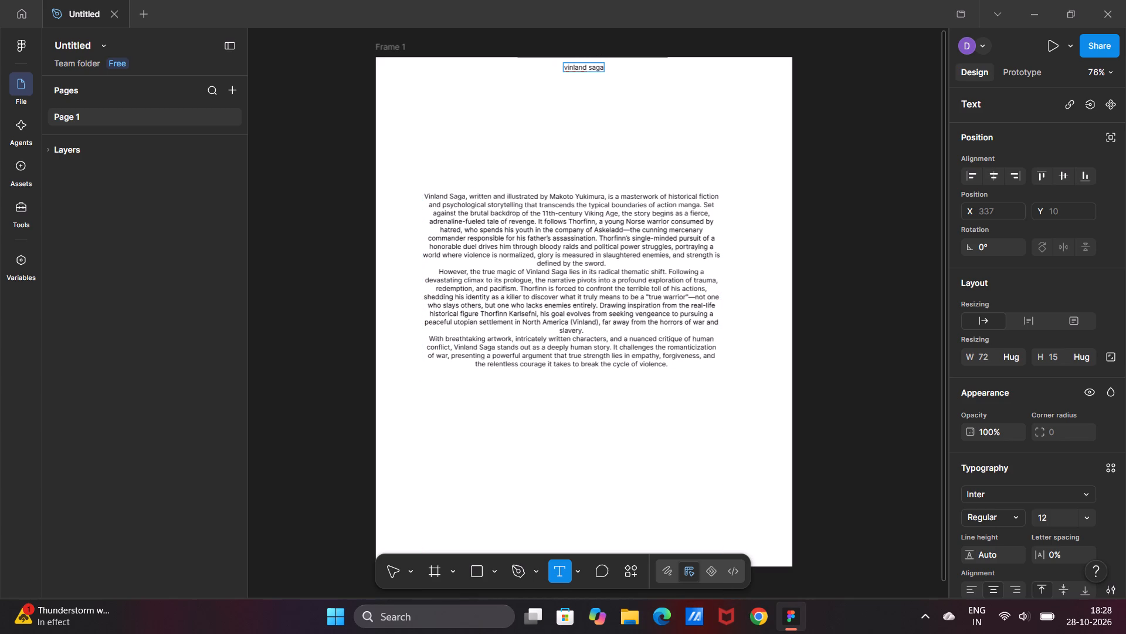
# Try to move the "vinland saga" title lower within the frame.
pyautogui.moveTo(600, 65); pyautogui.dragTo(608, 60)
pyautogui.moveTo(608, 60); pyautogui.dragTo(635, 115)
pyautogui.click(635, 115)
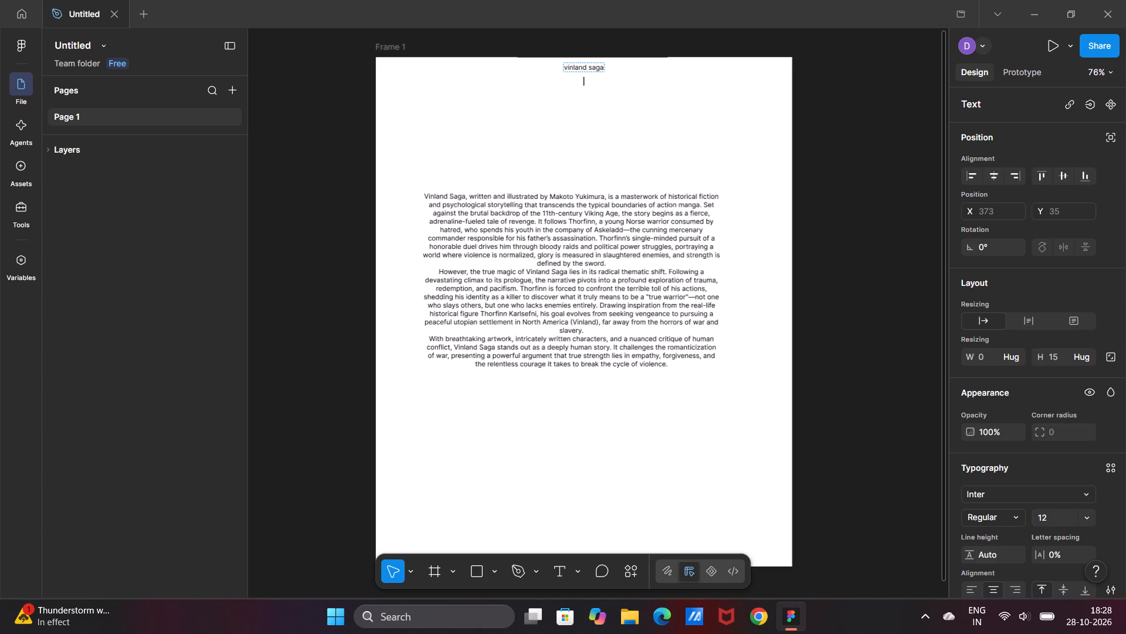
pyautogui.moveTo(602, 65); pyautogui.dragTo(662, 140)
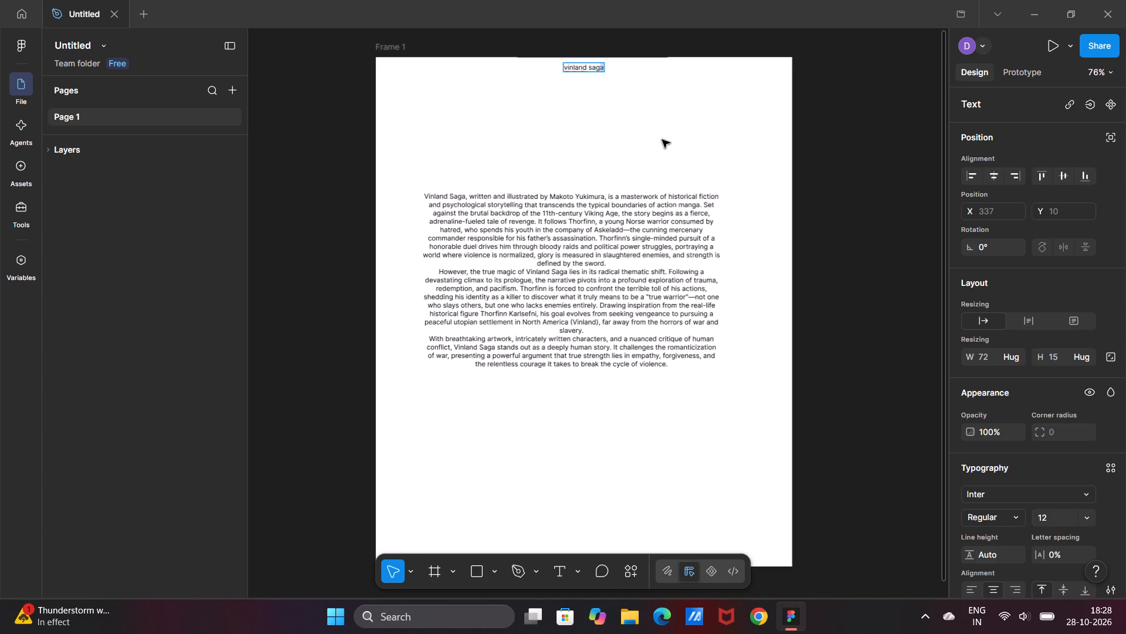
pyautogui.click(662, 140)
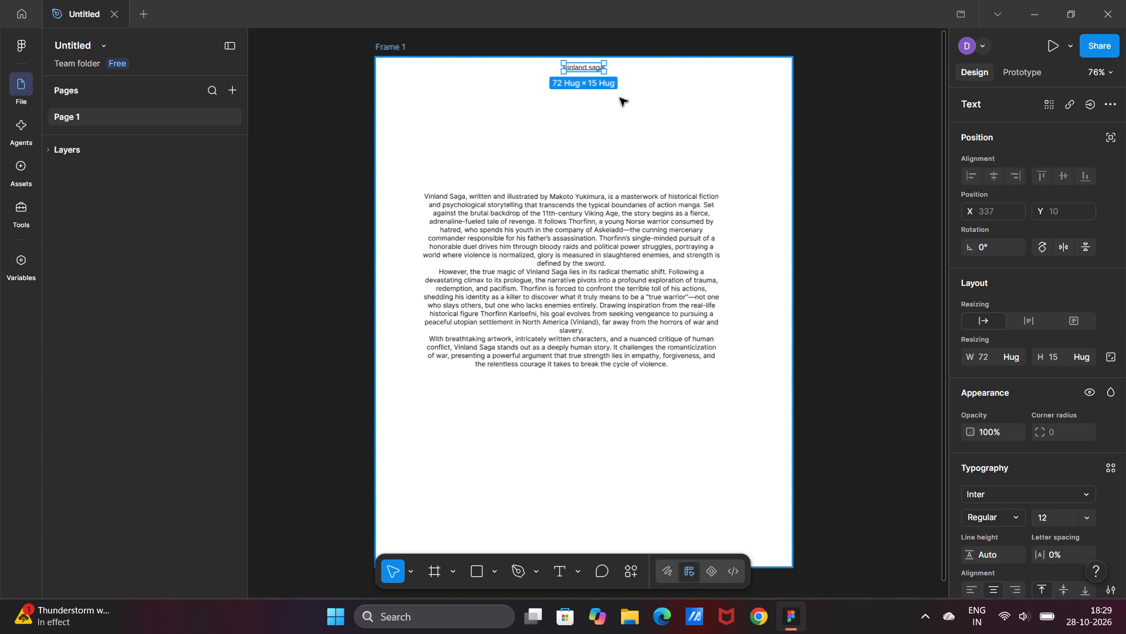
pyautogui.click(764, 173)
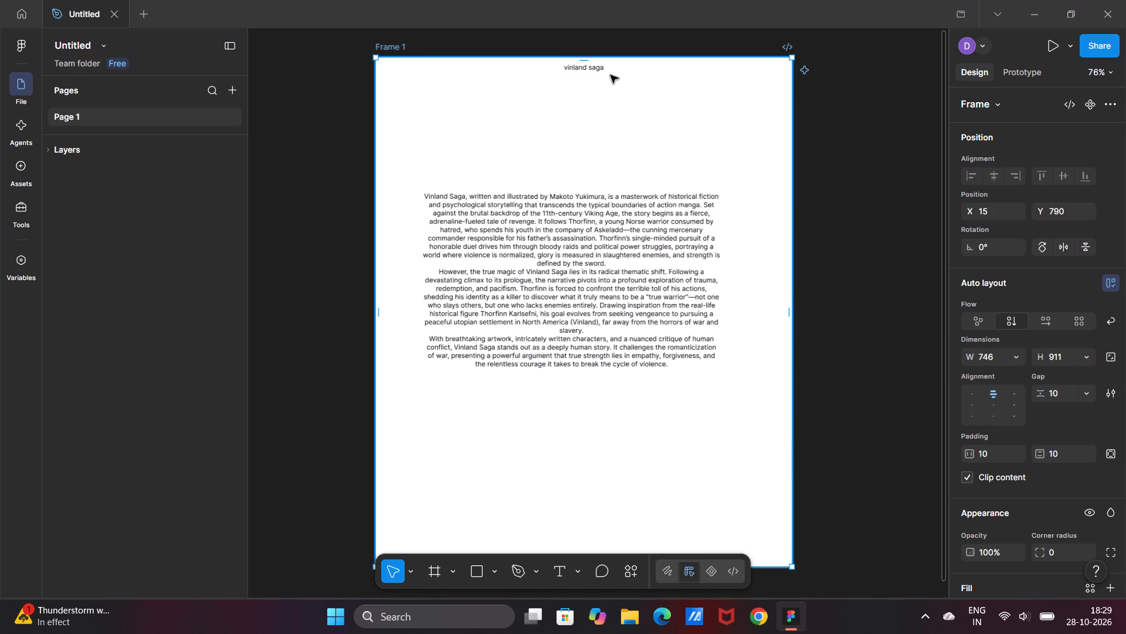
# Move the white frame together with its title to X -7, Y 857, centred on the passage.
pyautogui.moveTo(601, 63); pyautogui.dragTo(591, 66)
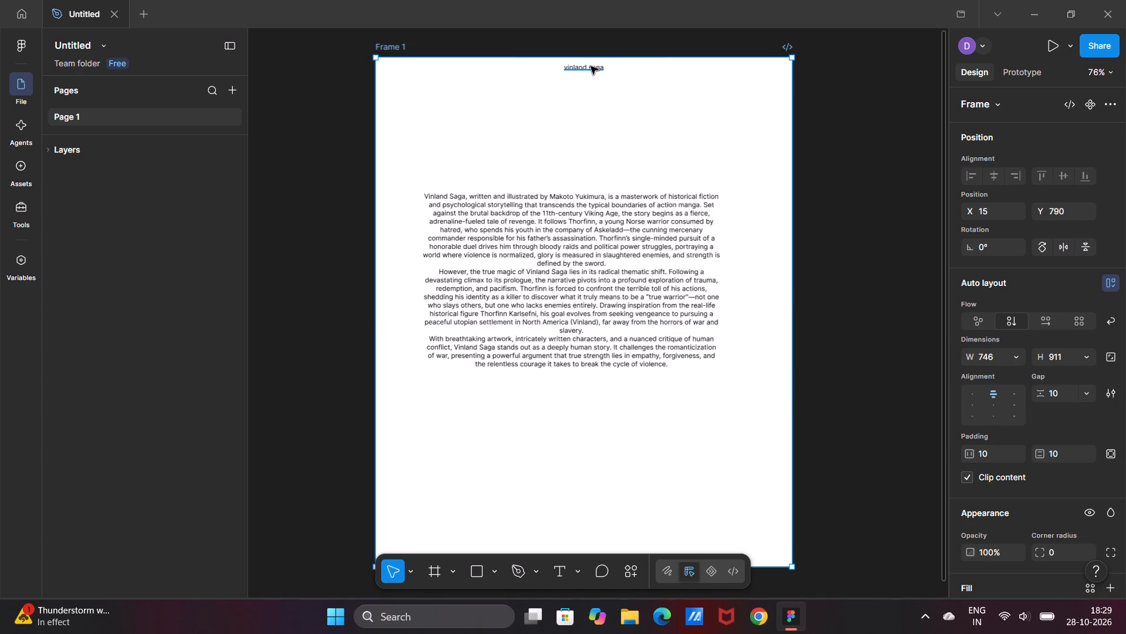
pyautogui.moveTo(591, 66); pyautogui.dragTo(592, 72)
pyautogui.click(592, 72)
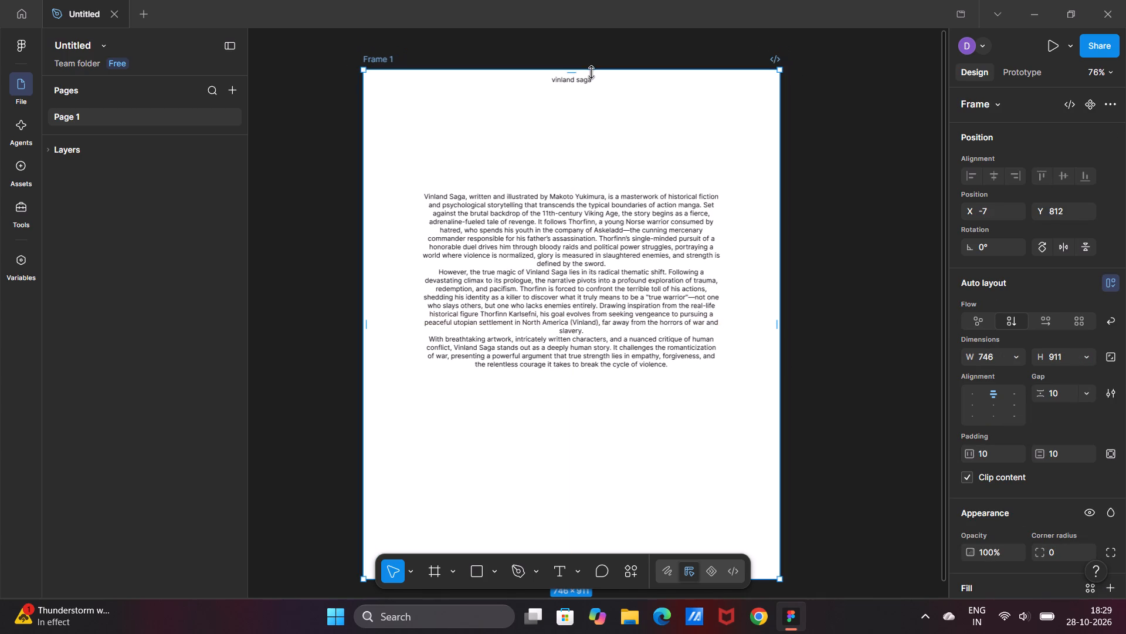
pyautogui.click(582, 77)
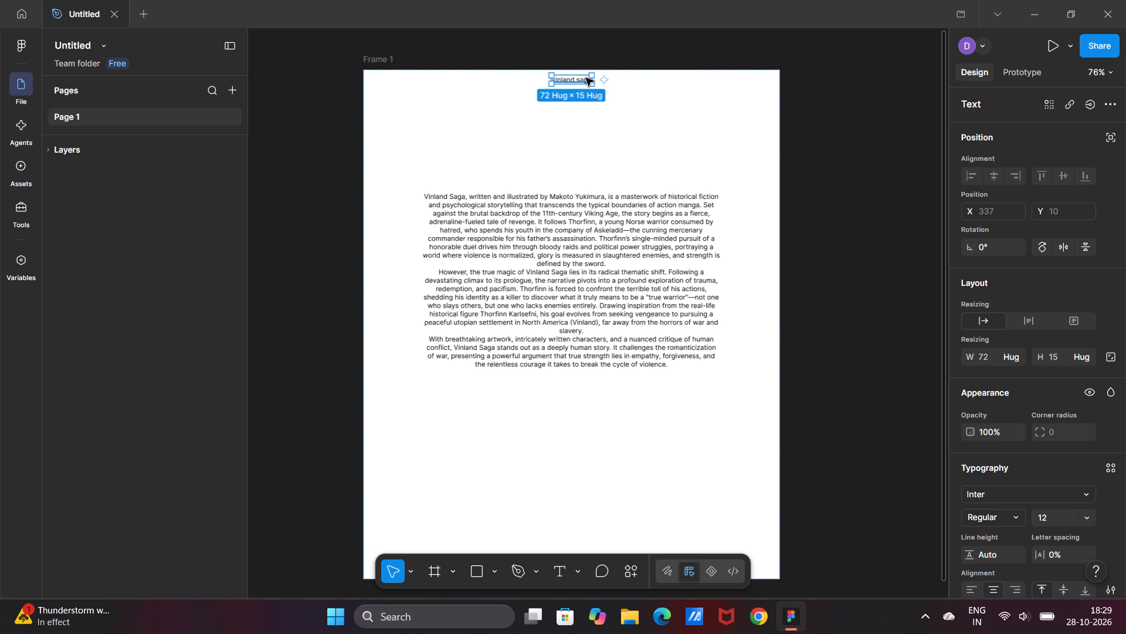
pyautogui.moveTo(586, 79); pyautogui.dragTo(582, 110)
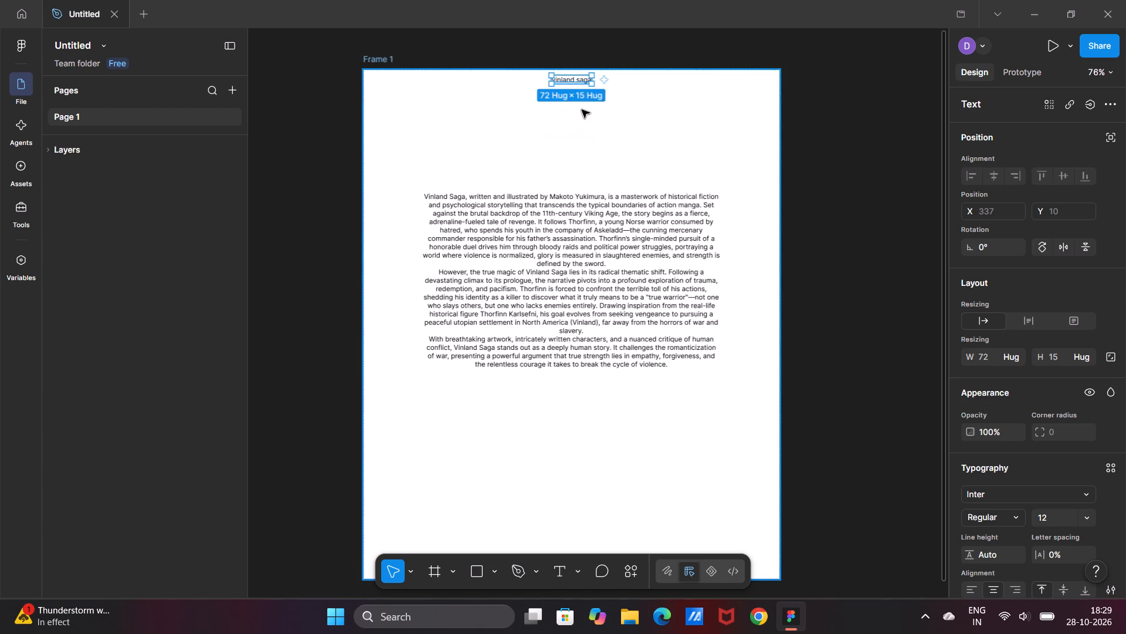
pyautogui.click(582, 110)
pyautogui.moveTo(581, 80); pyautogui.dragTo(581, 133)
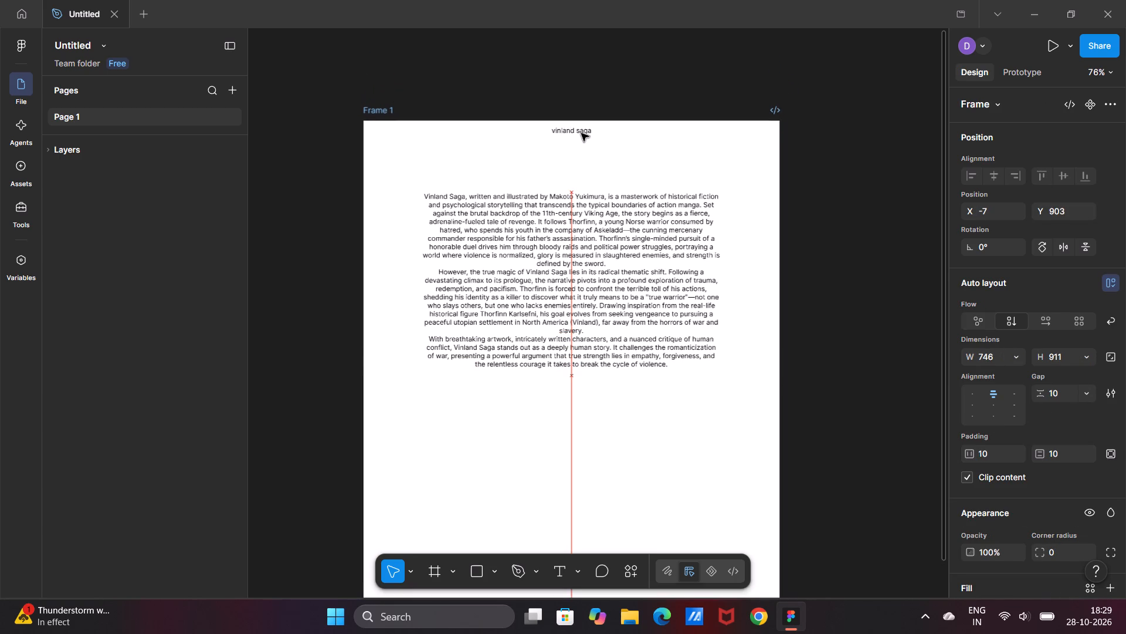
pyautogui.moveTo(581, 133); pyautogui.dragTo(580, 140)
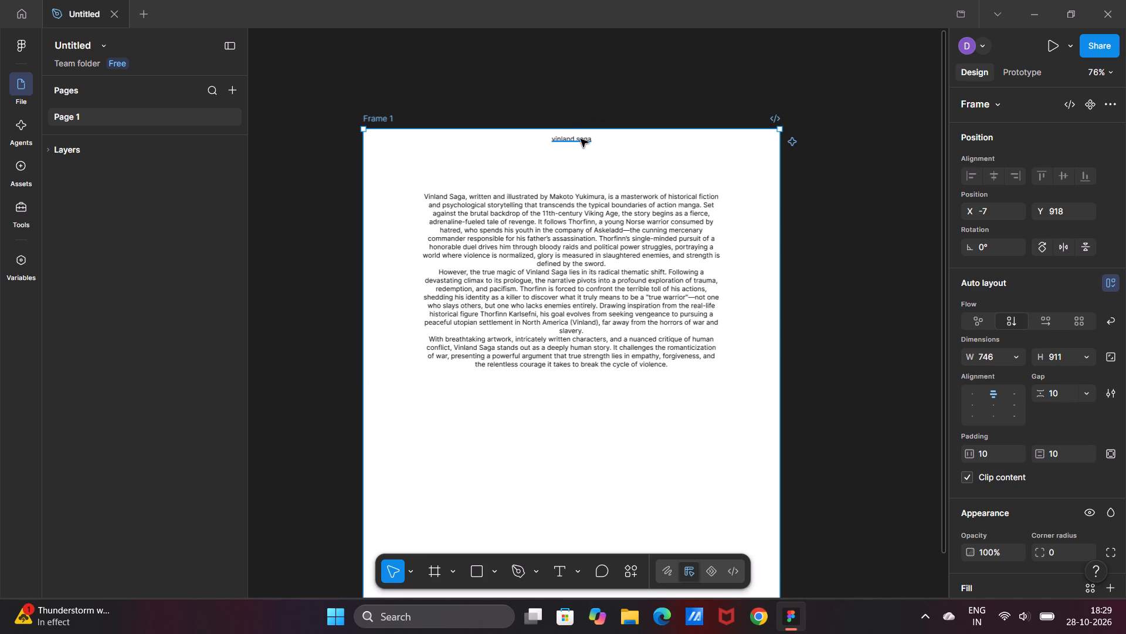
pyautogui.moveTo(580, 149); pyautogui.dragTo(578, 116)
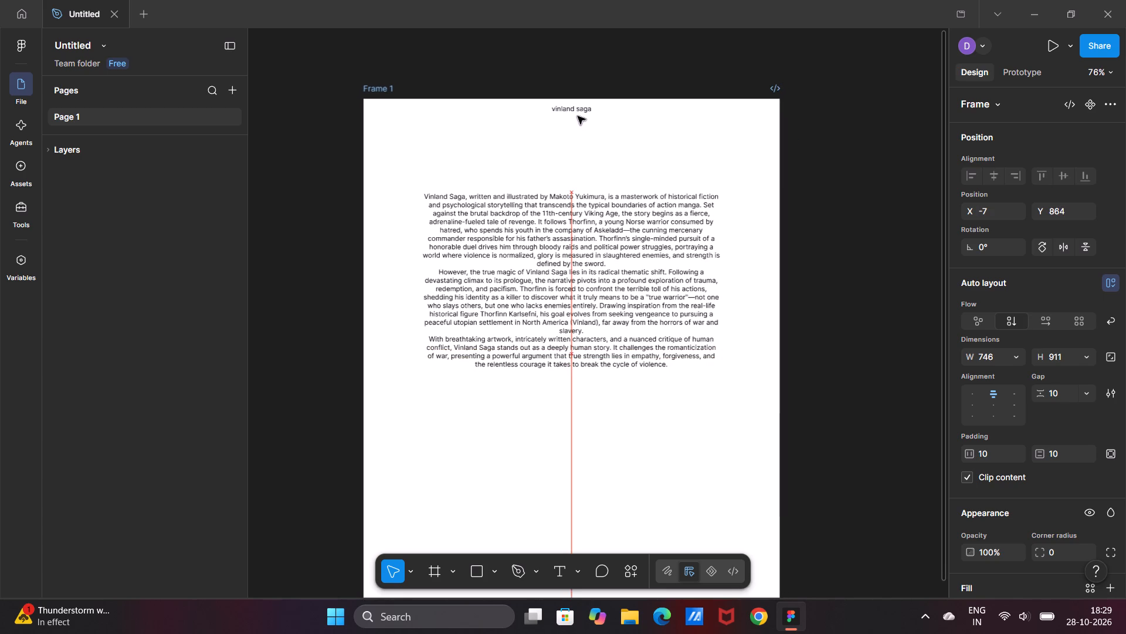
pyautogui.moveTo(578, 116); pyautogui.dragTo(581, 111)
pyautogui.click(581, 111)
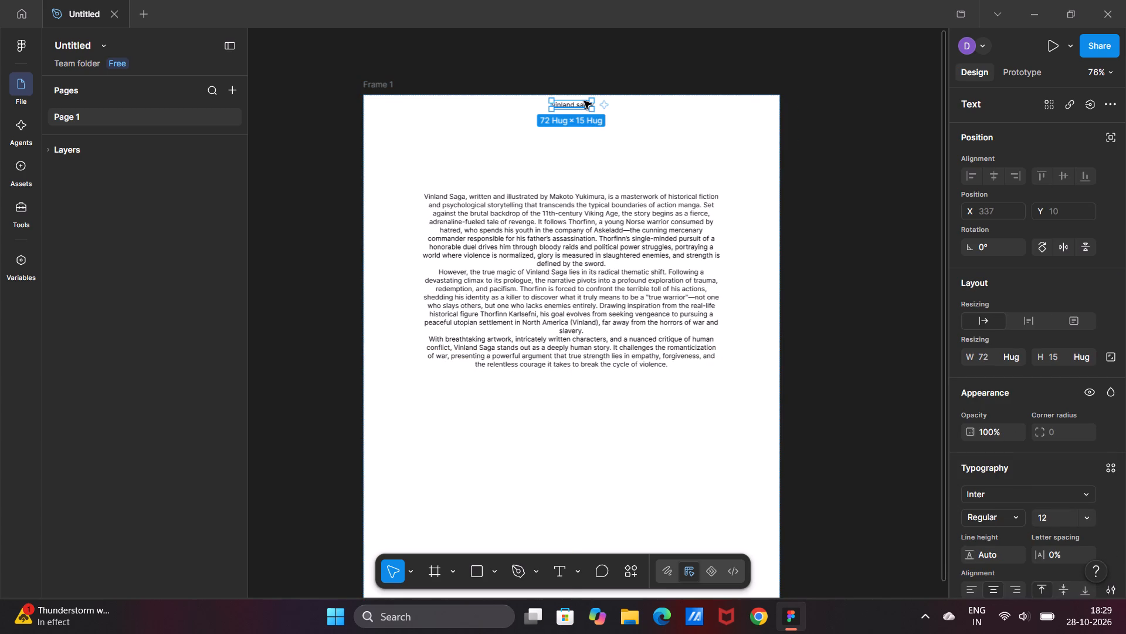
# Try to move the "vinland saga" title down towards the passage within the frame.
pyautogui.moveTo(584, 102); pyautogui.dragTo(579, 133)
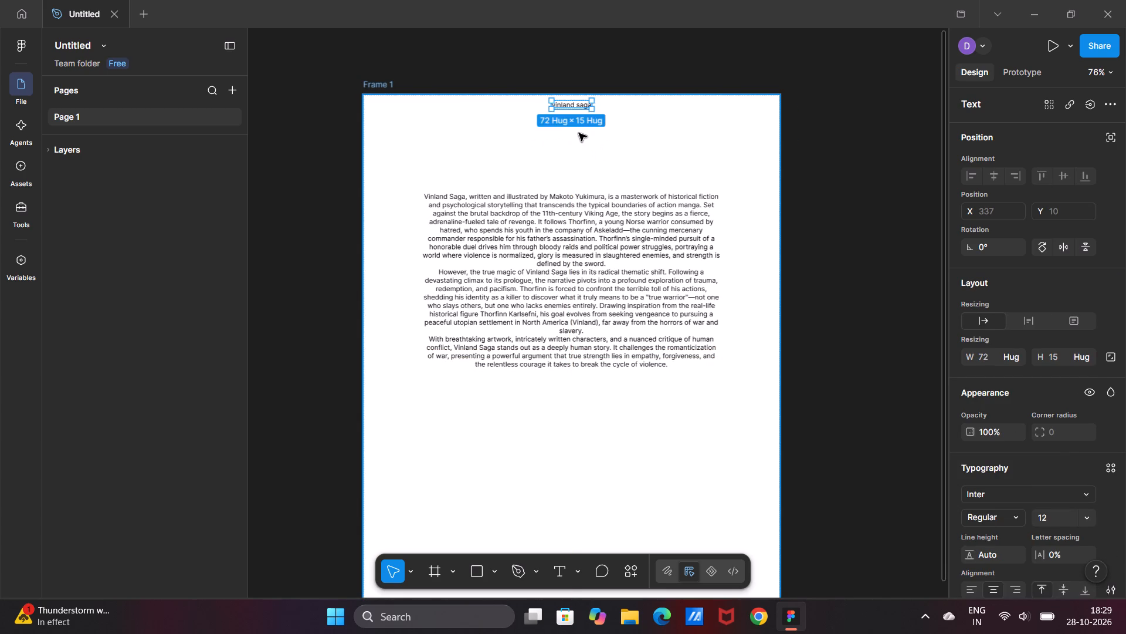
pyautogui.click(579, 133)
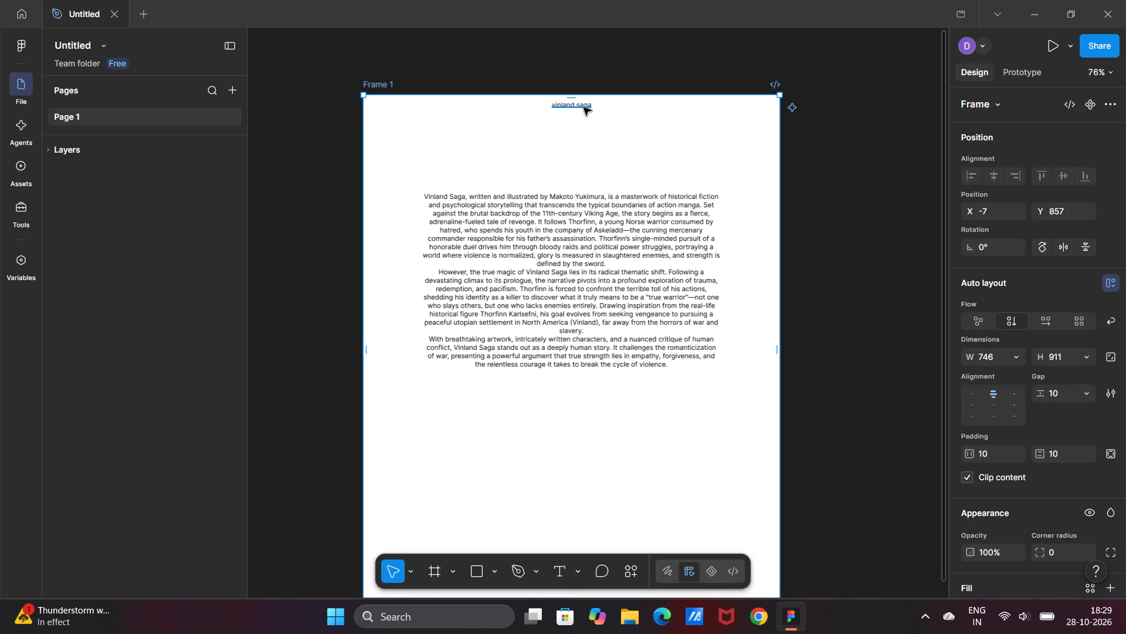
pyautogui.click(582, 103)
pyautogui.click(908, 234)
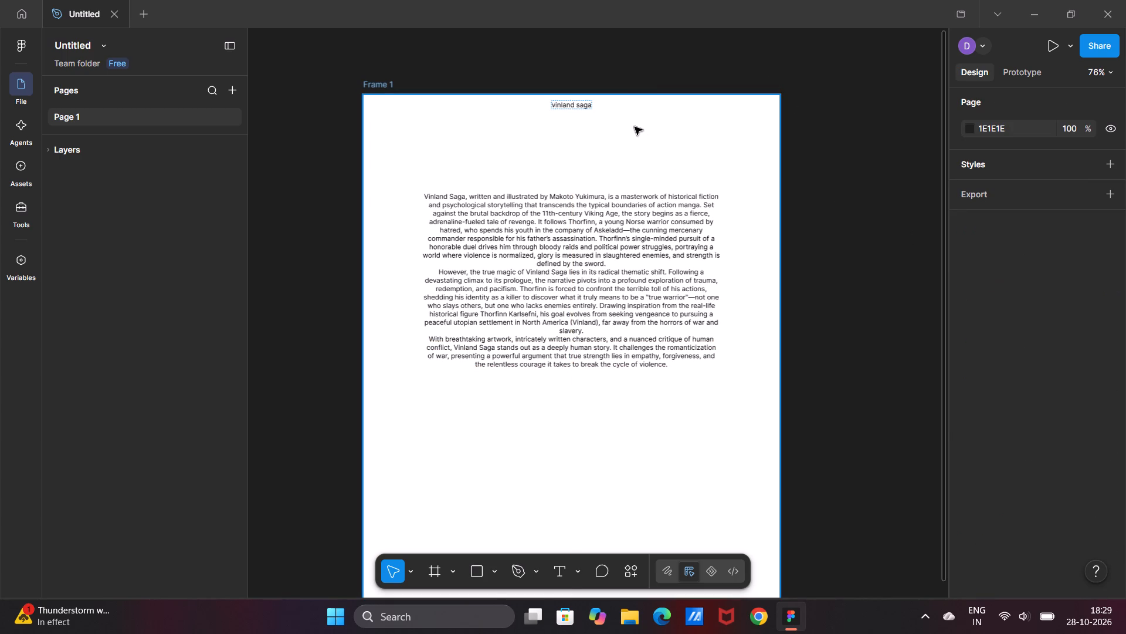
# Extend the "vinland saga" title's text box downwards to 72 × 43.
pyautogui.click(571, 102)
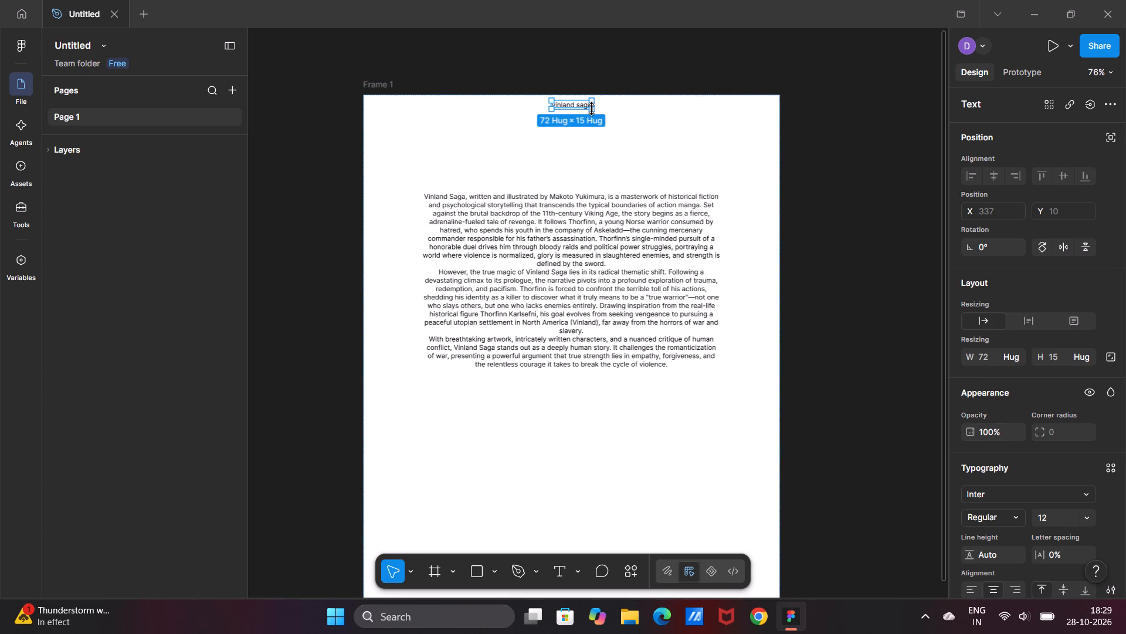
pyautogui.moveTo(592, 109); pyautogui.dragTo(598, 125)
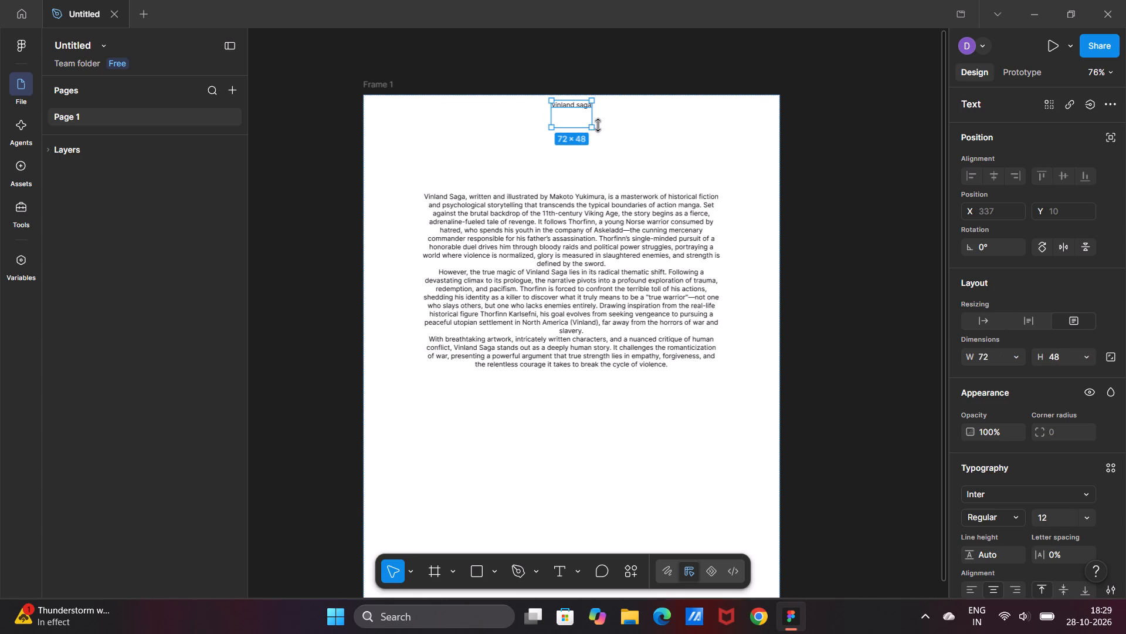
pyautogui.moveTo(598, 125); pyautogui.dragTo(597, 124)
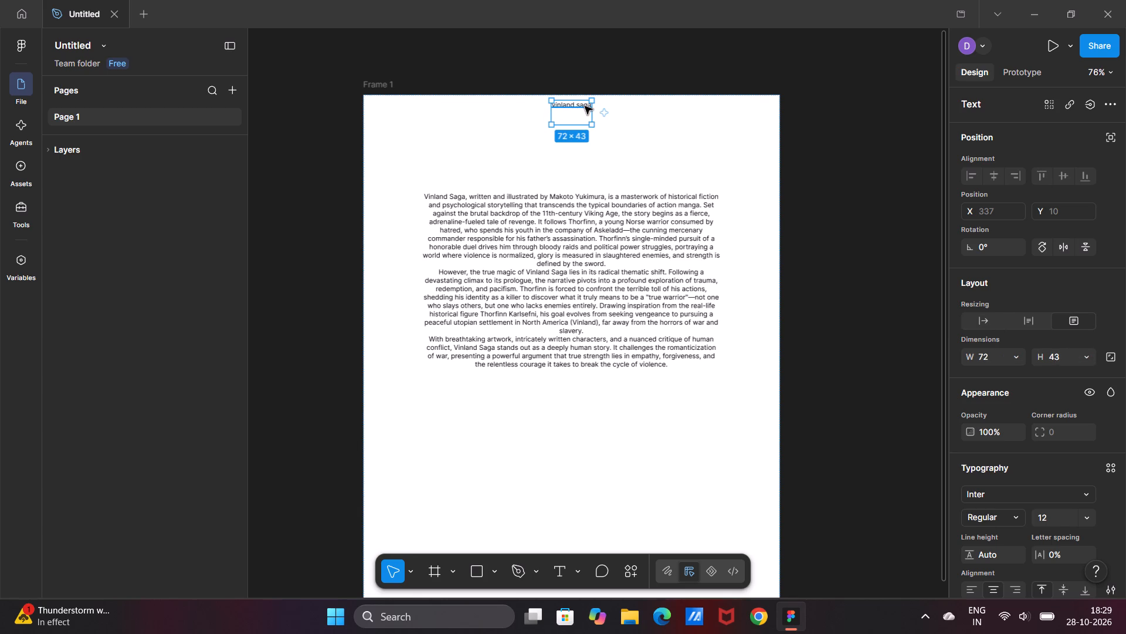
pyautogui.moveTo(585, 106); pyautogui.dragTo(578, 127)
pyautogui.click(578, 127)
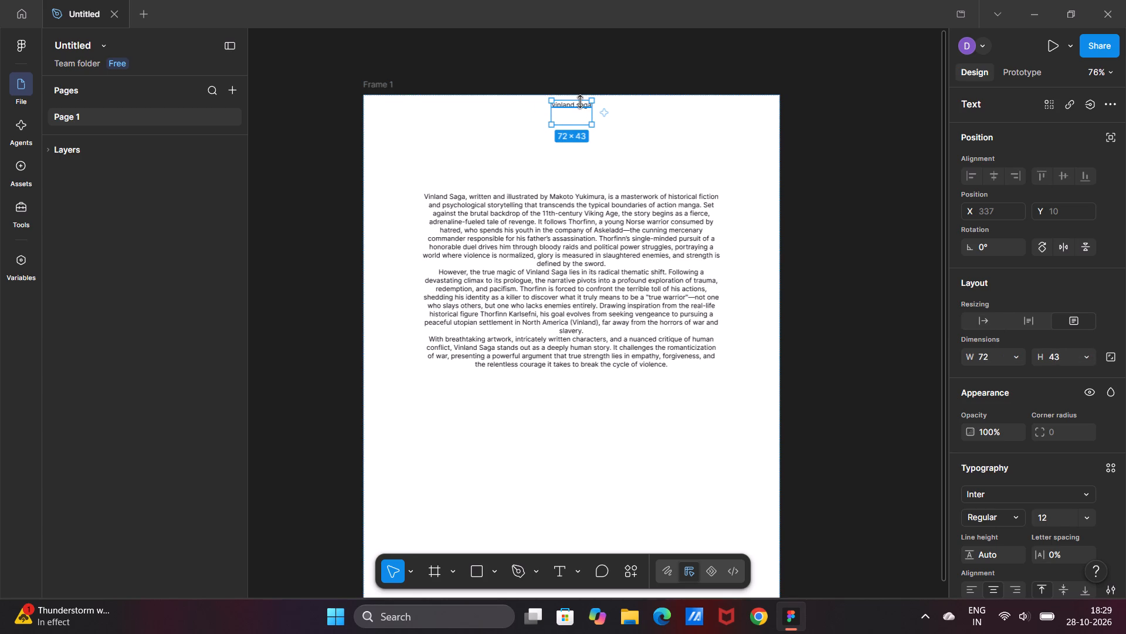
# Set the font size of the "vinland saga" title text to 40.
pyautogui.click(584, 103)
pyautogui.moveTo(584, 103); pyautogui.dragTo(581, 103)
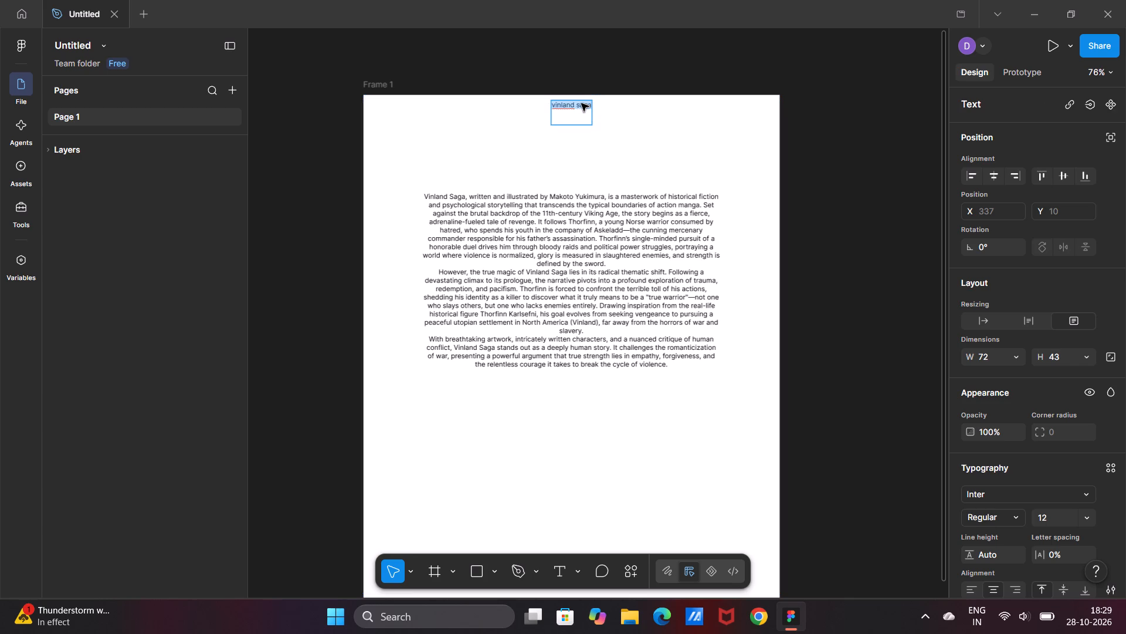
pyautogui.moveTo(581, 103); pyautogui.dragTo(575, 103)
pyautogui.scroll(-2, 988, 362)
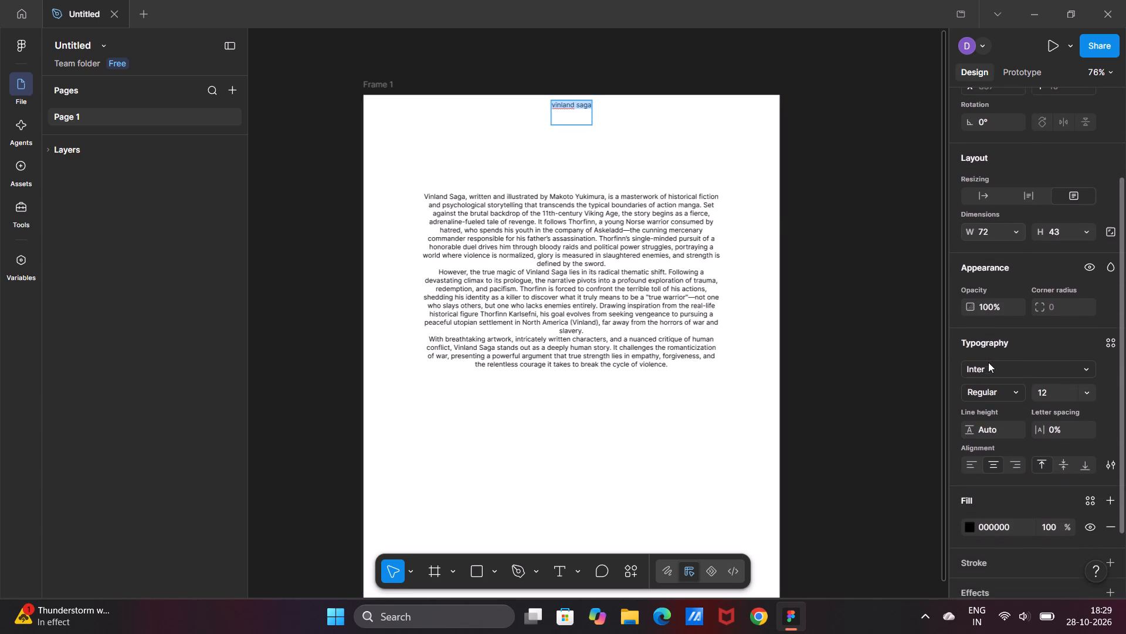
pyautogui.scroll(-1, 988, 362)
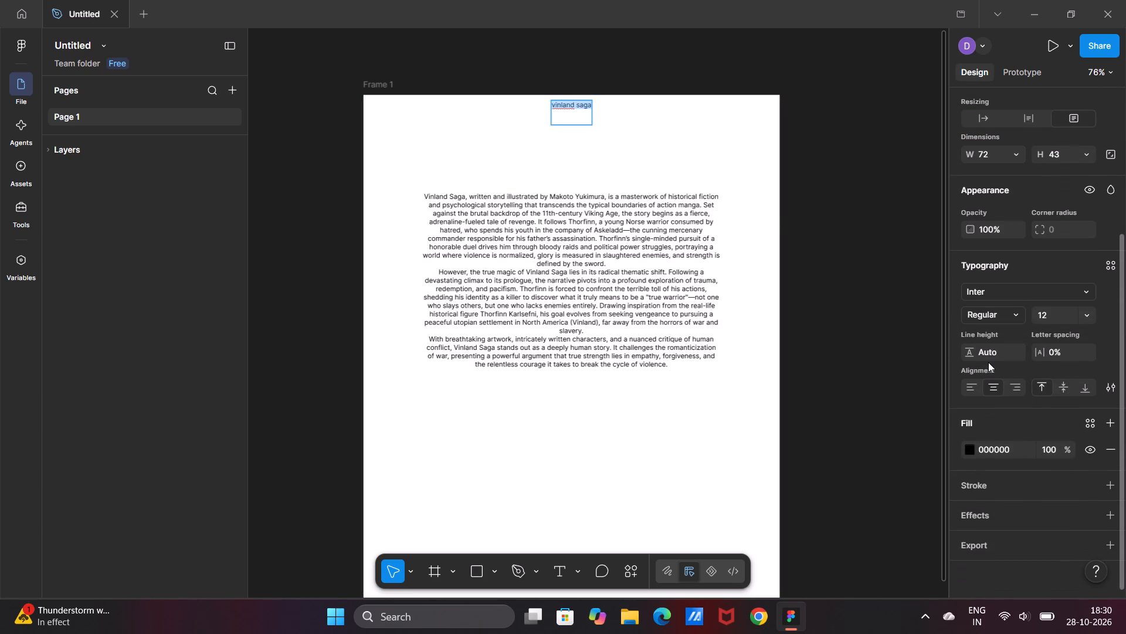
pyautogui.scroll(1, 988, 362)
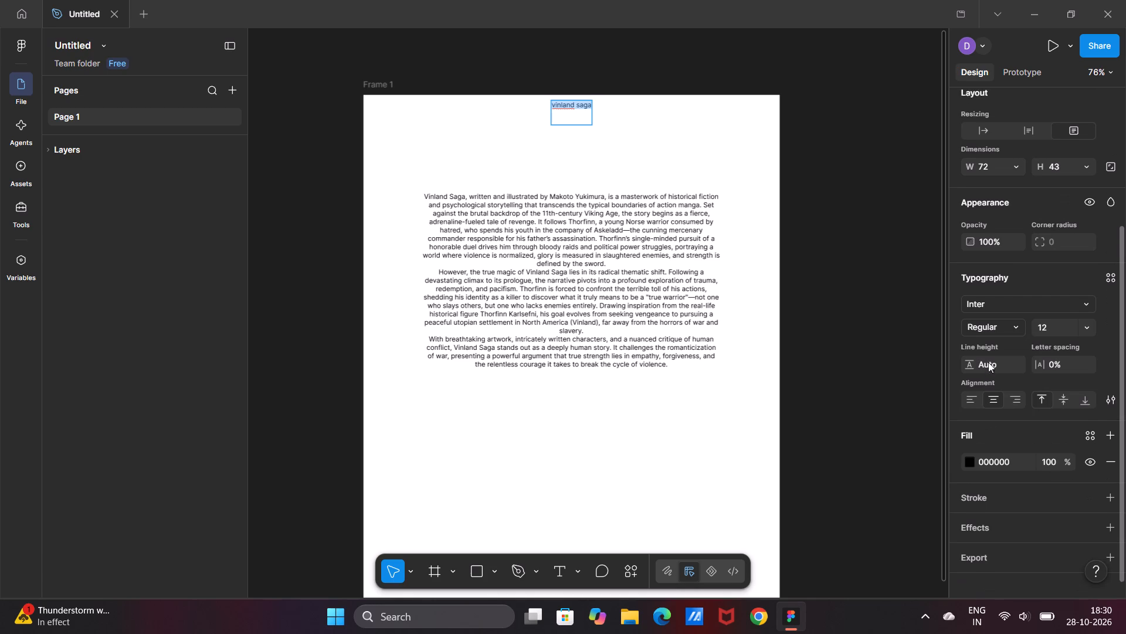
pyautogui.scroll(1, 988, 362)
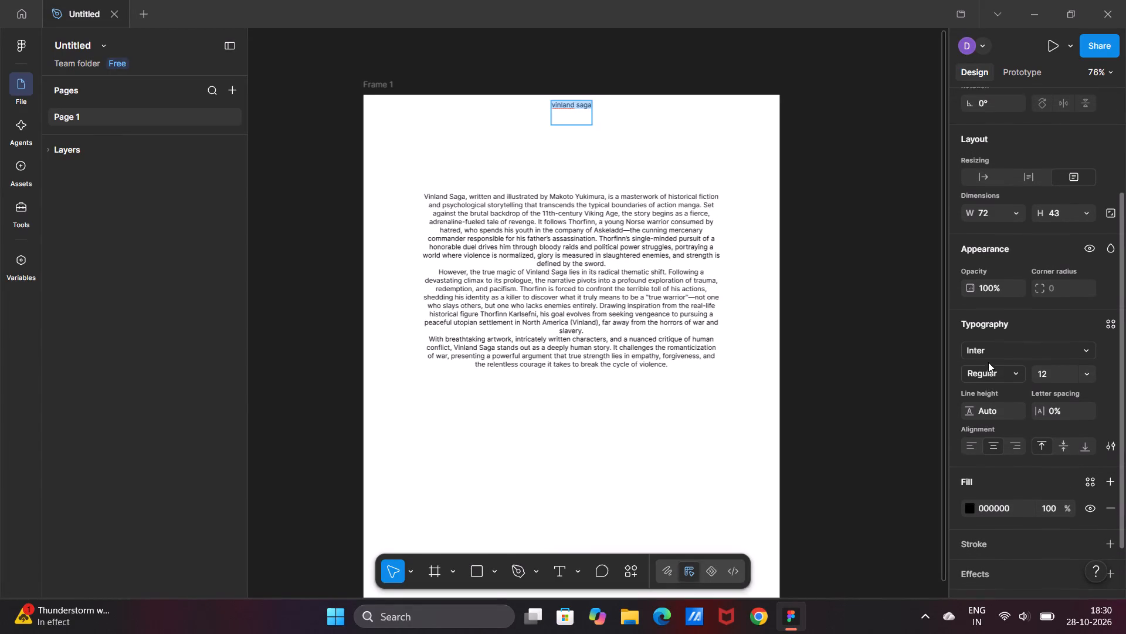
pyautogui.scroll(3, 988, 362)
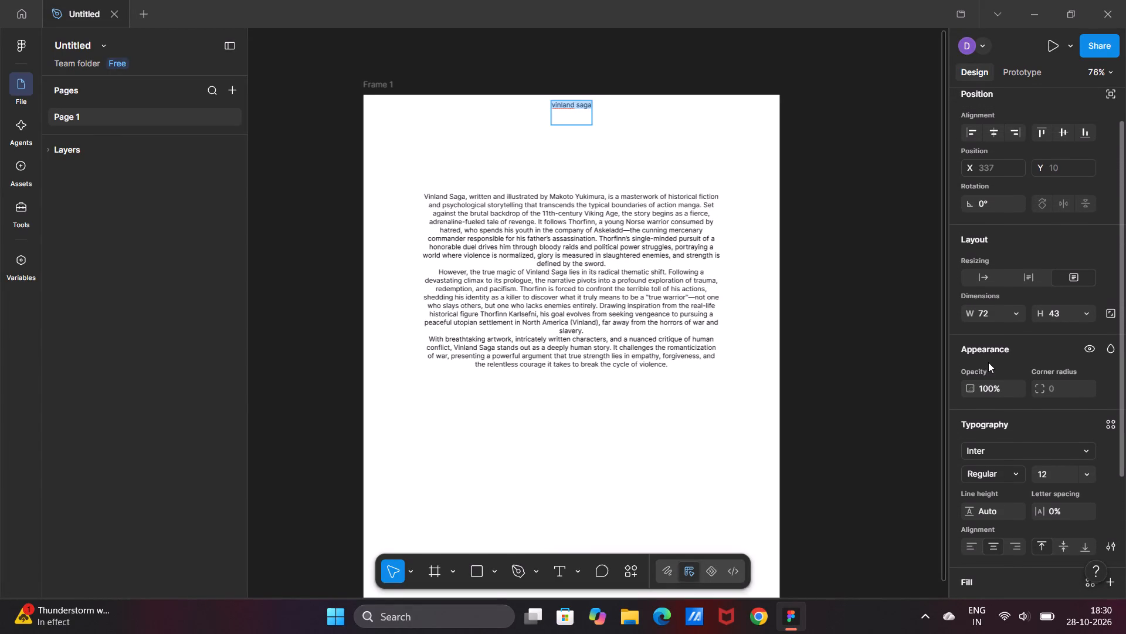
pyautogui.scroll(1, 988, 362)
pyautogui.scroll(-1, 988, 362)
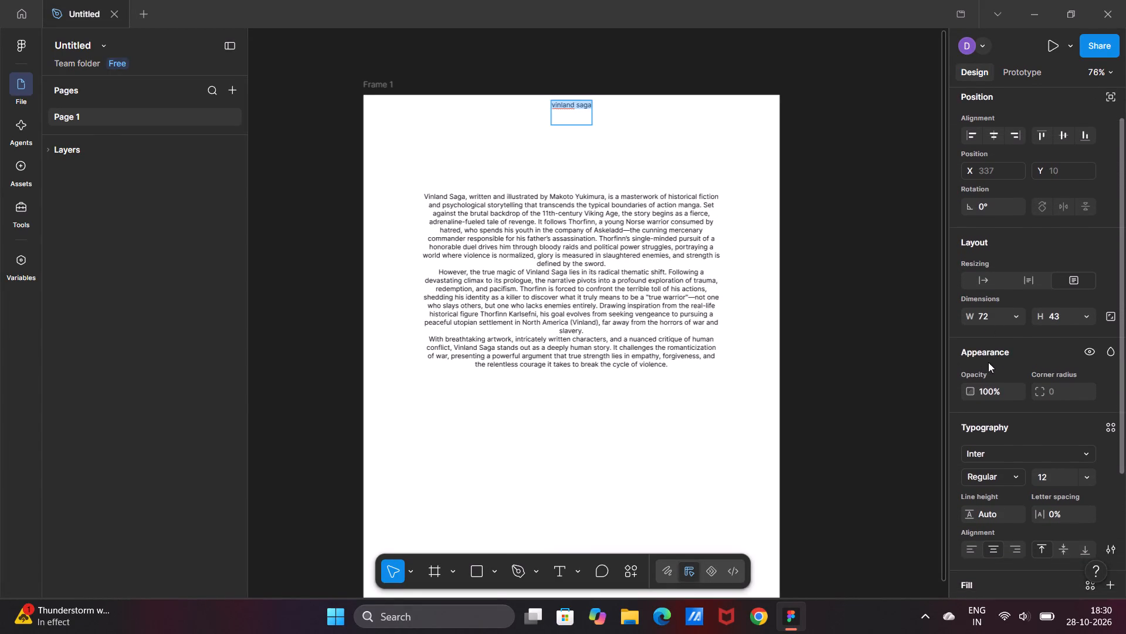
pyautogui.scroll(-1, 988, 362)
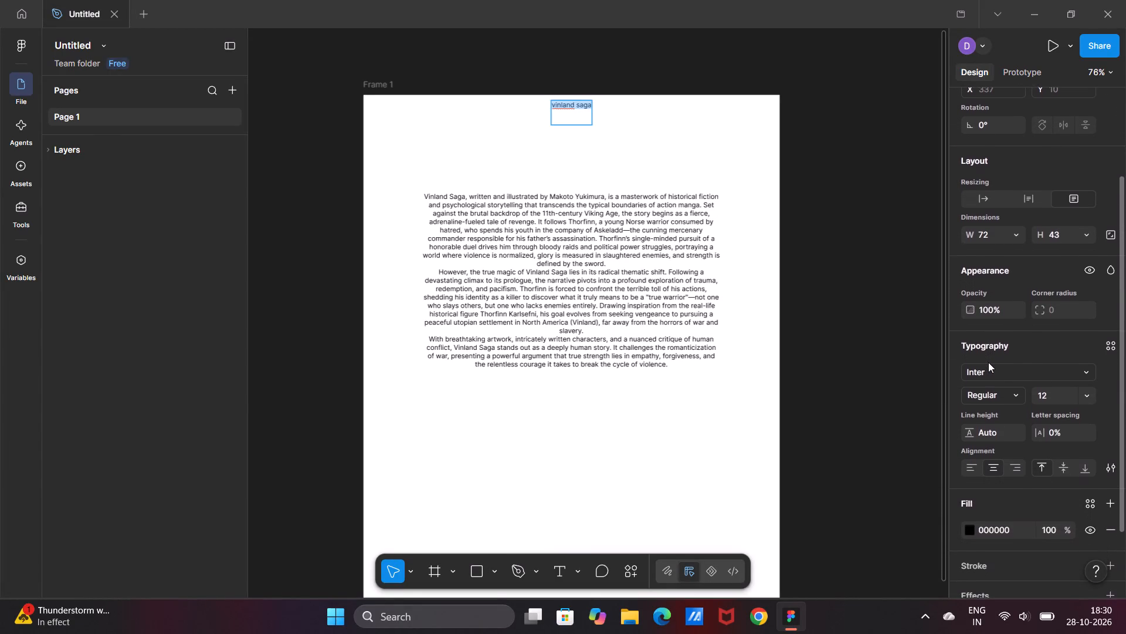
pyautogui.scroll(-1, 988, 362)
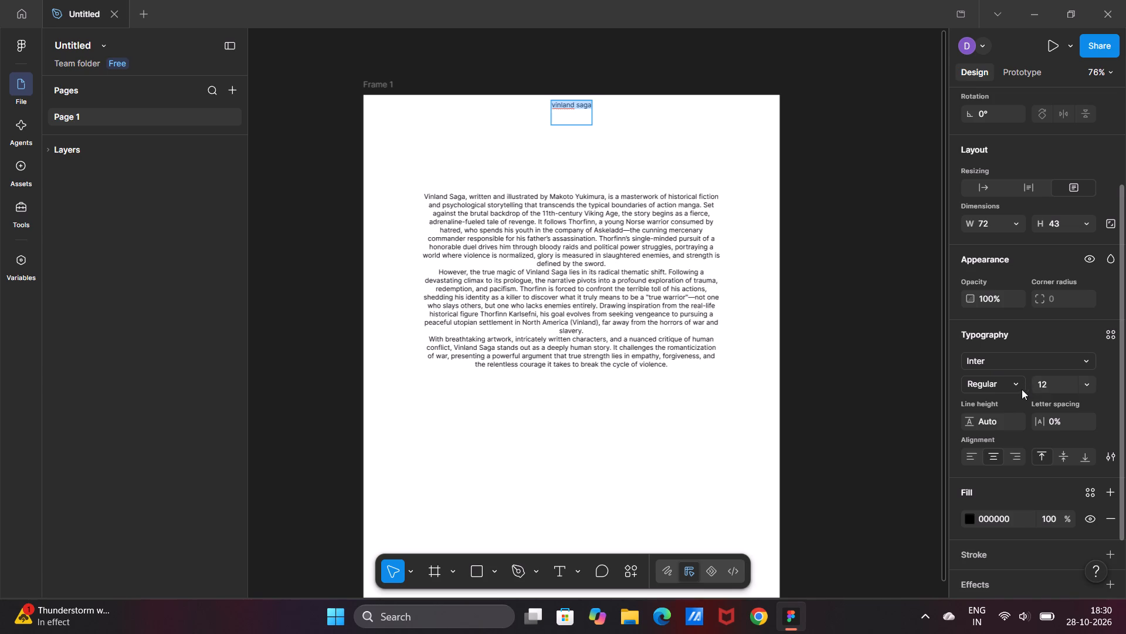
pyautogui.click(1088, 385)
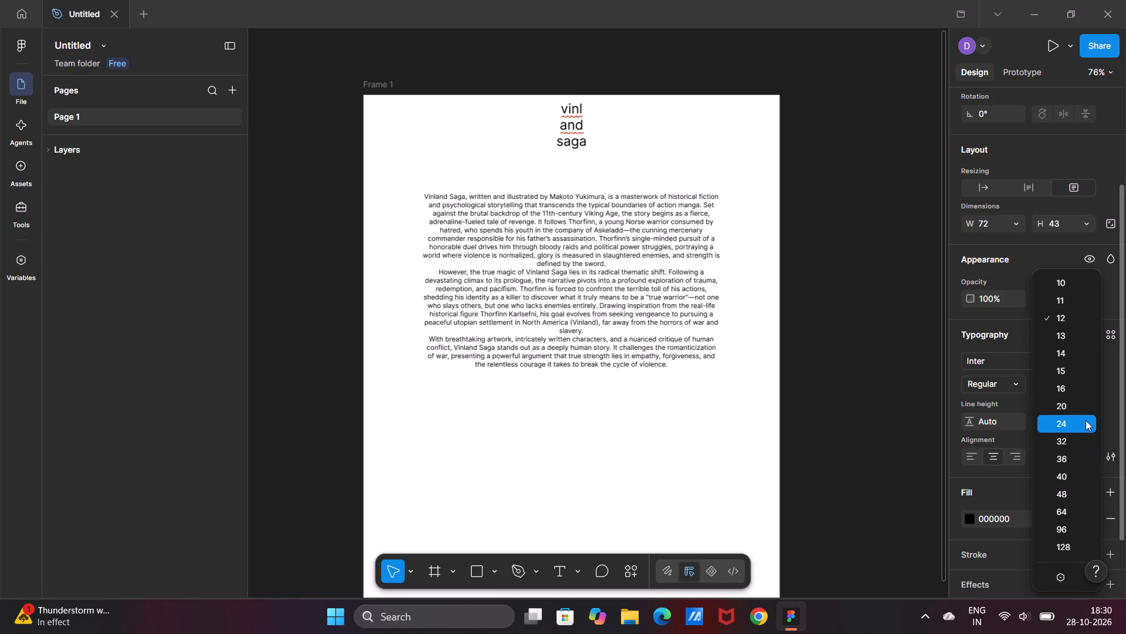
pyautogui.click(1086, 478)
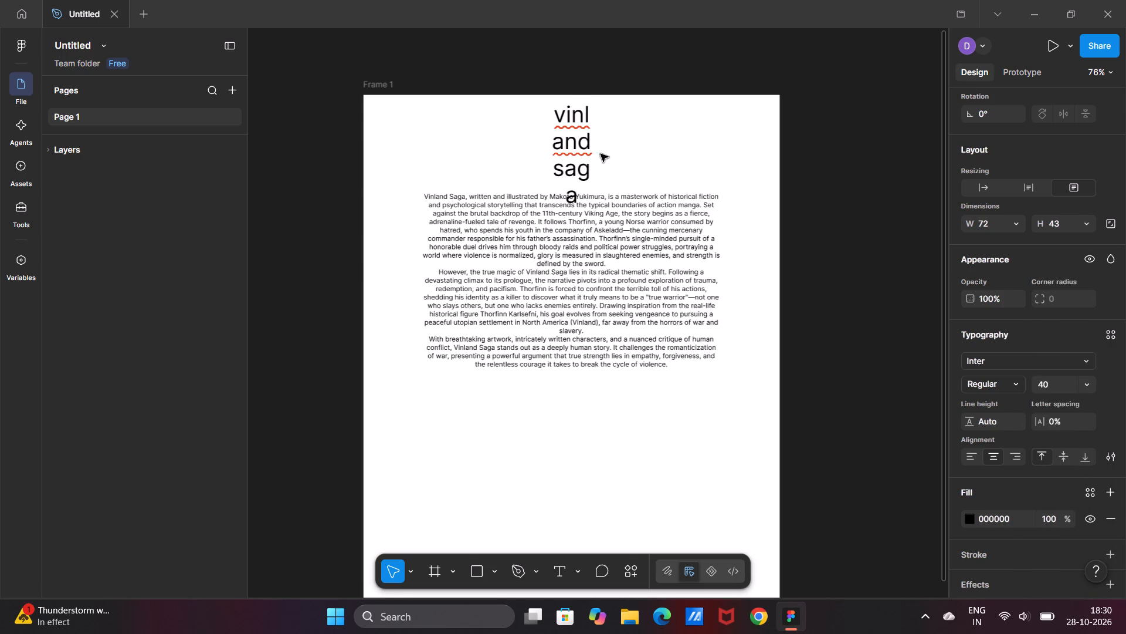
# Enlarge the "vinland saga" title's text box to about 334 × 103 so the title fits on one line.
pyautogui.doubleClick(575, 155)
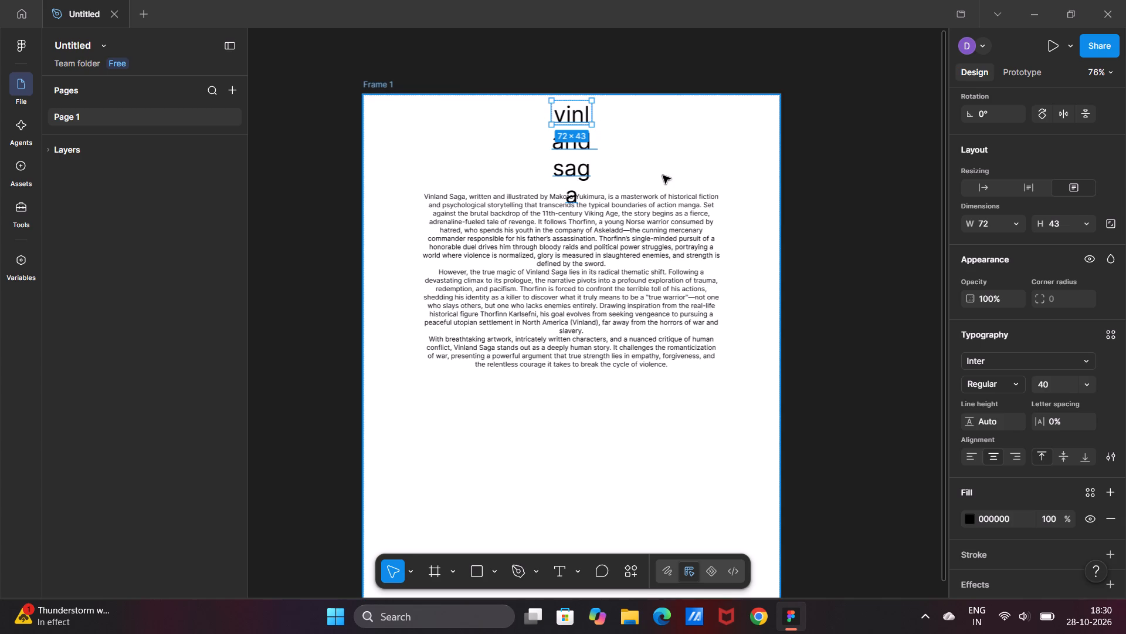
pyautogui.moveTo(593, 123); pyautogui.dragTo(620, 124)
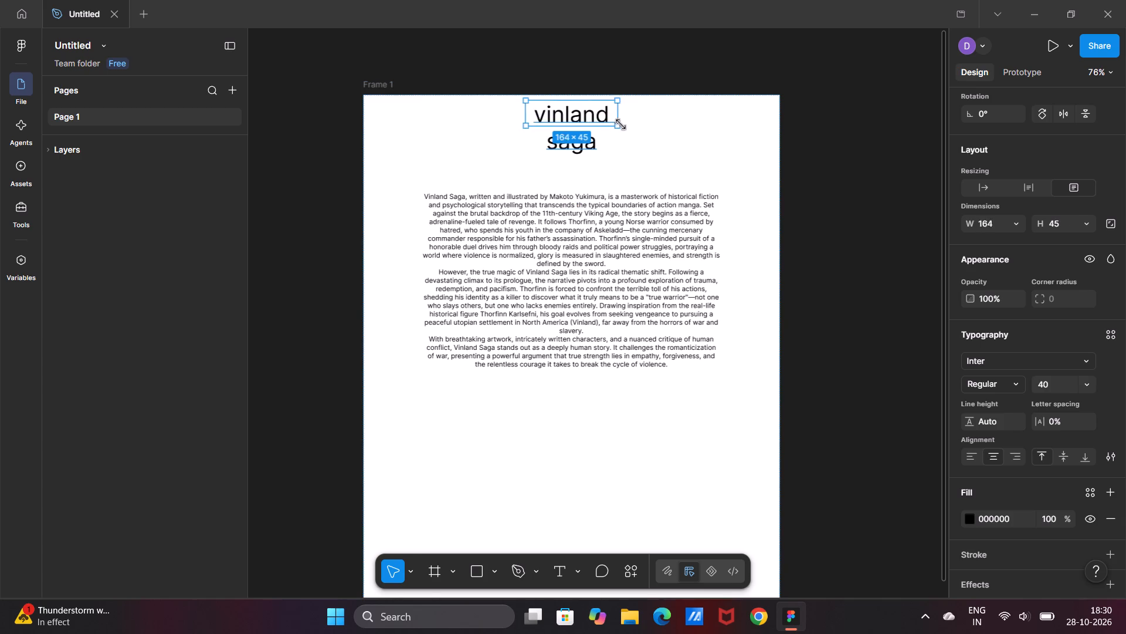
pyautogui.moveTo(620, 124); pyautogui.dragTo(632, 133)
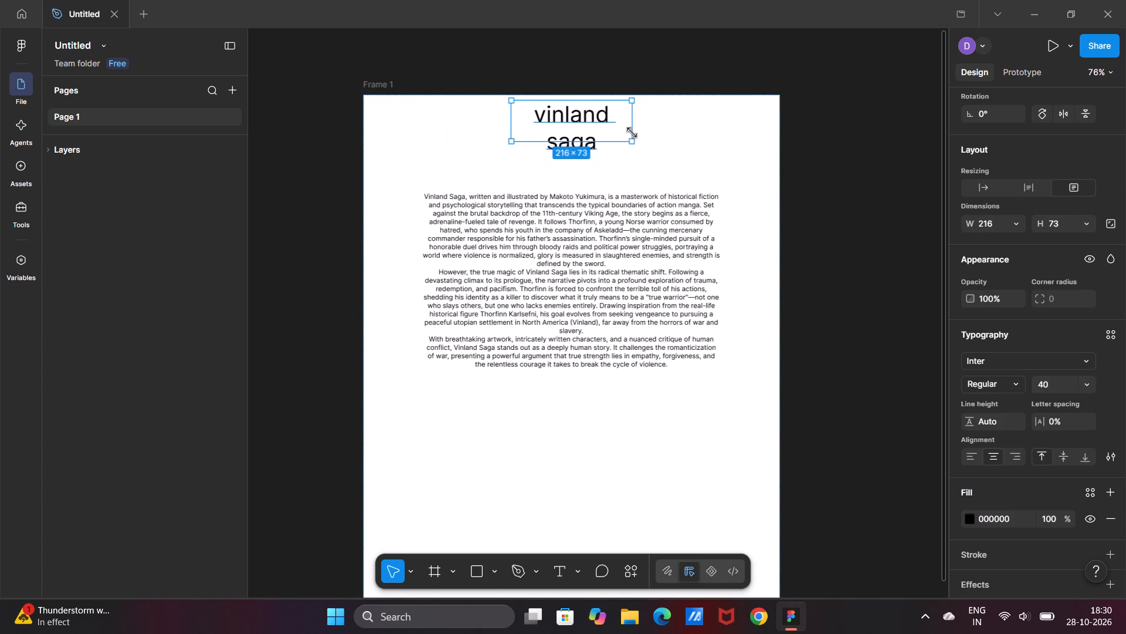
pyautogui.moveTo(632, 133); pyautogui.dragTo(691, 144)
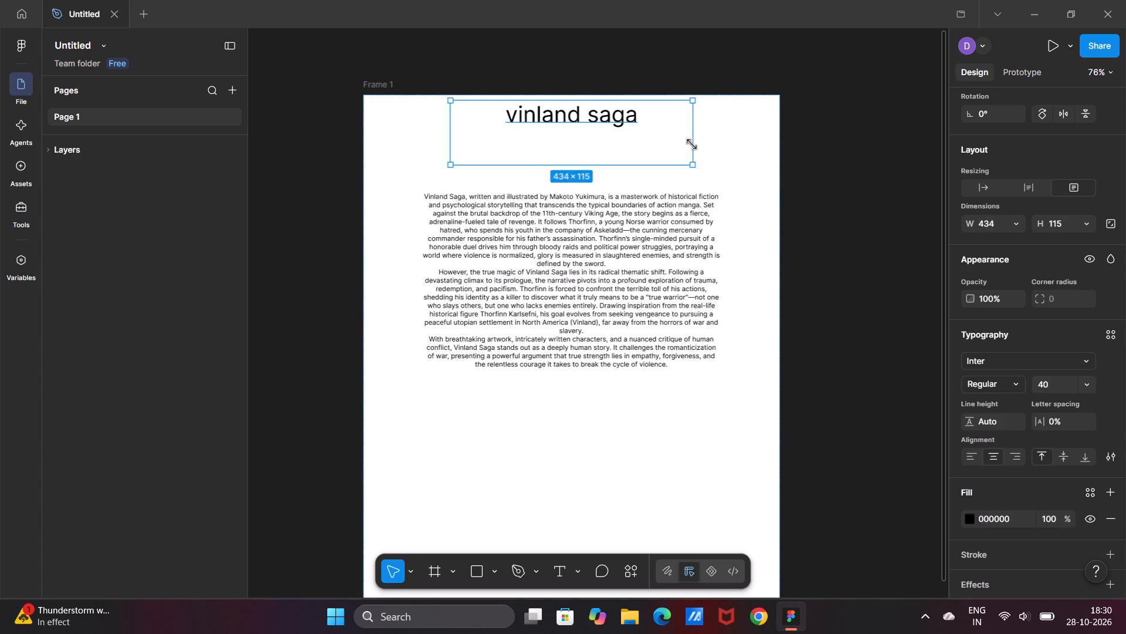
pyautogui.moveTo(691, 144); pyautogui.dragTo(665, 141)
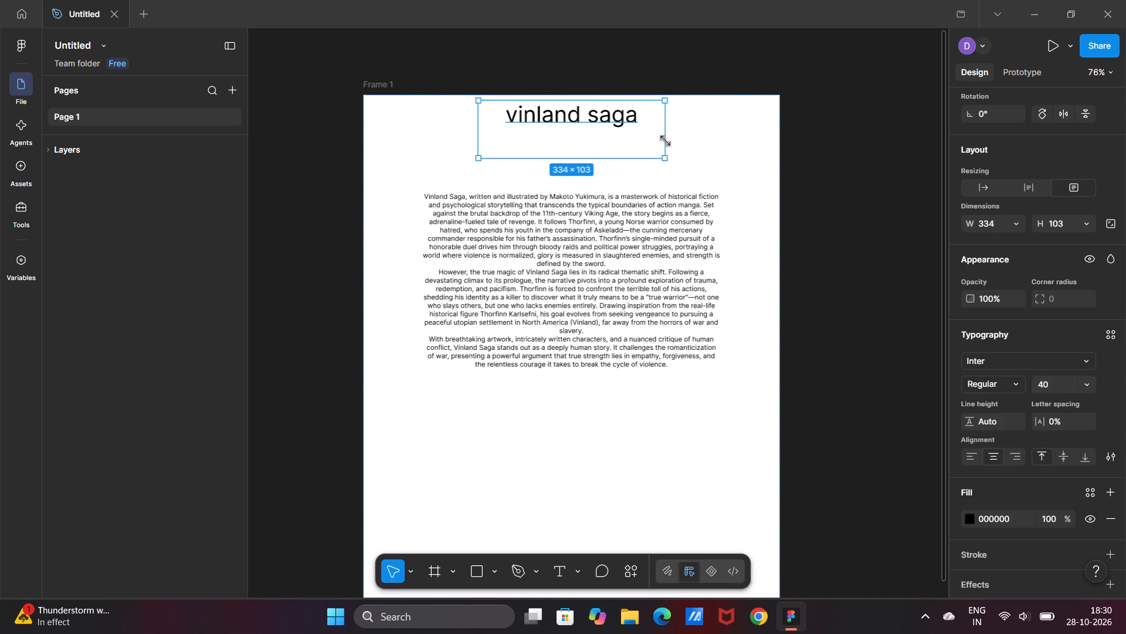
pyautogui.moveTo(665, 141); pyautogui.dragTo(664, 141)
pyautogui.click(664, 141)
pyautogui.click(797, 158)
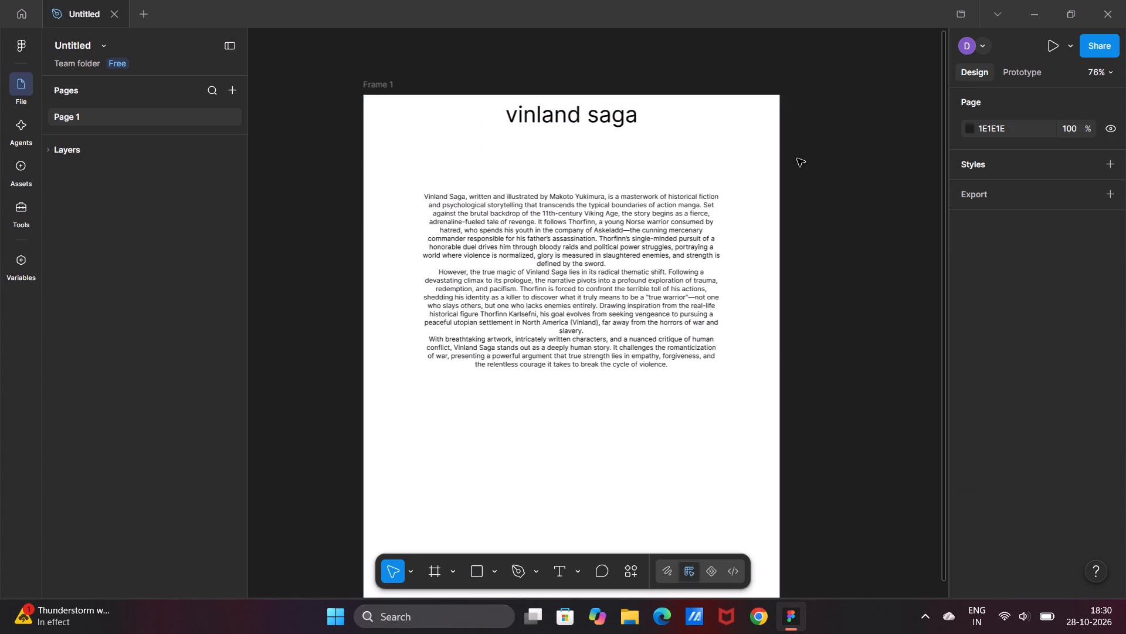
# Widen the passage's text box and lower its top edge to Y 1094, making it 551 × 680.
pyautogui.doubleClick(626, 211)
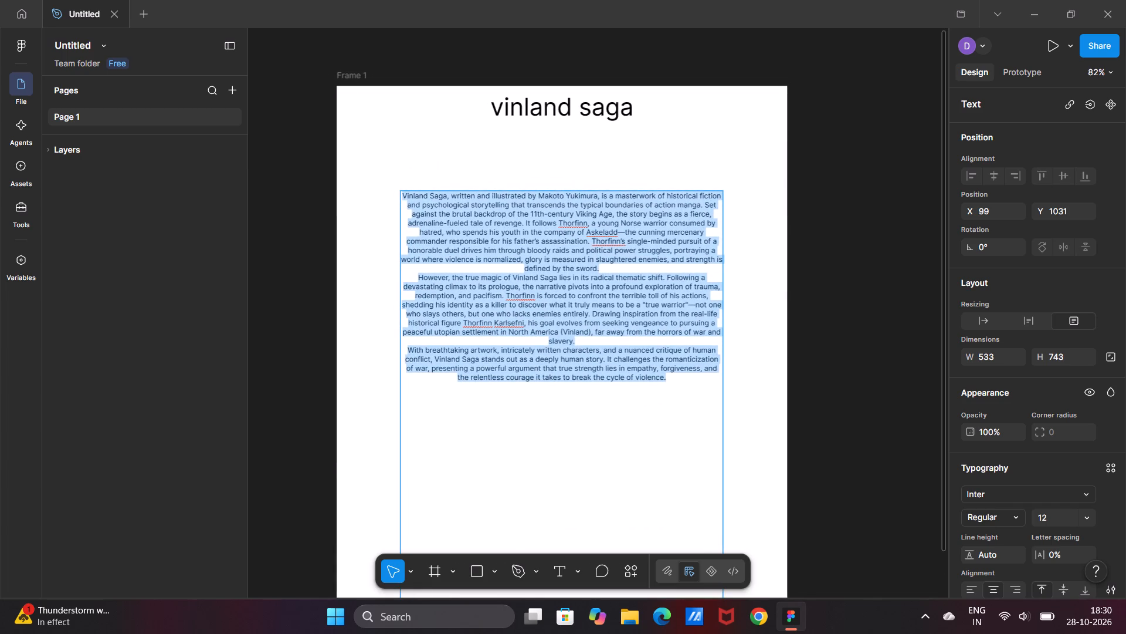
pyautogui.click(844, 338)
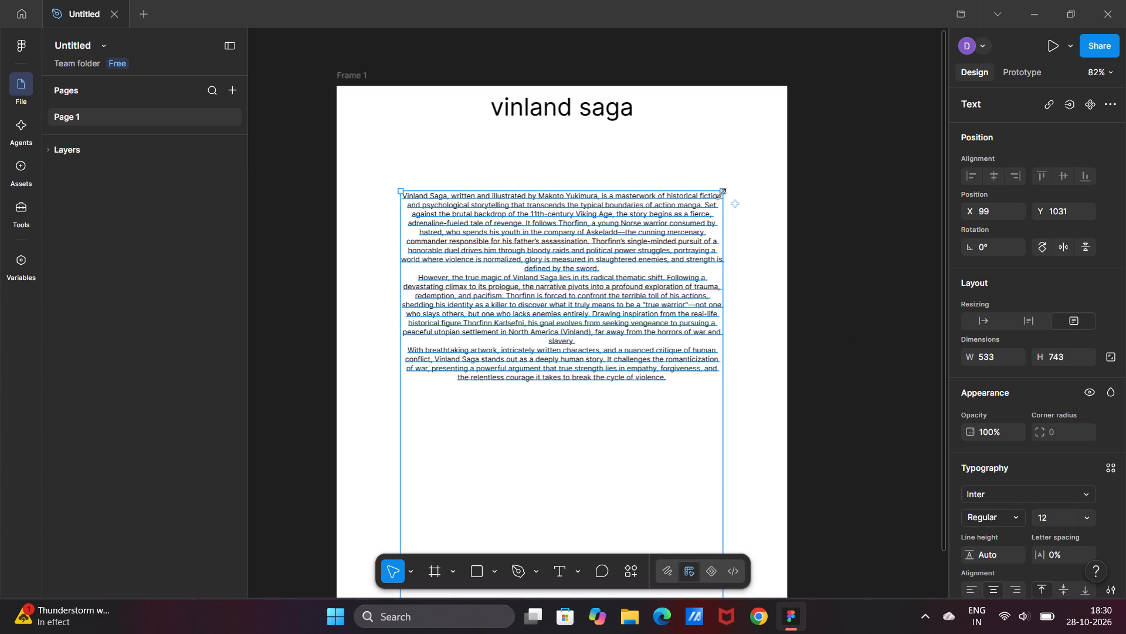
pyautogui.moveTo(724, 186); pyautogui.dragTo(737, 198)
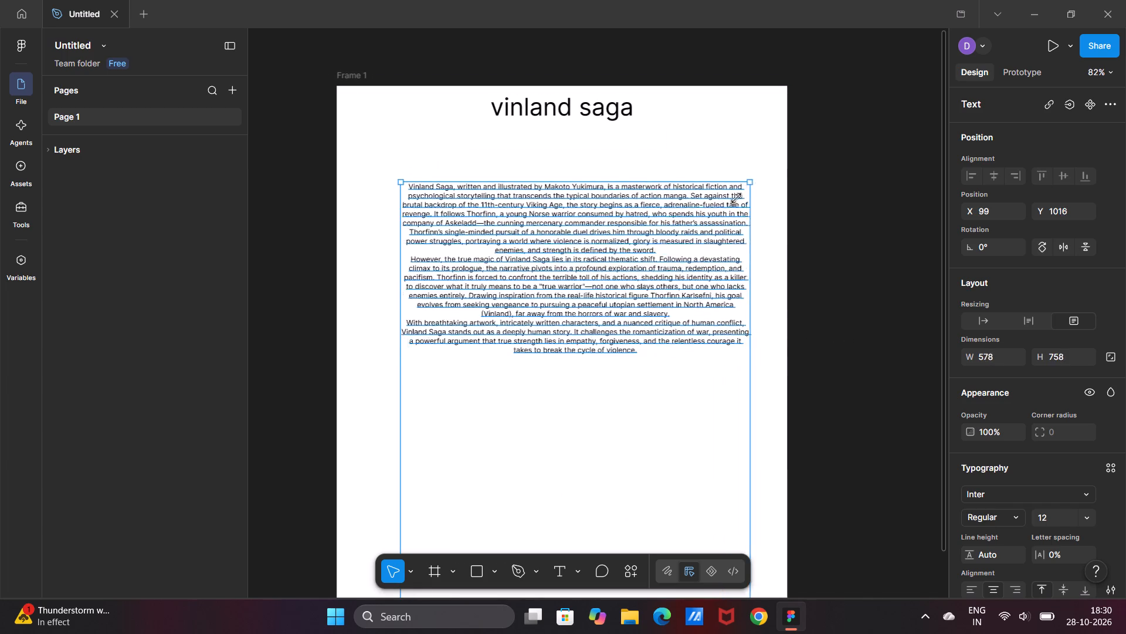
pyautogui.moveTo(737, 198); pyautogui.dragTo(738, 210)
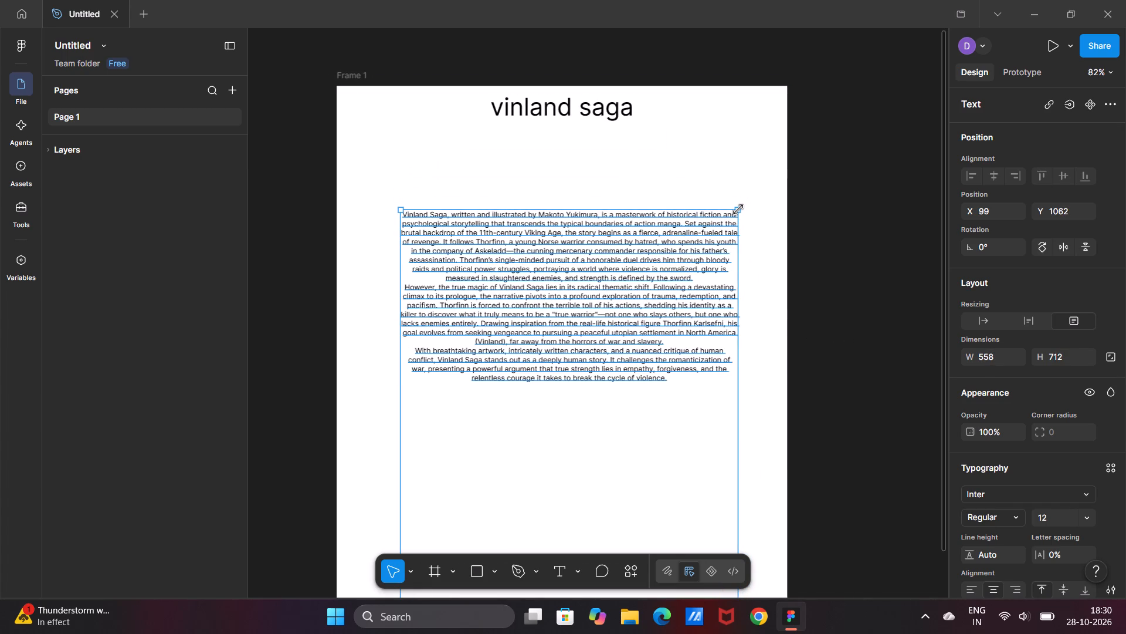
pyautogui.moveTo(738, 210); pyautogui.dragTo(734, 220)
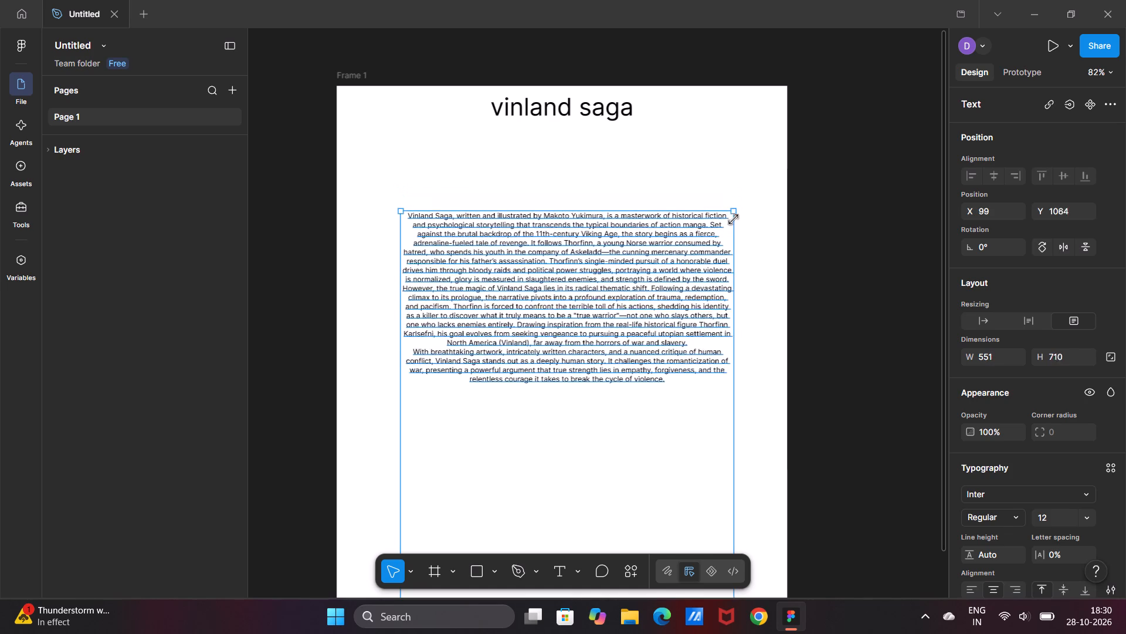
pyautogui.moveTo(734, 220); pyautogui.dragTo(734, 229)
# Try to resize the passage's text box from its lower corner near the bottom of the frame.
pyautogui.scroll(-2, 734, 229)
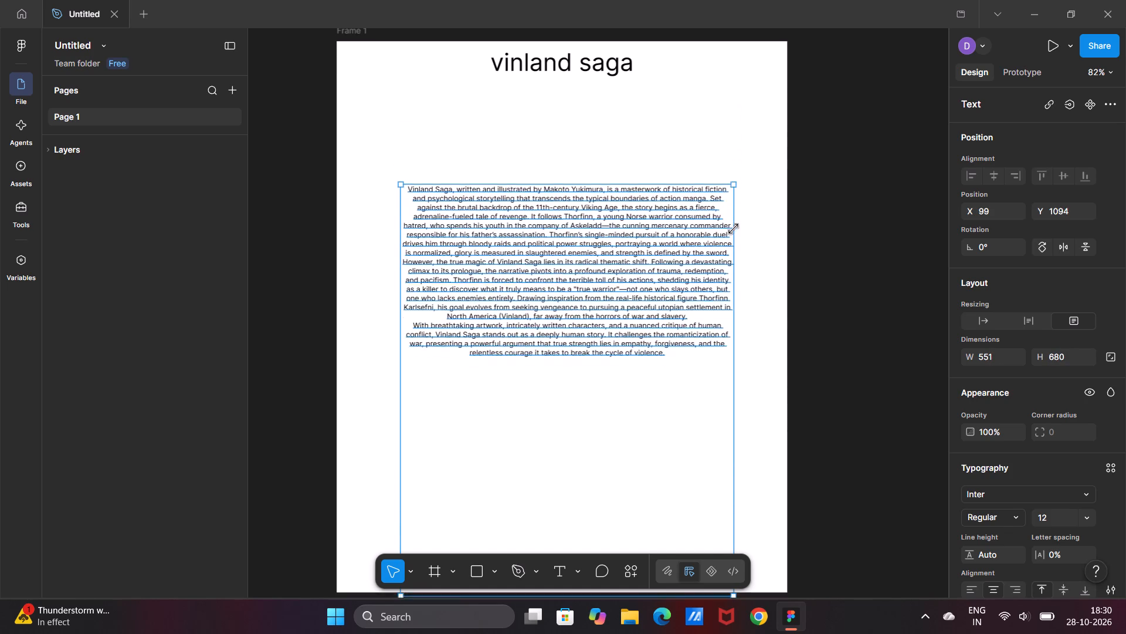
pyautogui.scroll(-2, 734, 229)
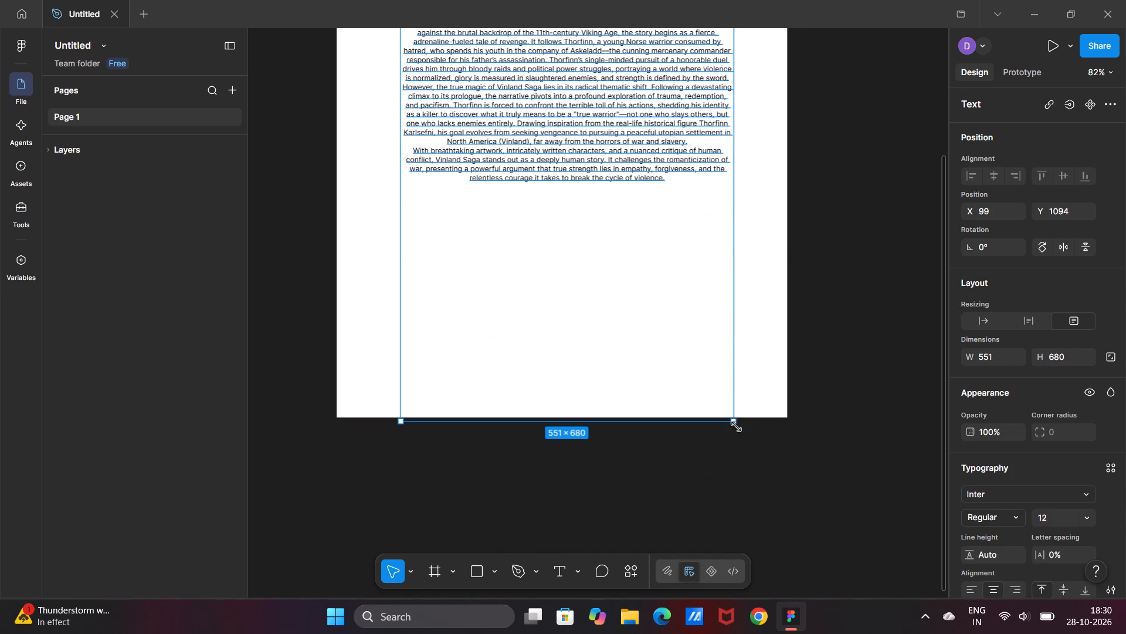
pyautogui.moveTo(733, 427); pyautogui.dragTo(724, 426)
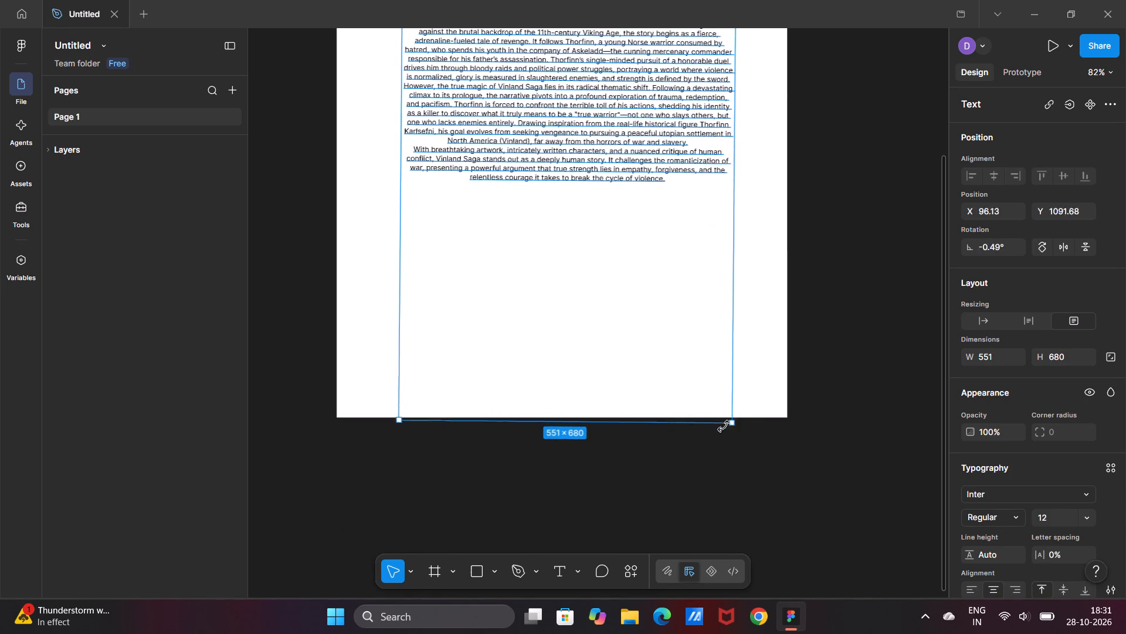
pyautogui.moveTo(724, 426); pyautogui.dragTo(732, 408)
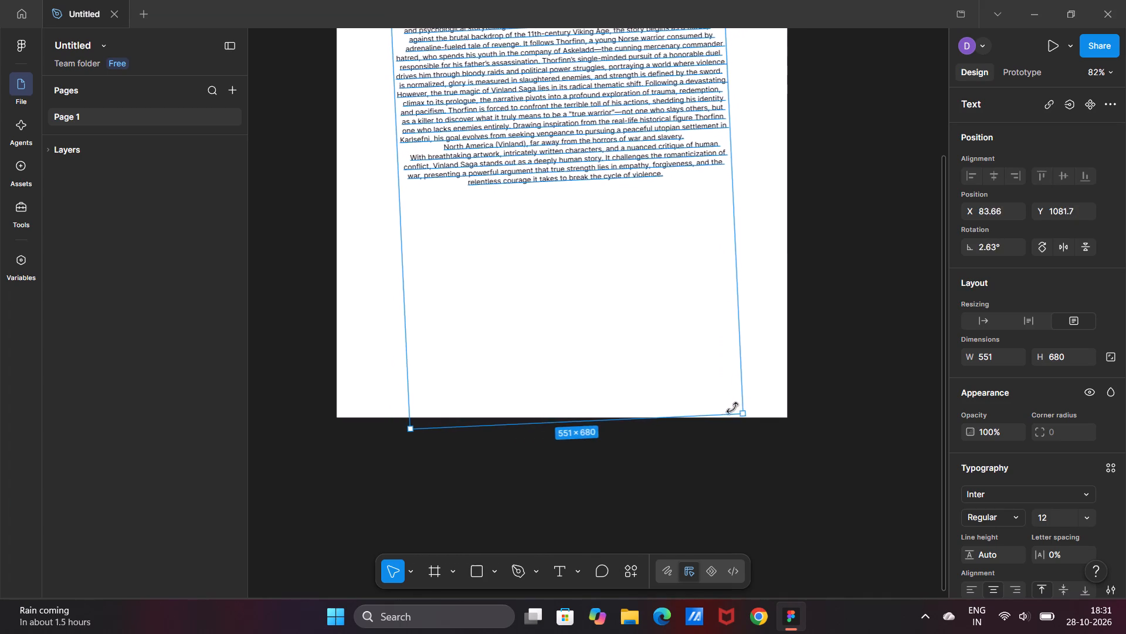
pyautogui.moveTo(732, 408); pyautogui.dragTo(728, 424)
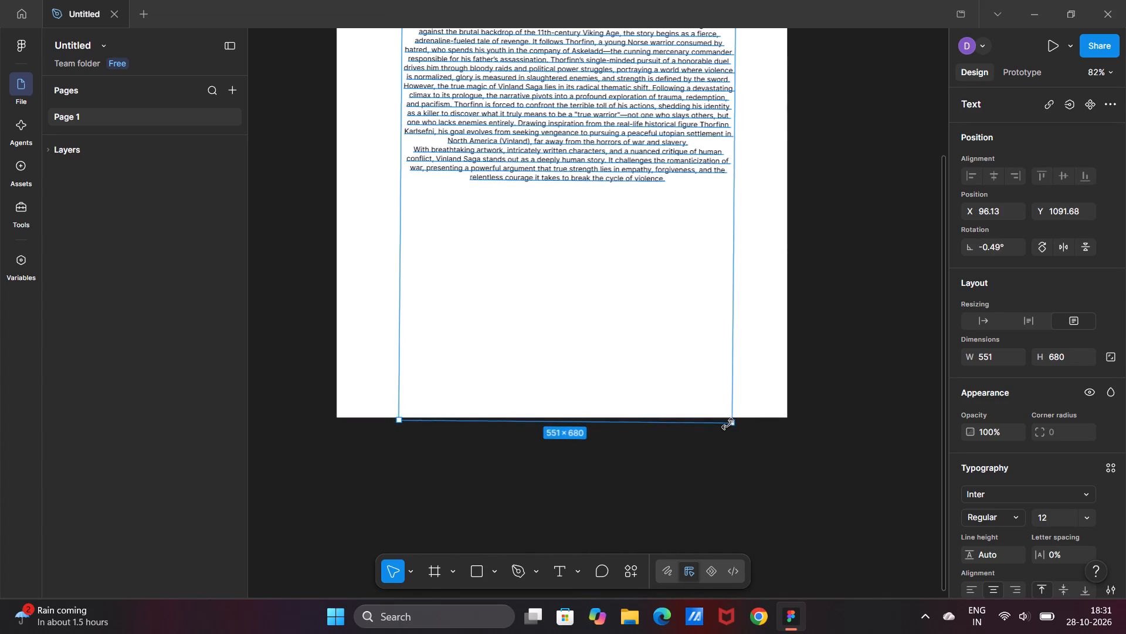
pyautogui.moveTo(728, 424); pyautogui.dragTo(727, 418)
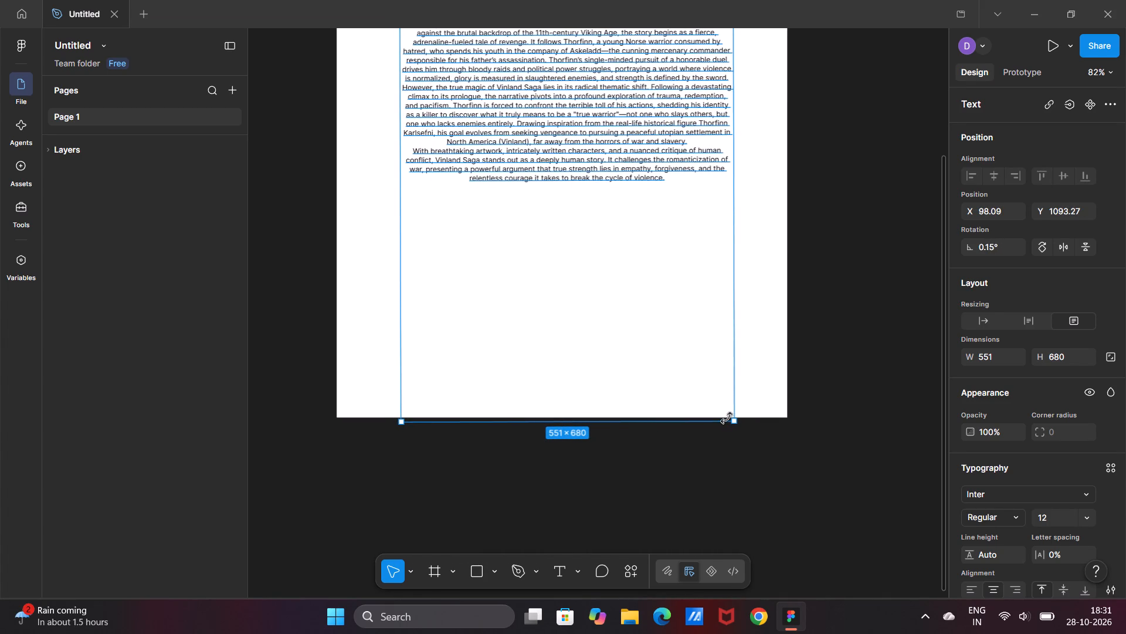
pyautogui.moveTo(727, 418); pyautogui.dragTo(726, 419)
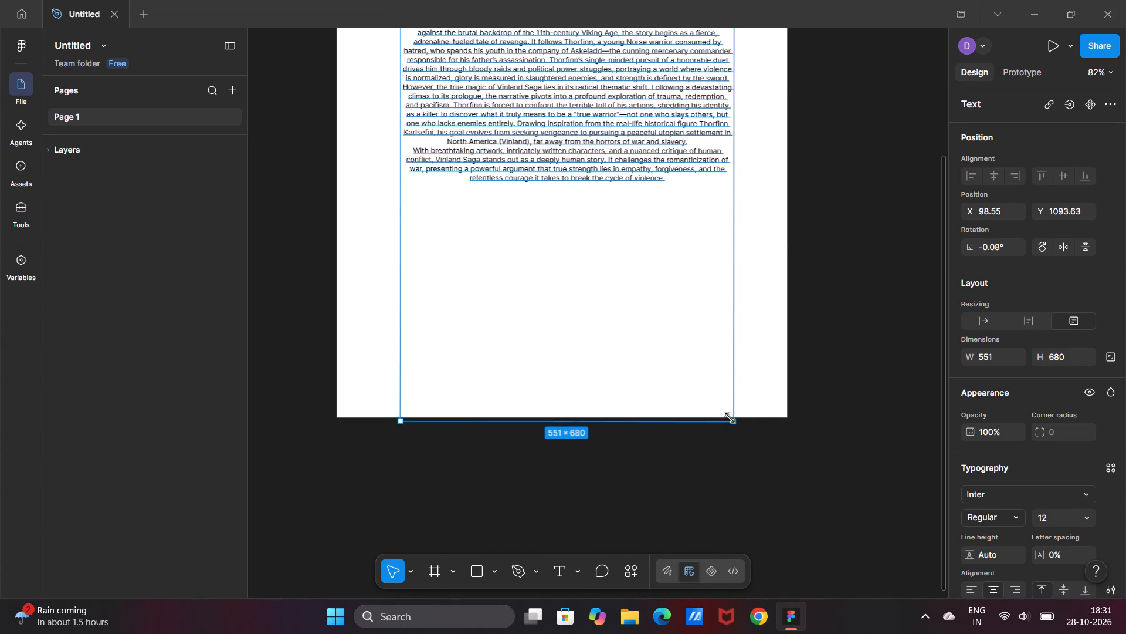
# Shrink the passage's text box upwards from its lower edge to about 546 × 350.
pyautogui.moveTo(730, 419); pyautogui.dragTo(731, 384)
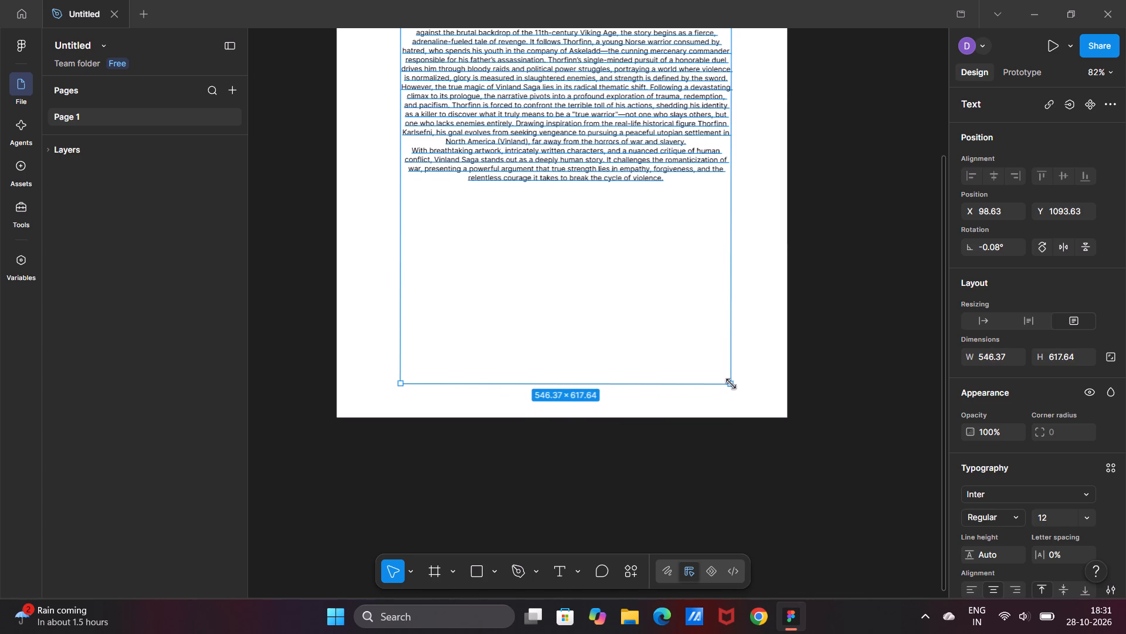
pyautogui.moveTo(715, 381); pyautogui.dragTo(717, 369)
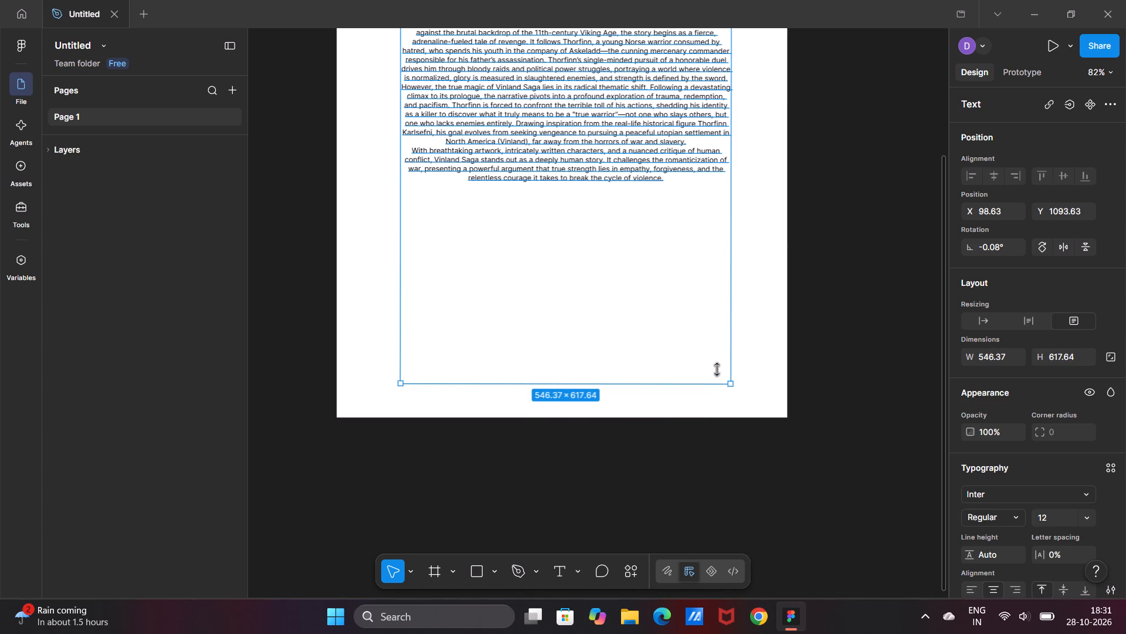
pyautogui.moveTo(717, 369); pyautogui.dragTo(732, 228)
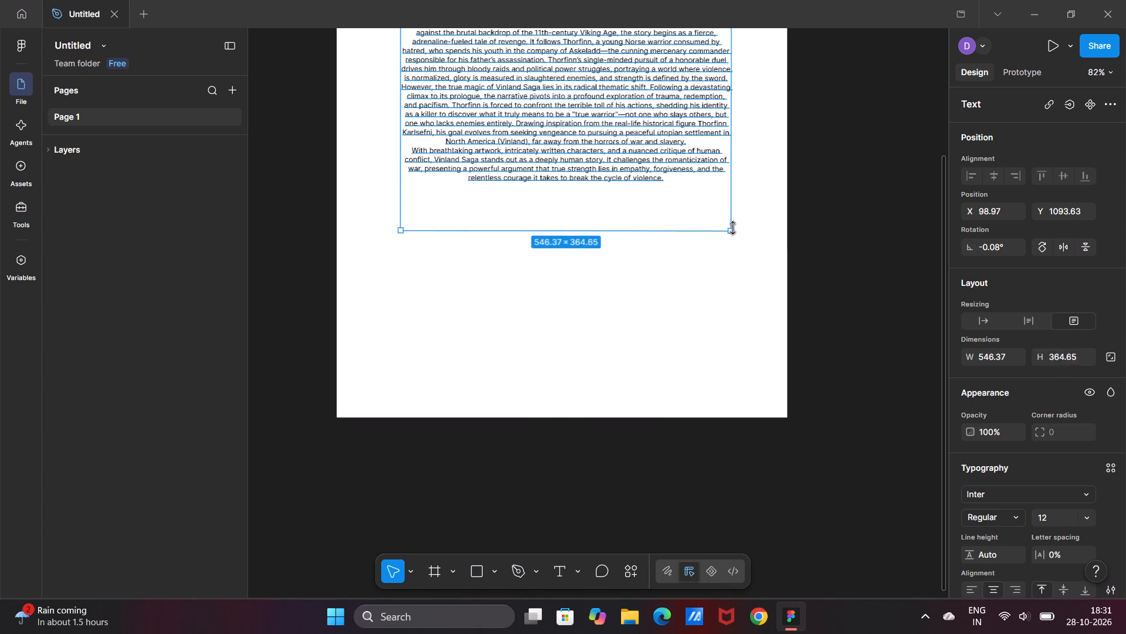
pyautogui.moveTo(732, 228); pyautogui.dragTo(734, 222)
# Raise the top edge of the passage's text box to about Y 1024, making it about 546 × 420.
pyautogui.scroll(3, 734, 222)
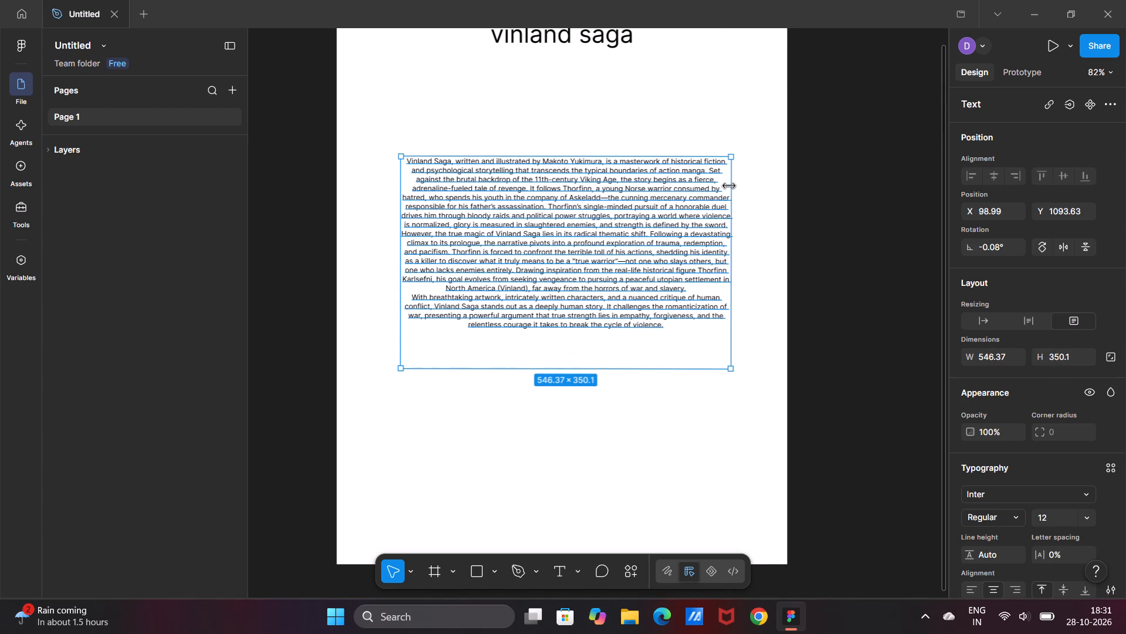
pyautogui.moveTo(720, 156); pyautogui.dragTo(725, 114)
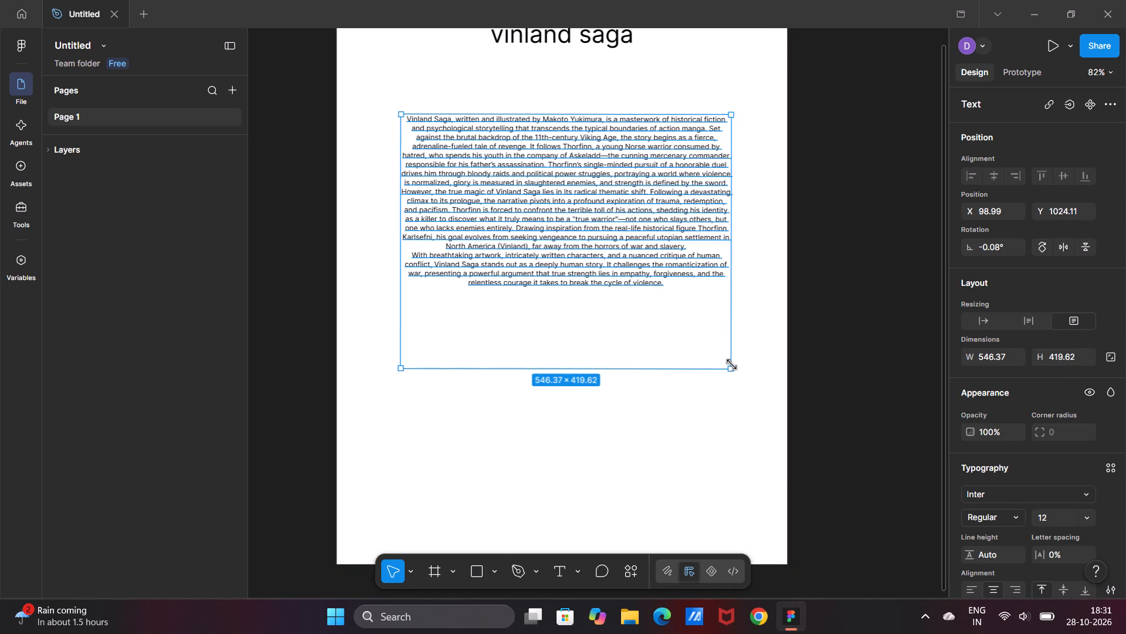
# Enlarge the passage's text box from its lower corner to about 578 × 611.
pyautogui.moveTo(731, 365); pyautogui.dragTo(738, 416)
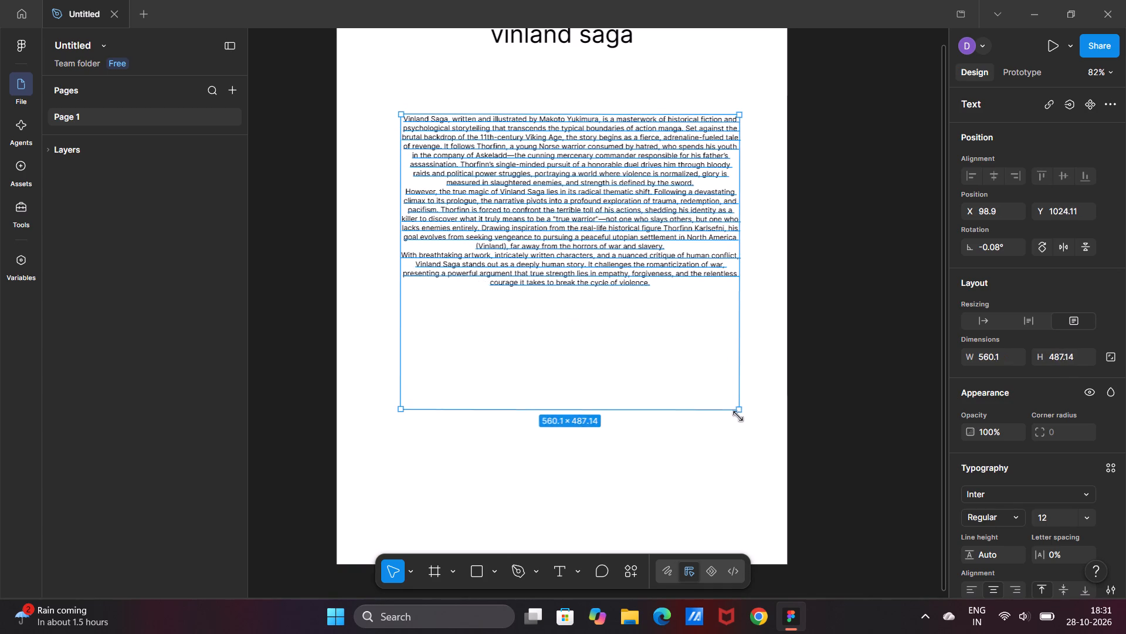
pyautogui.moveTo(738, 416); pyautogui.dragTo(749, 458)
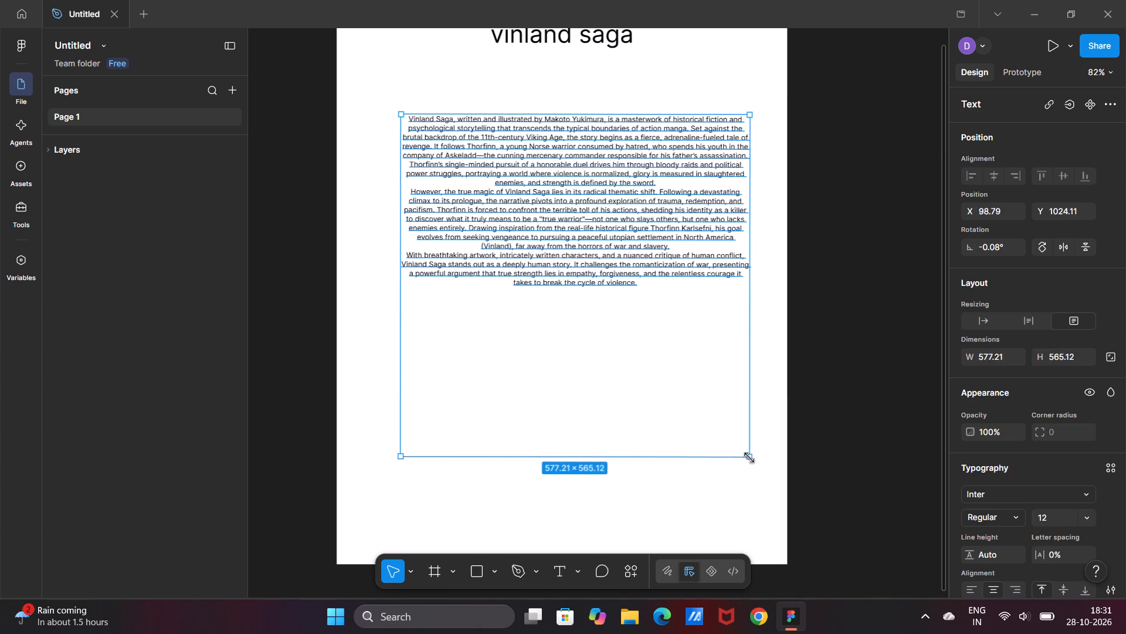
pyautogui.moveTo(749, 458); pyautogui.dragTo(750, 482)
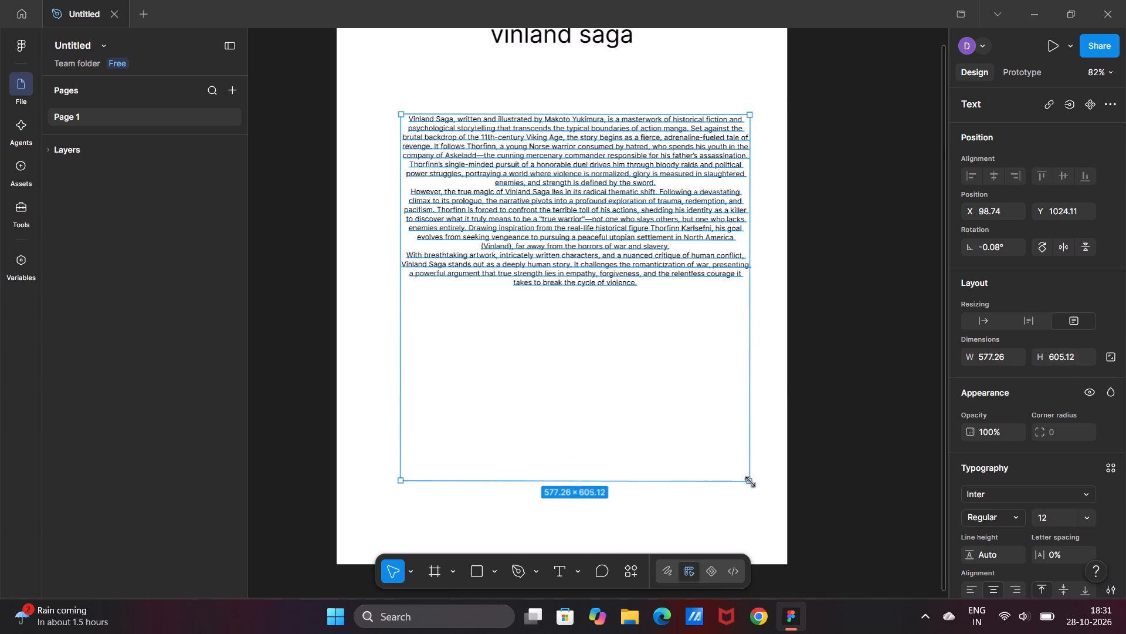
pyautogui.moveTo(750, 482); pyautogui.dragTo(750, 484)
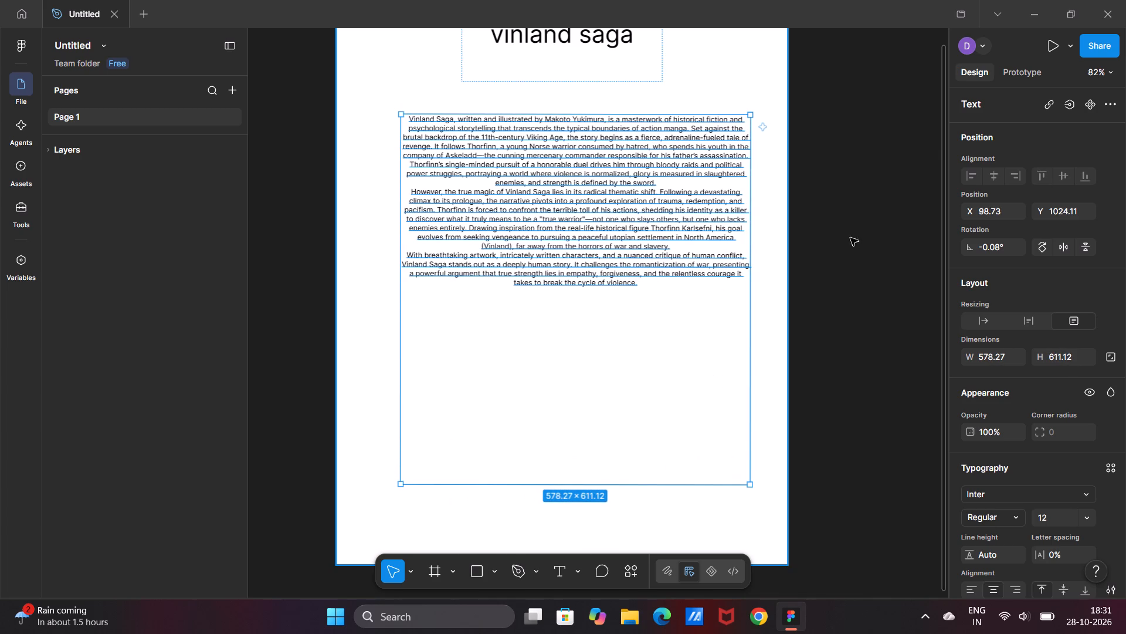
pyautogui.click(894, 224)
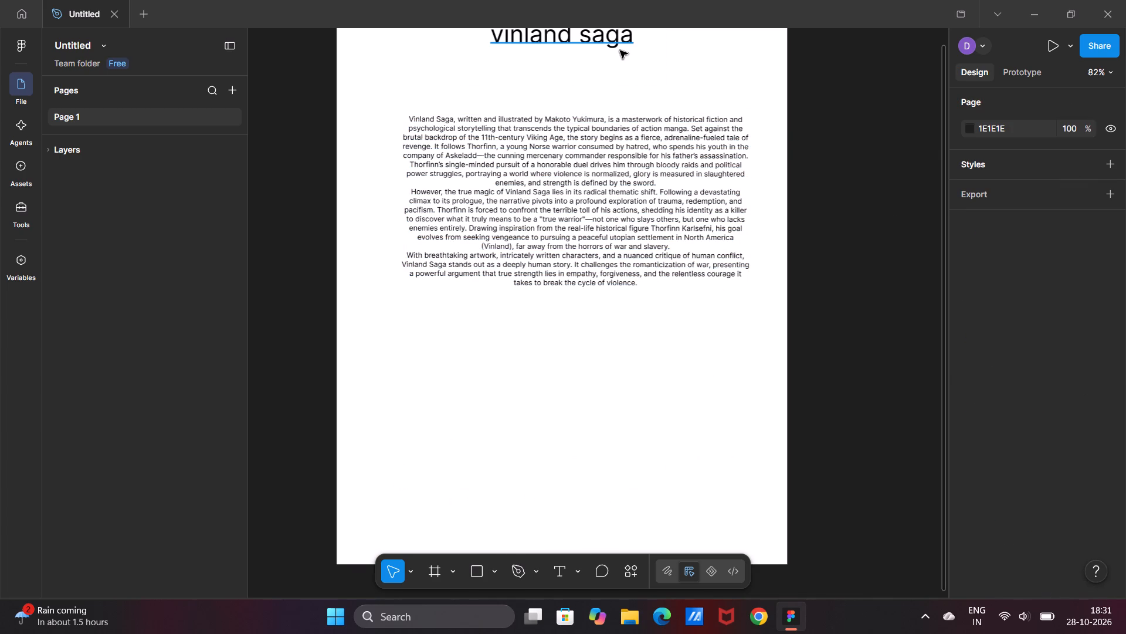
# Set the weight of the "vinland saga" title to Semi Bold.
pyautogui.click(620, 50)
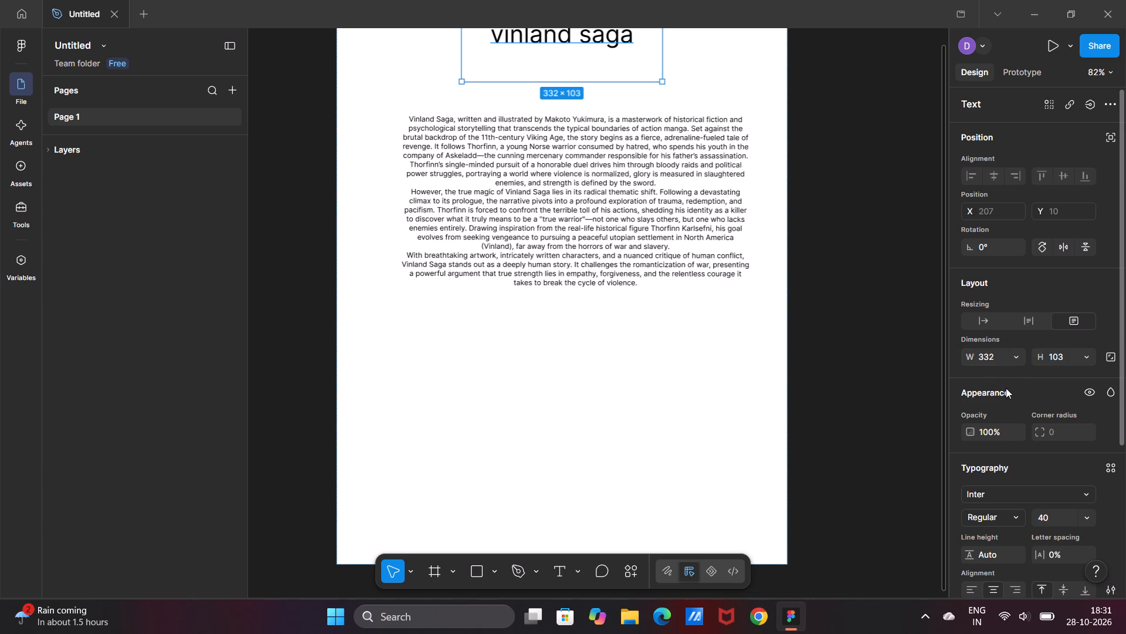
pyautogui.click(1012, 515)
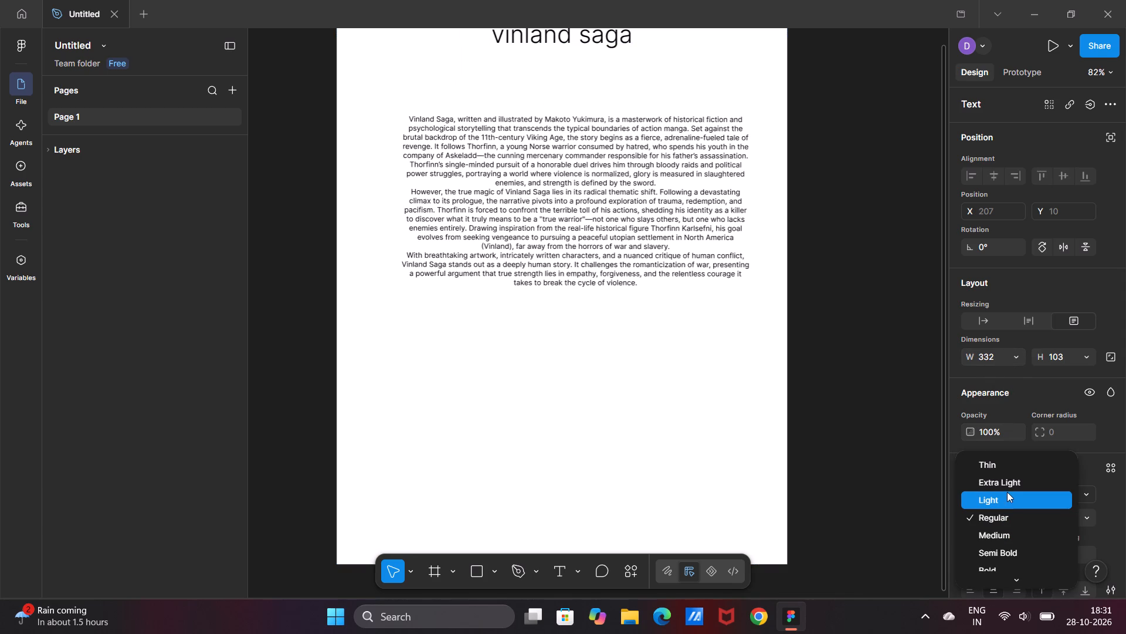
pyautogui.click(1016, 547)
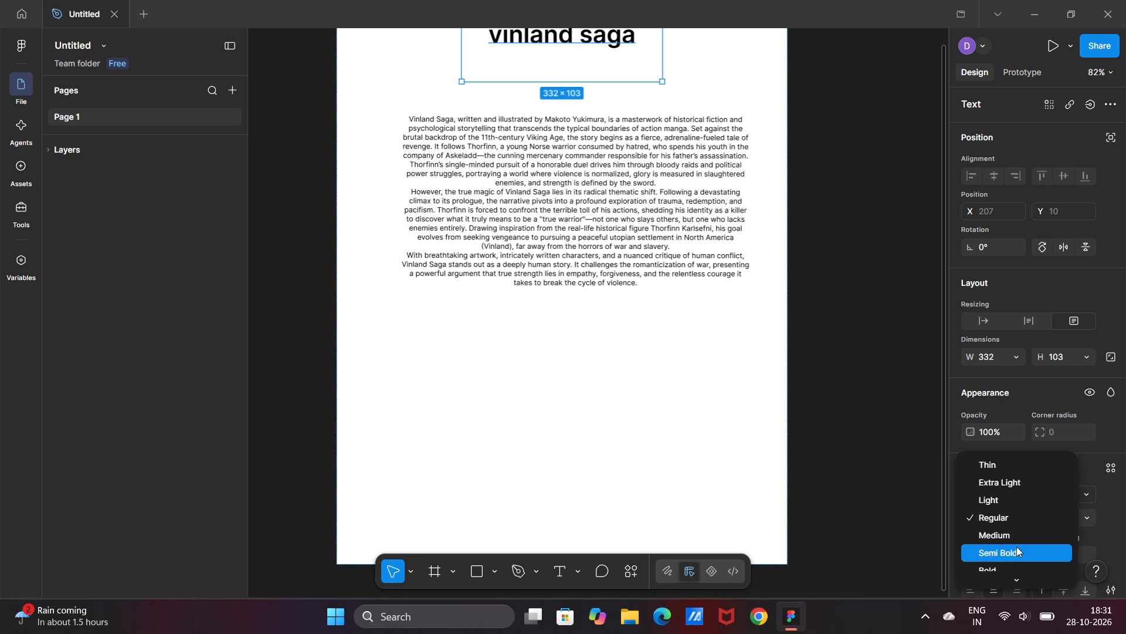
pyautogui.scroll(1, 847, 394)
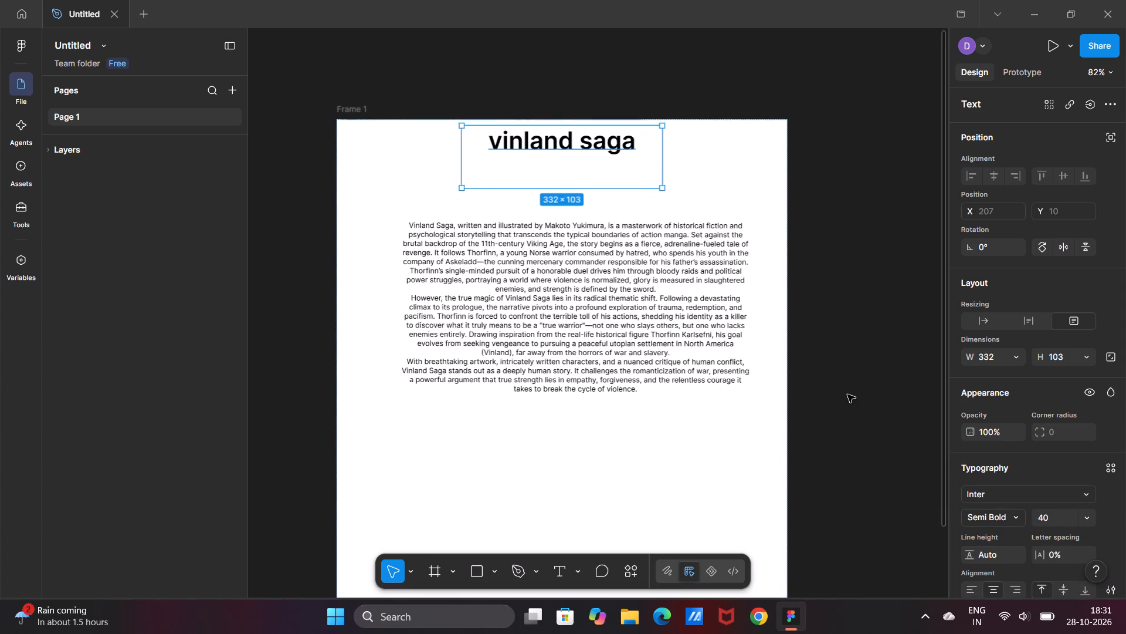
pyautogui.scroll(1, 847, 394)
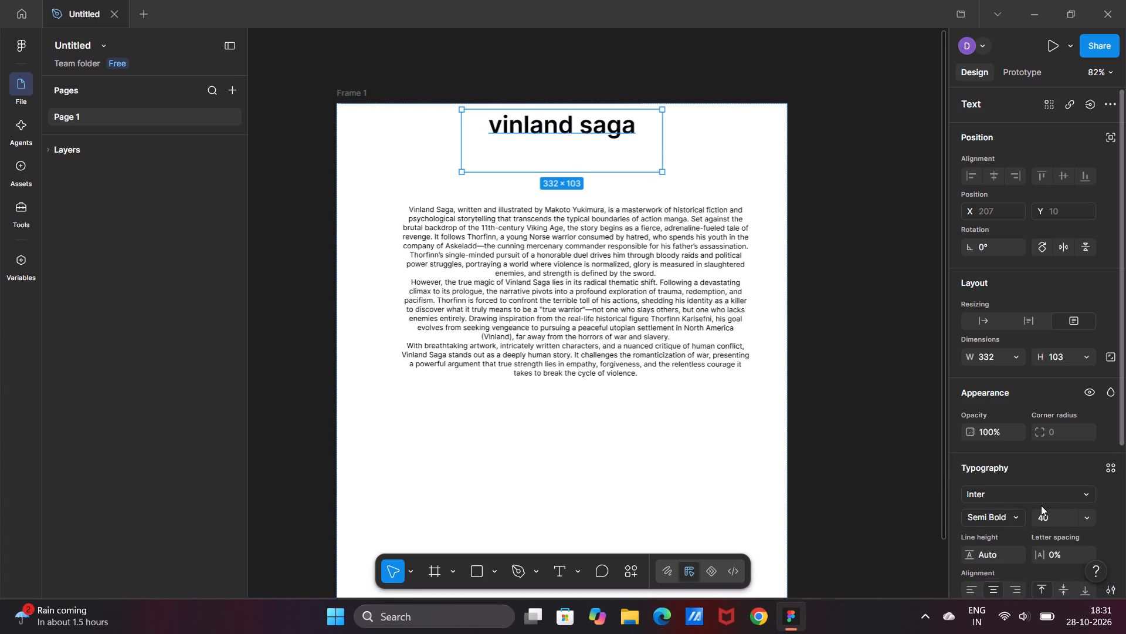
# Browse the font previews on the "vinland saga" title and change its typeface to Khand.
pyautogui.scroll(-2, 1044, 510)
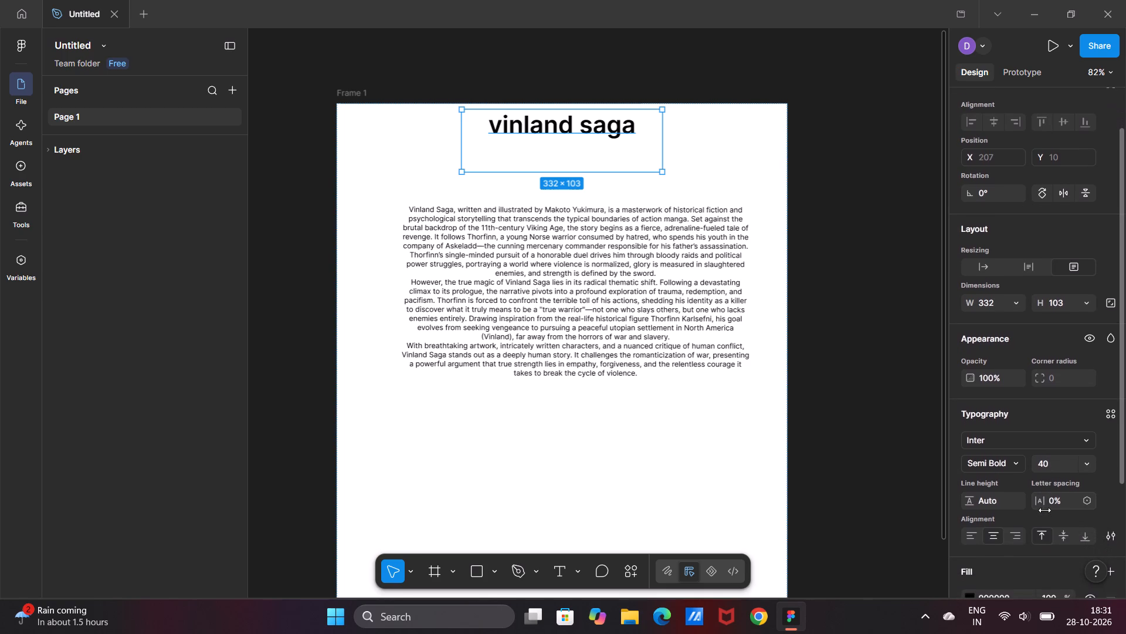
pyautogui.scroll(-1, 1044, 510)
pyautogui.click(1003, 432)
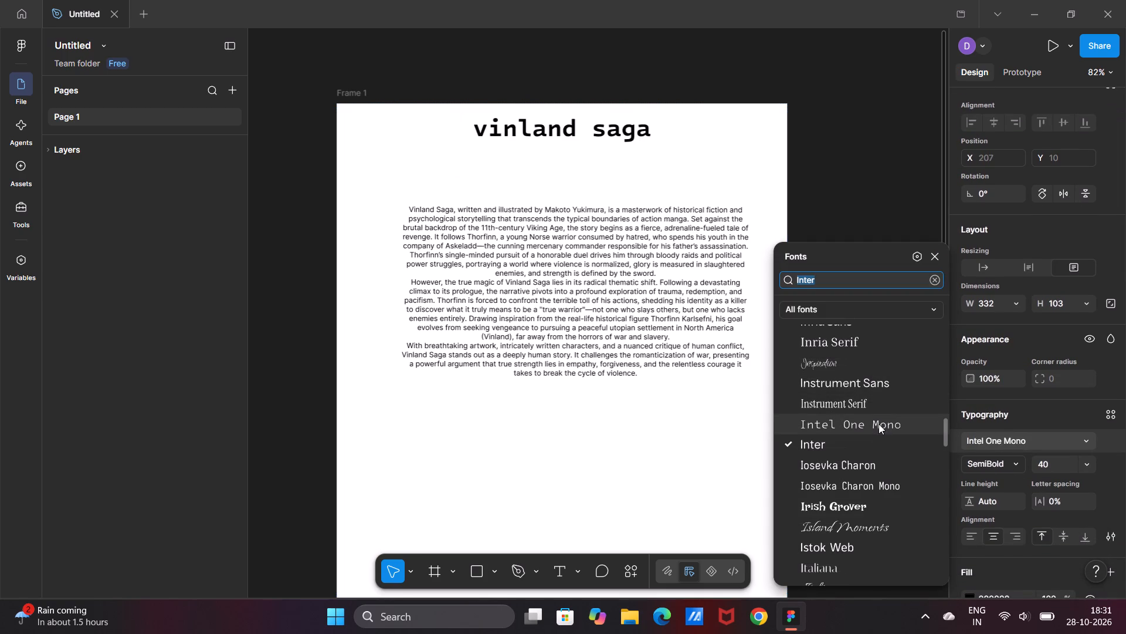
pyautogui.scroll(-1, 879, 506)
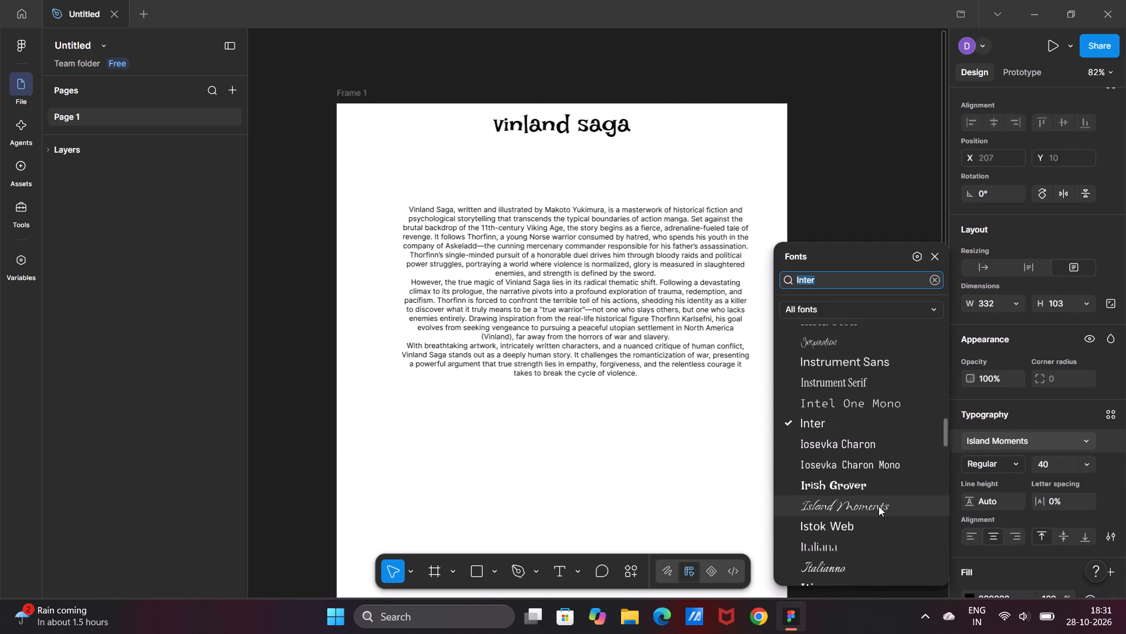
pyautogui.scroll(-1, 879, 506)
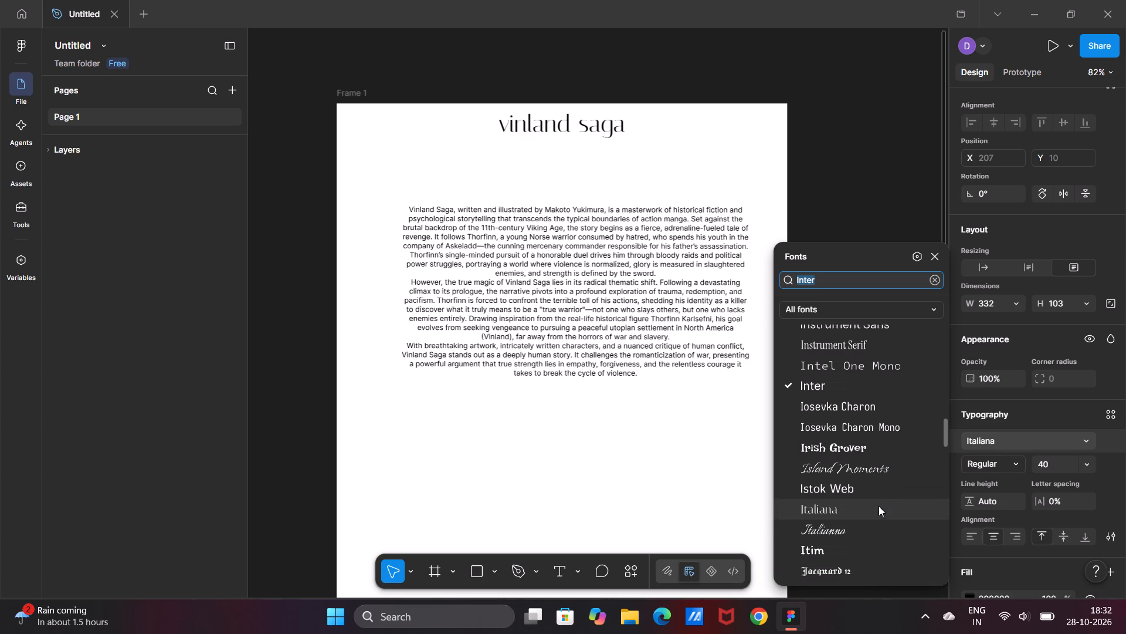
pyautogui.scroll(-1, 879, 506)
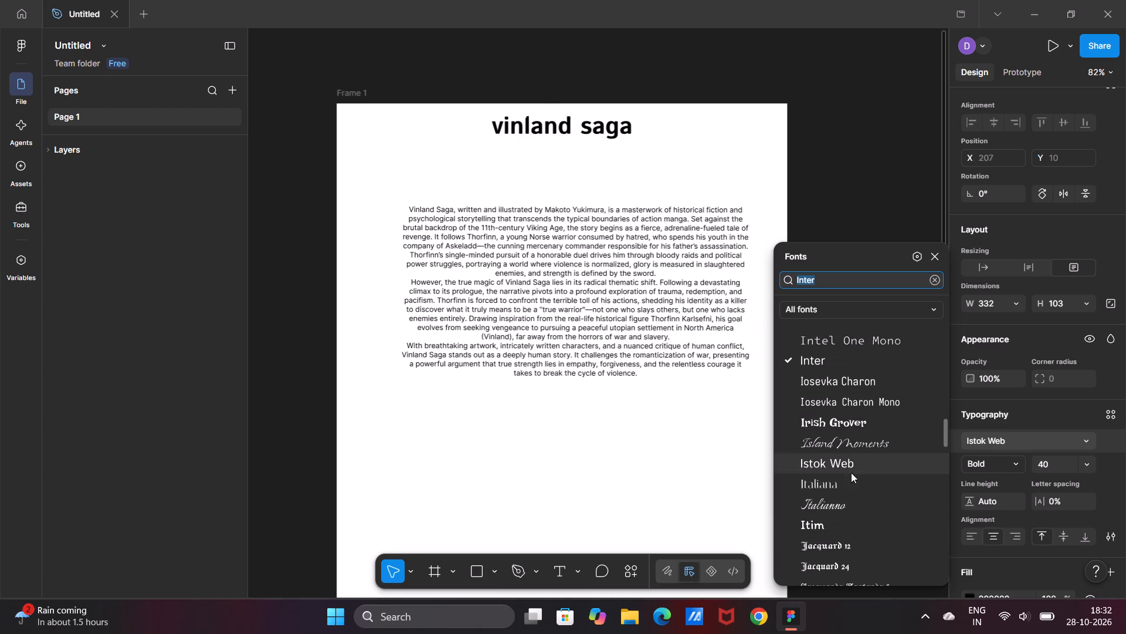
pyautogui.scroll(-1, 851, 549)
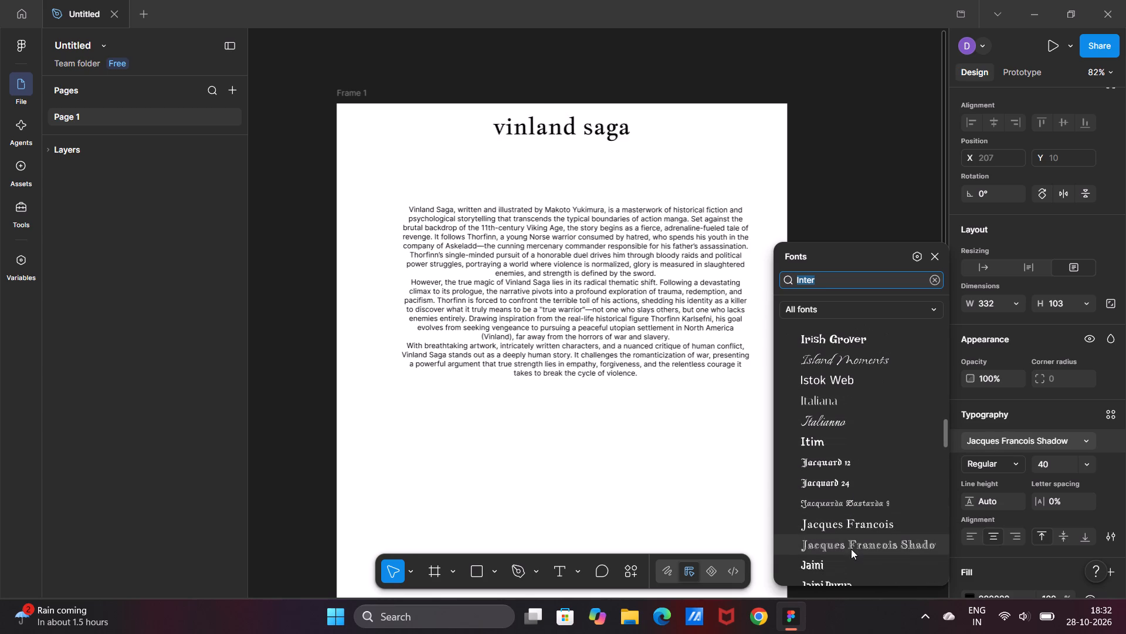
pyautogui.scroll(-2, 851, 549)
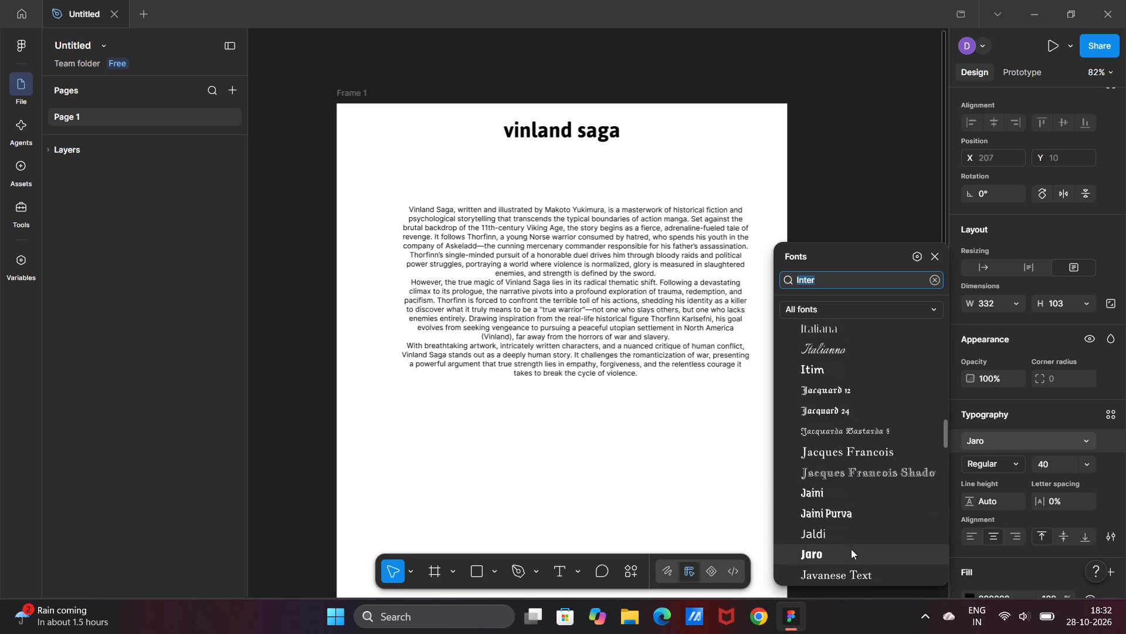
pyautogui.scroll(-3, 851, 549)
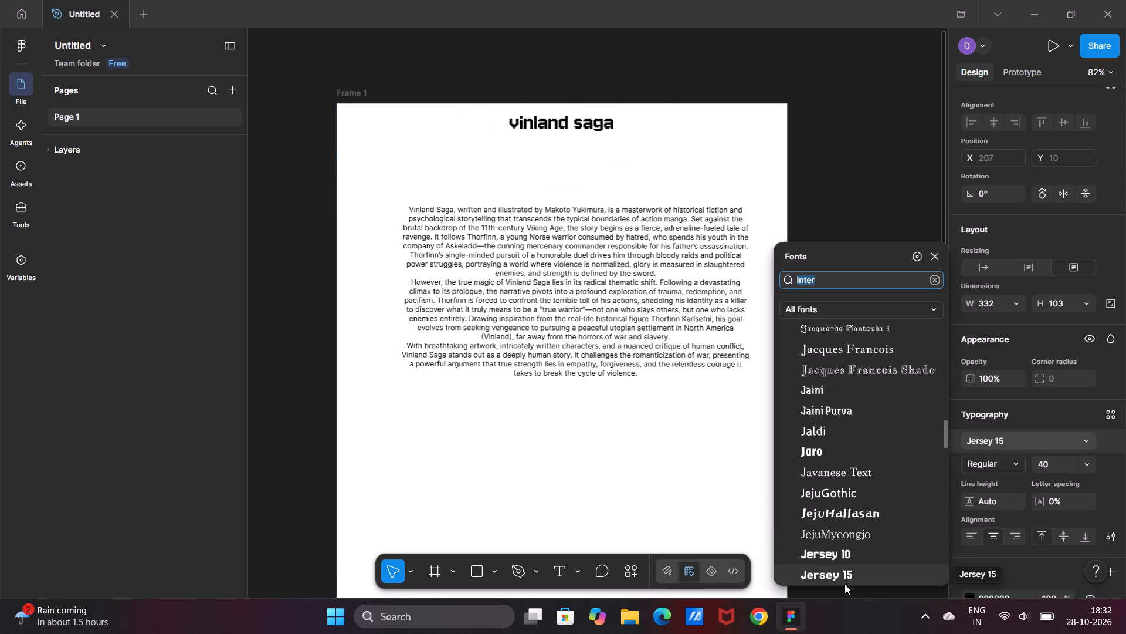
pyautogui.scroll(-1, 840, 595)
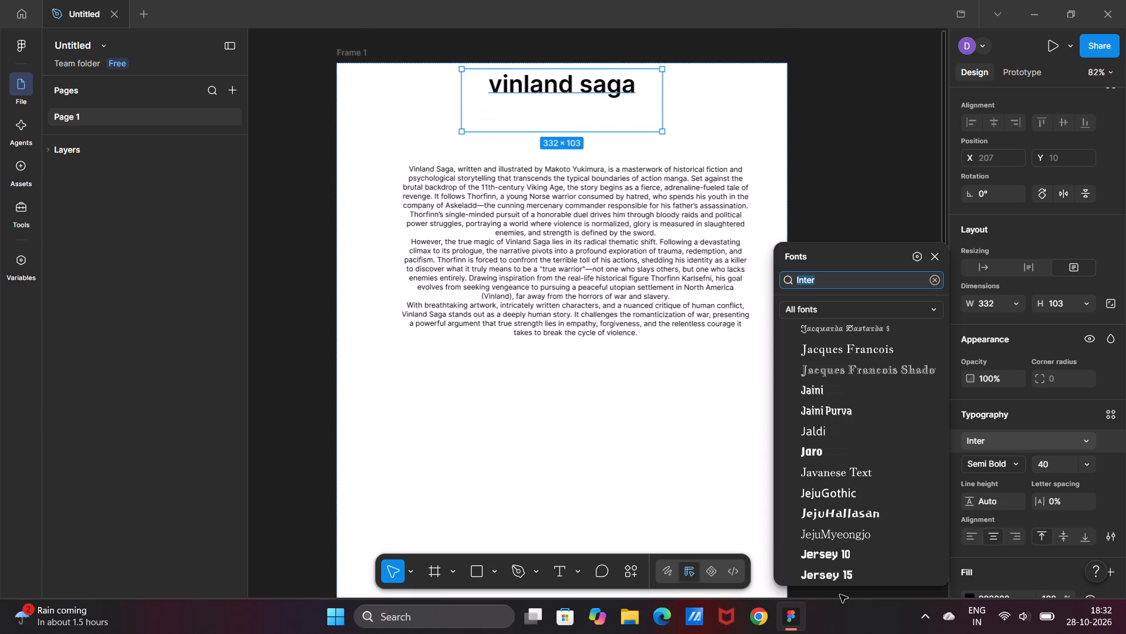
pyautogui.scroll(-1, 837, 532)
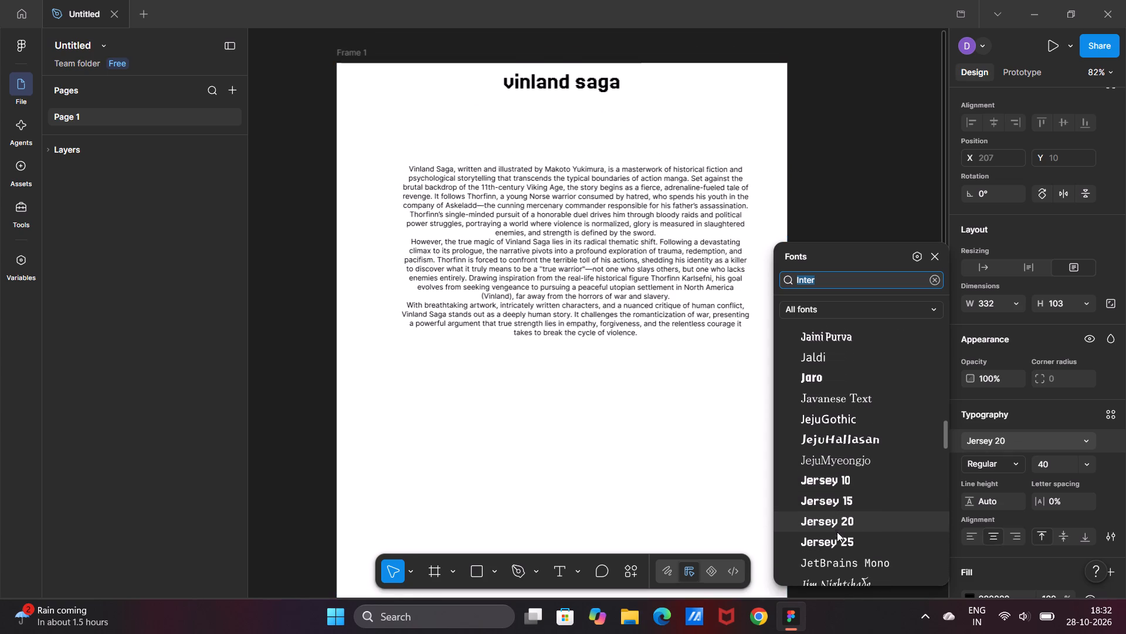
pyautogui.scroll(-2, 837, 532)
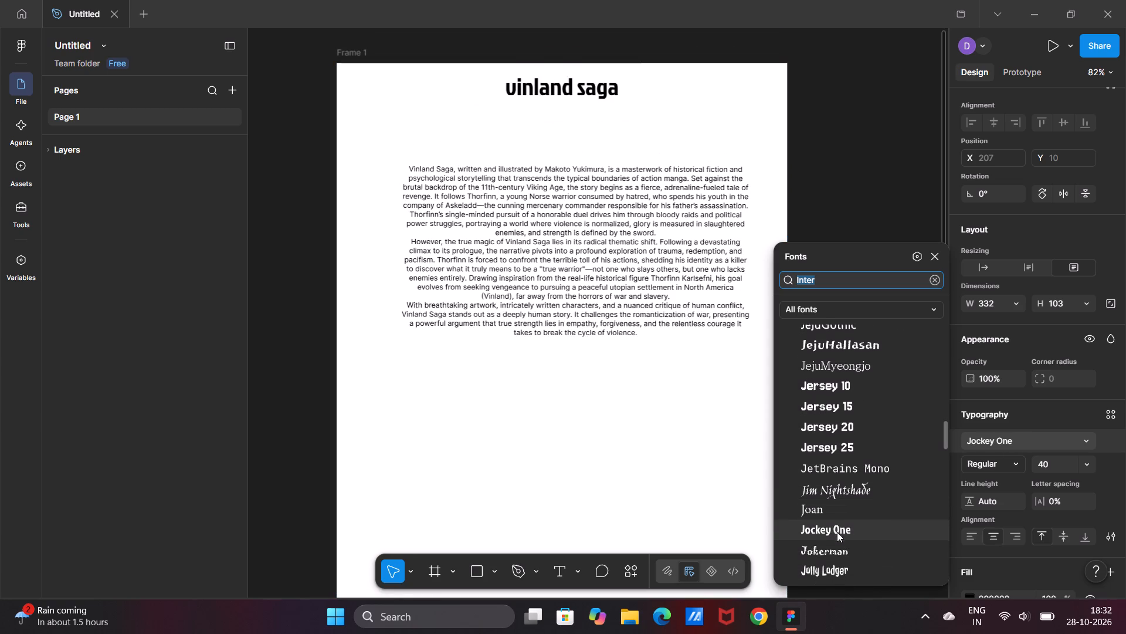
pyautogui.scroll(-2, 837, 532)
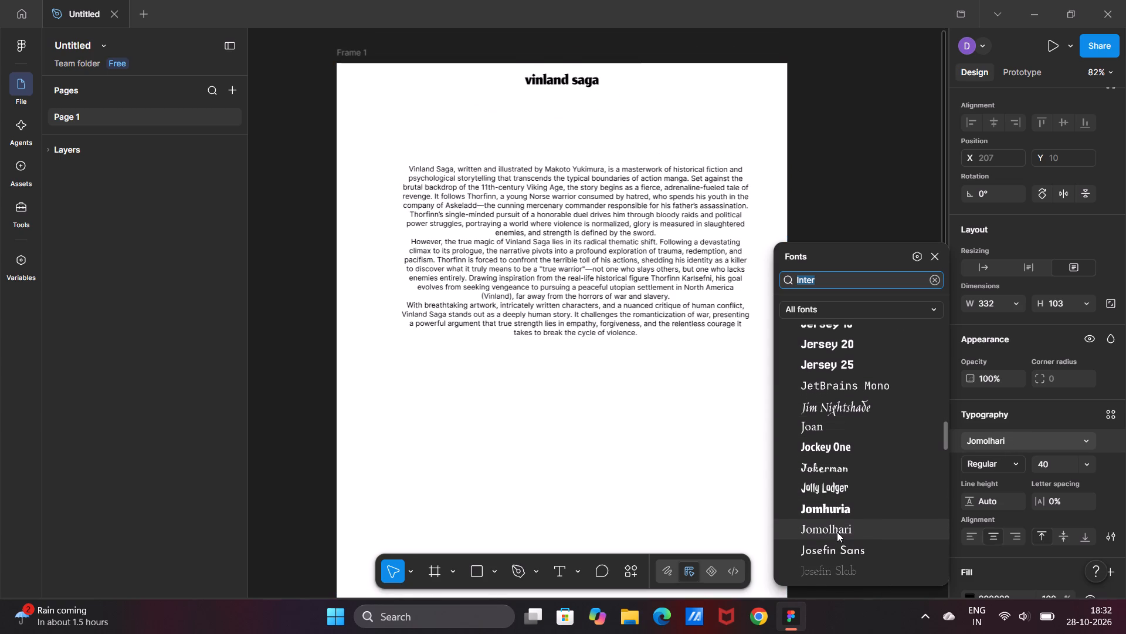
pyautogui.scroll(-3, 837, 532)
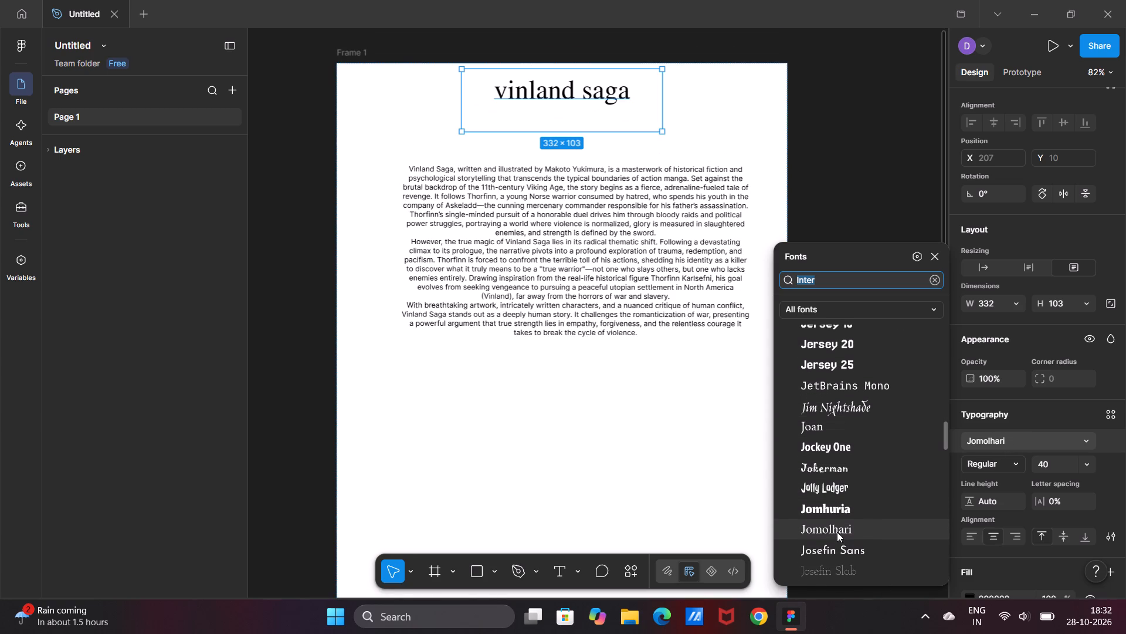
pyautogui.scroll(-2, 837, 532)
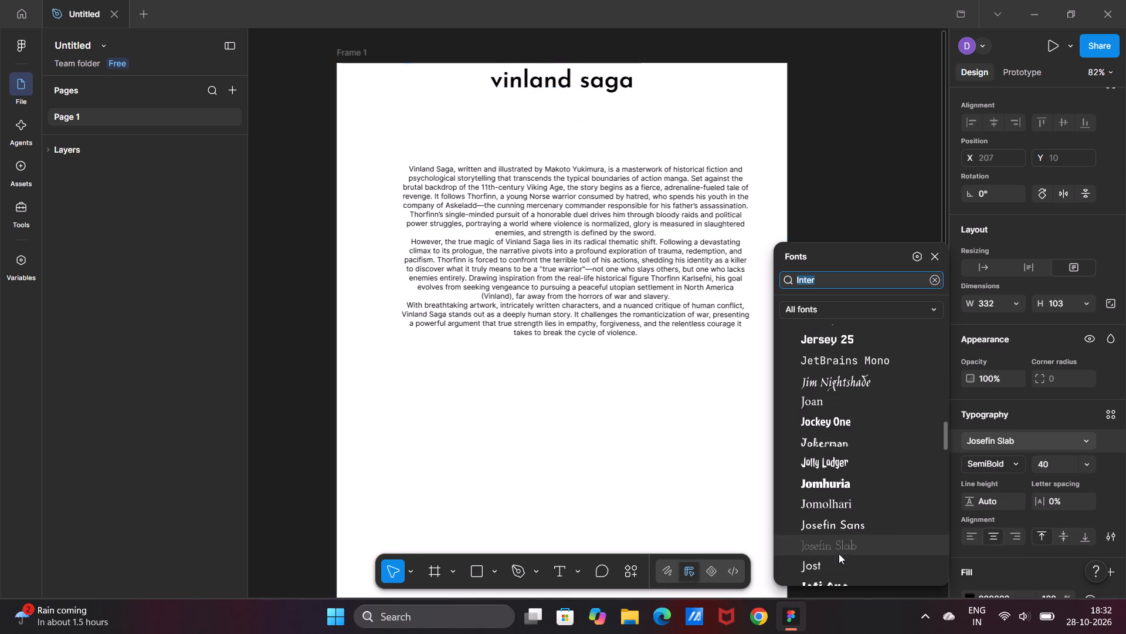
pyautogui.scroll(-1, 839, 554)
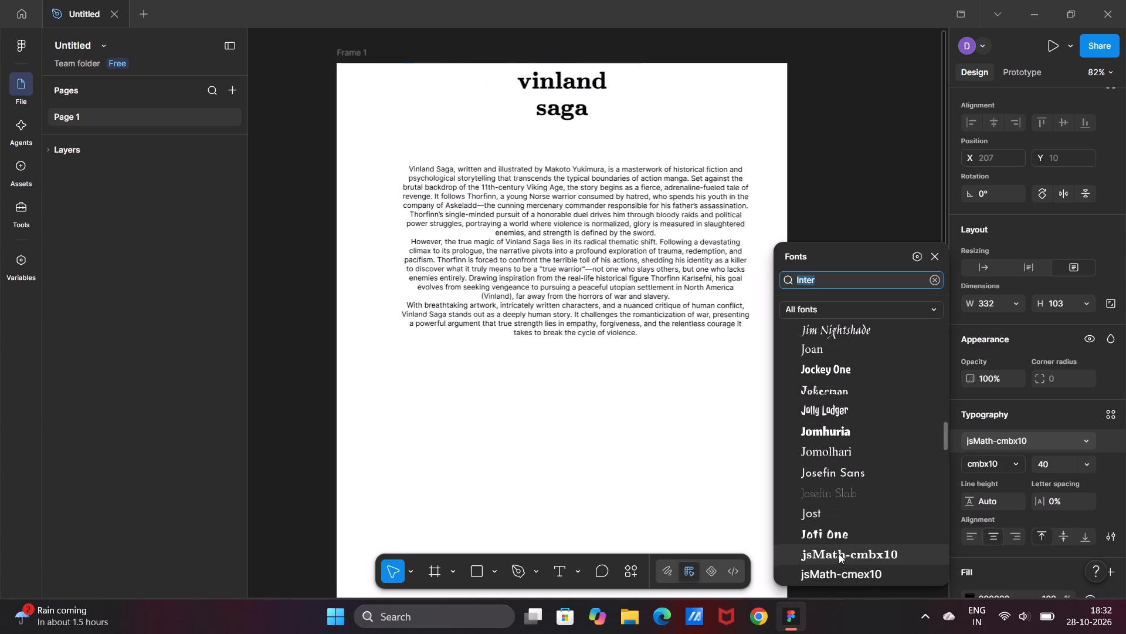
pyautogui.scroll(-2, 839, 554)
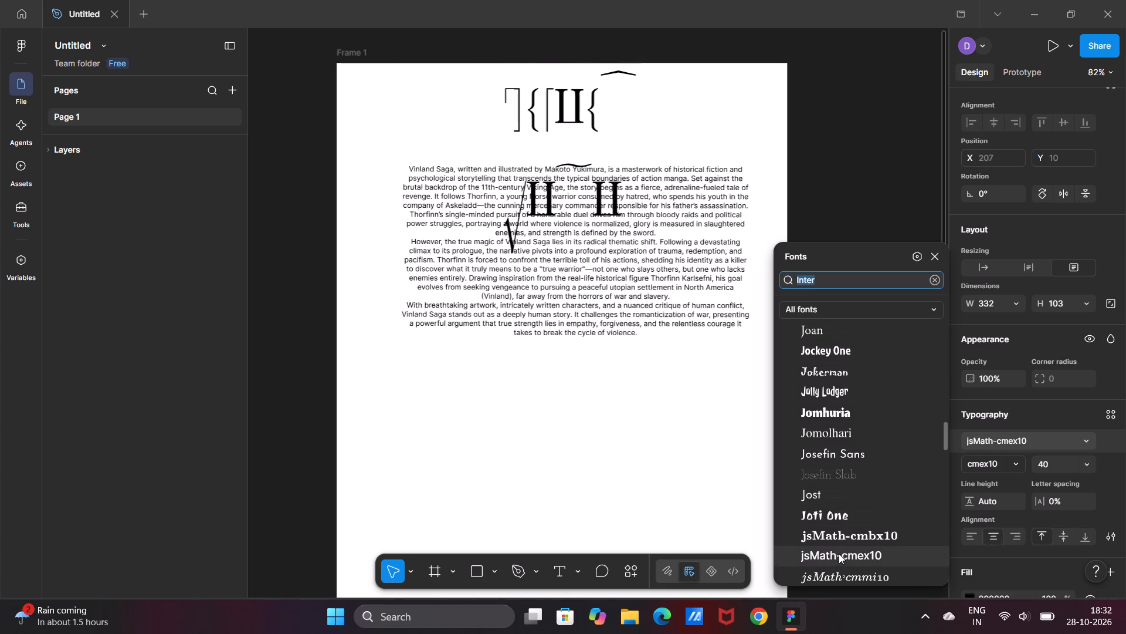
pyautogui.scroll(-1, 839, 554)
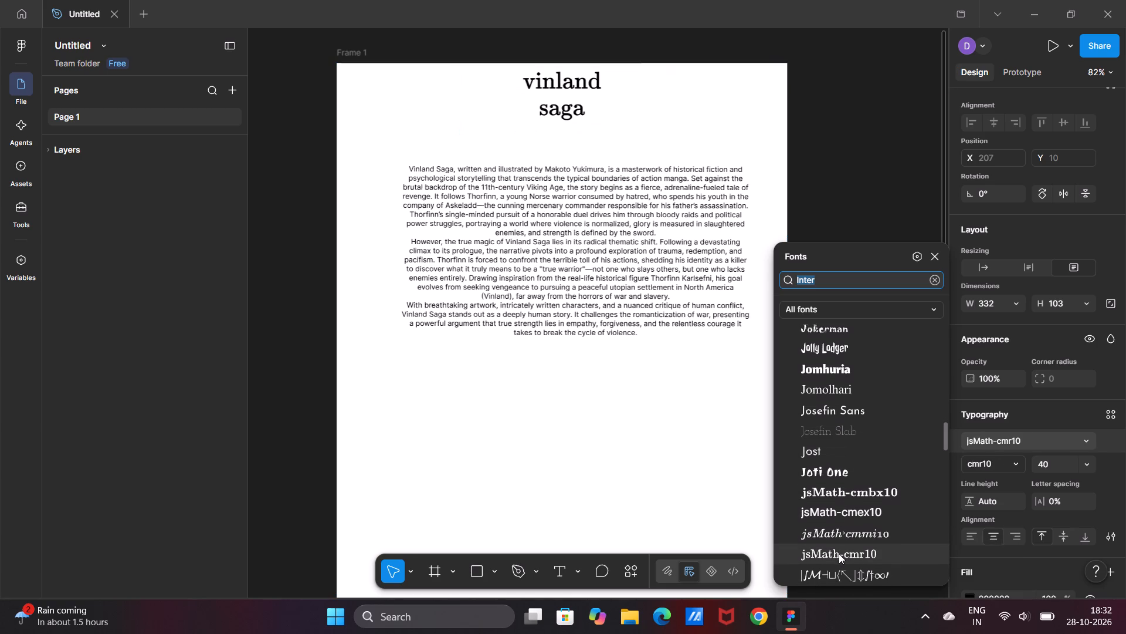
pyautogui.scroll(-1, 839, 554)
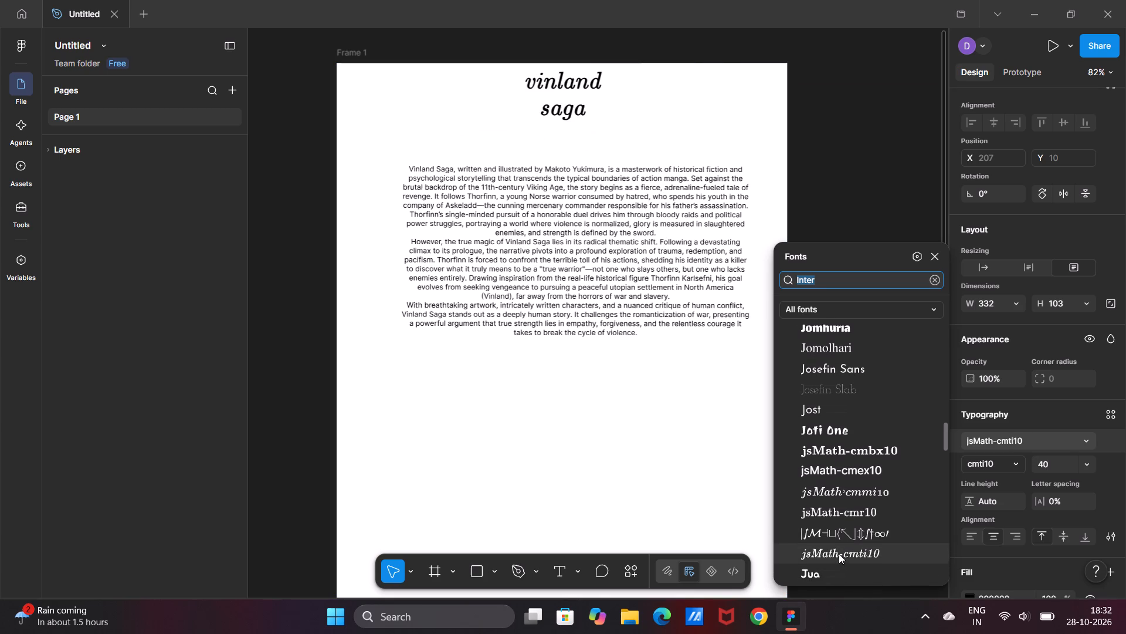
pyautogui.scroll(-1, 839, 554)
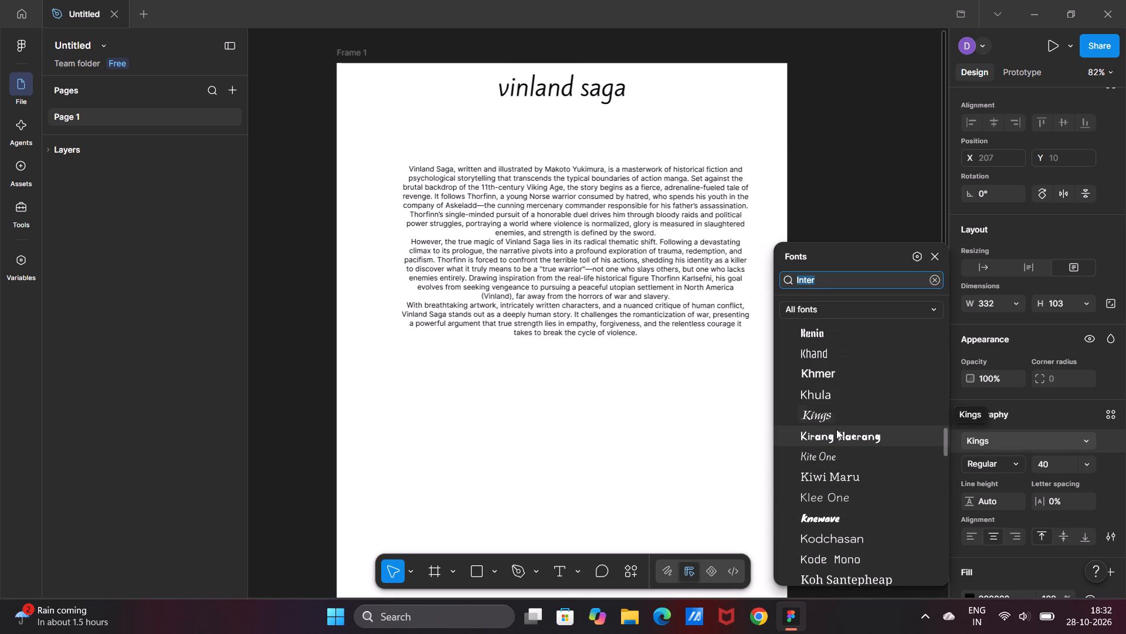
pyautogui.scroll(1, 837, 433)
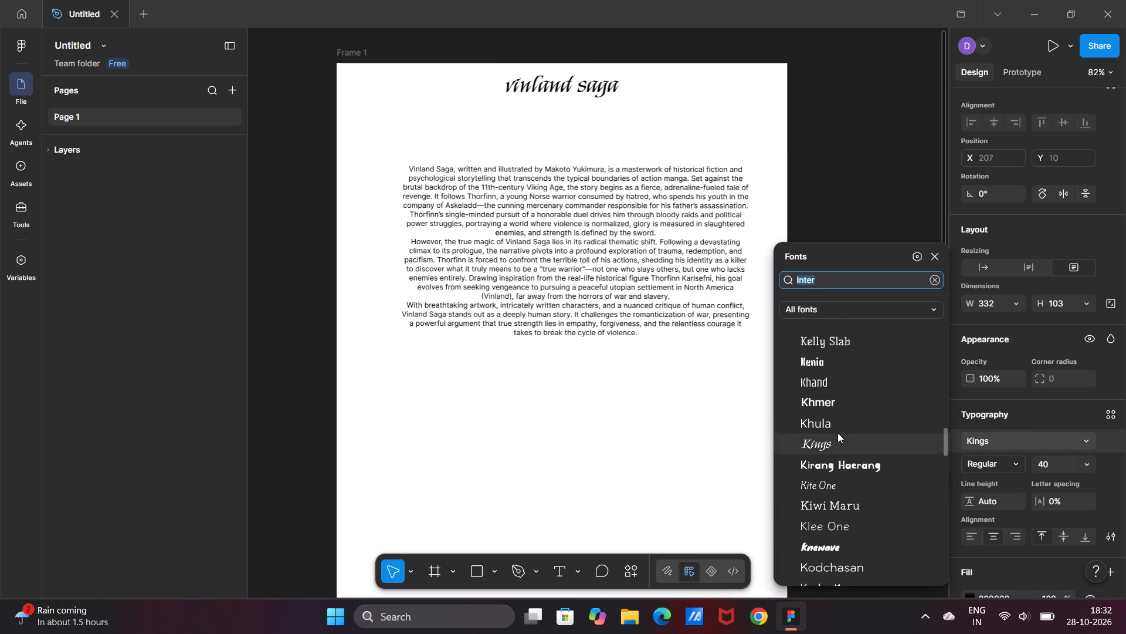
pyautogui.scroll(1, 837, 433)
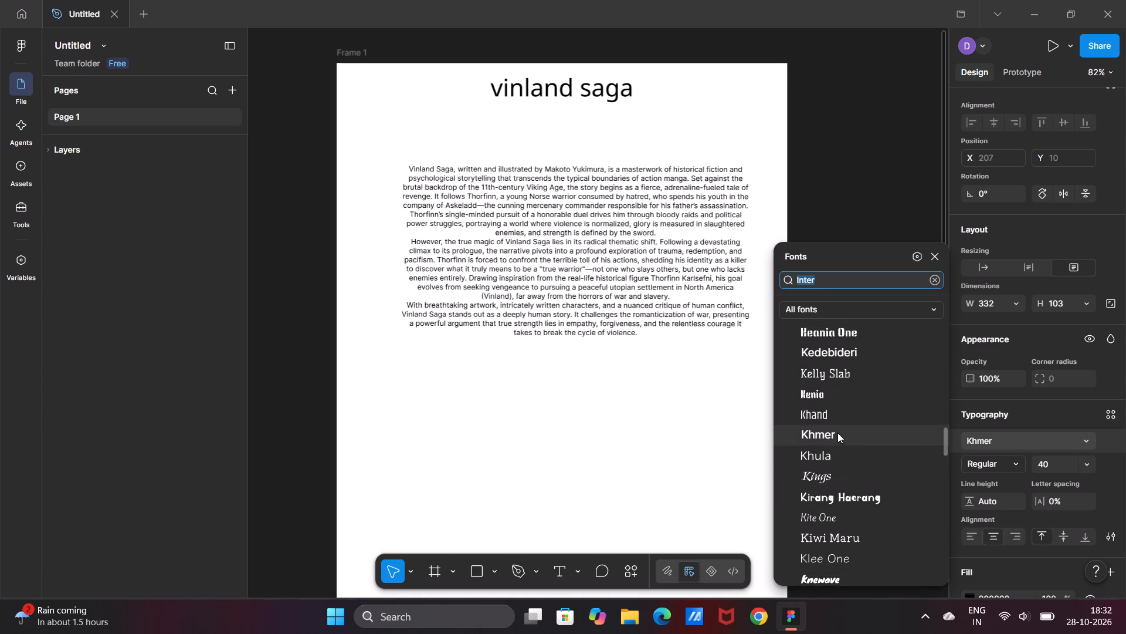
pyautogui.scroll(2, 837, 433)
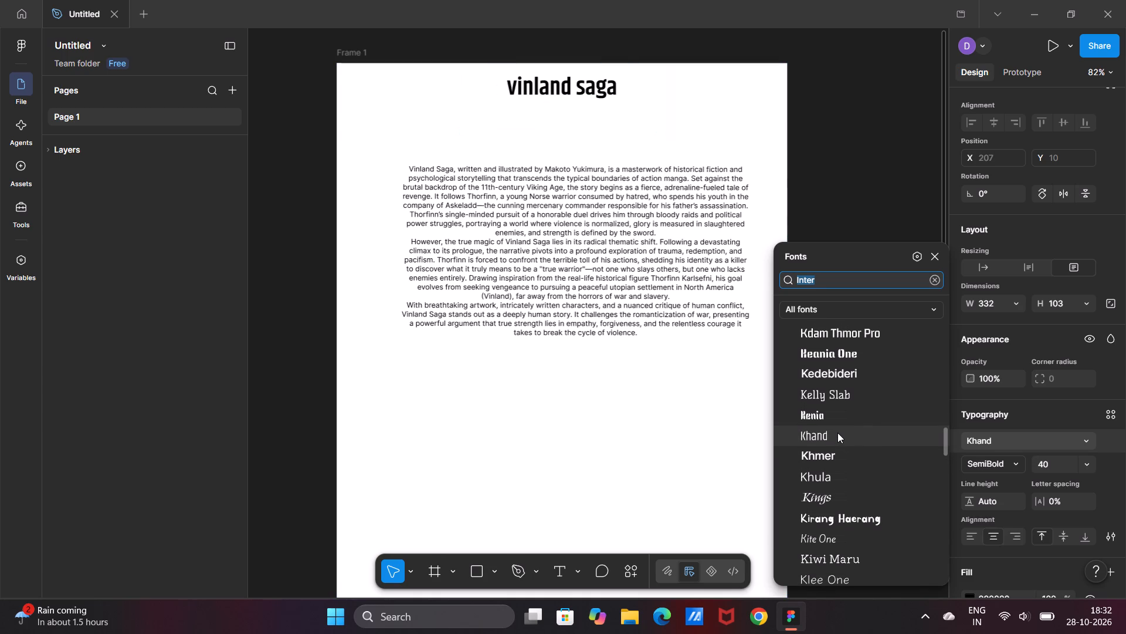
pyautogui.scroll(1, 837, 433)
pyautogui.click(837, 433)
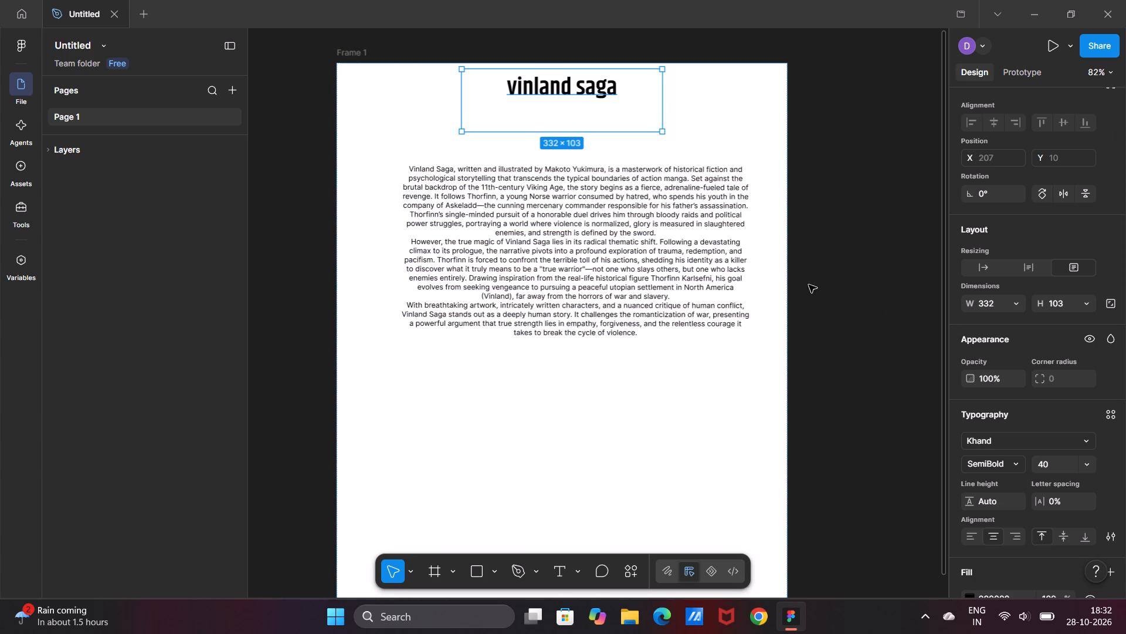
# Set the font size of the "vinland saga" title to 64.
pyautogui.click(615, 87)
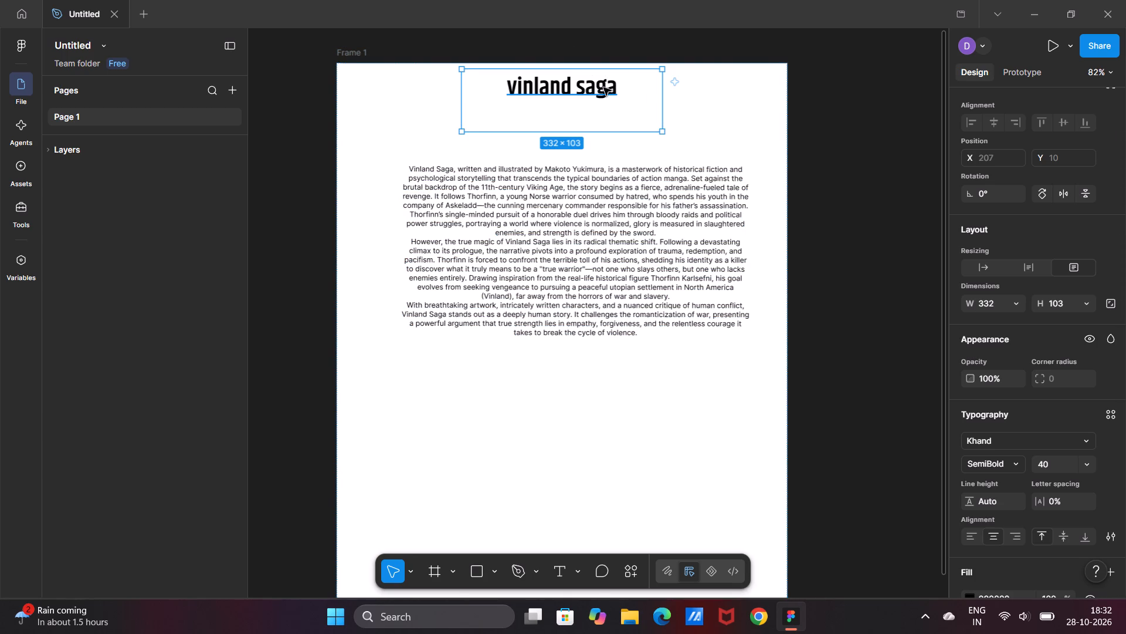
pyautogui.doubleClick(603, 87)
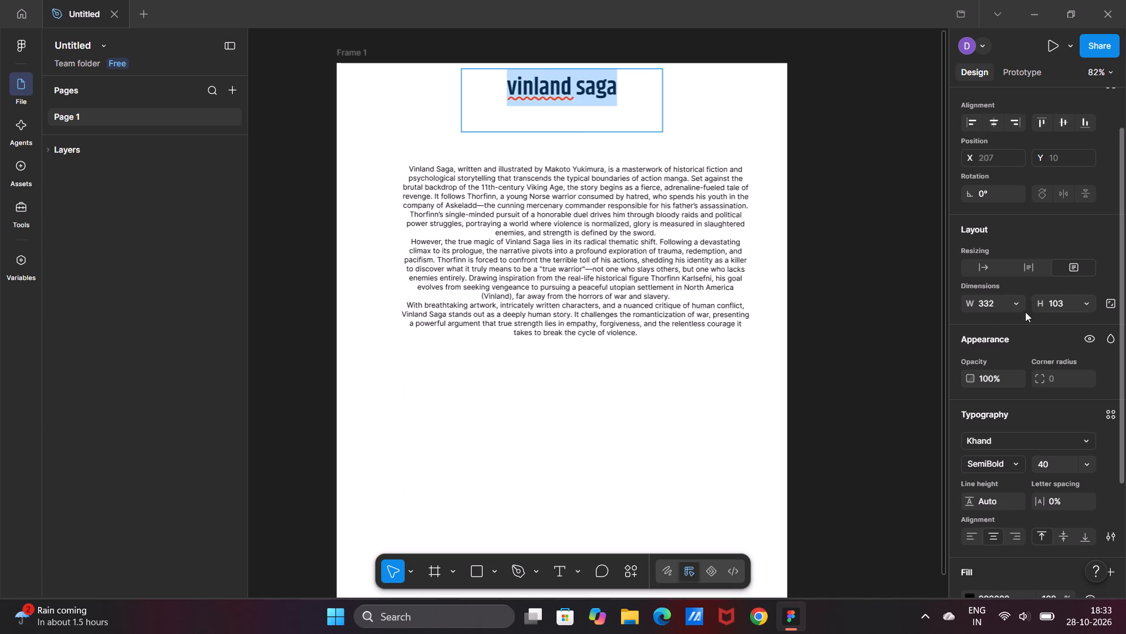
pyautogui.scroll(-1, 1021, 399)
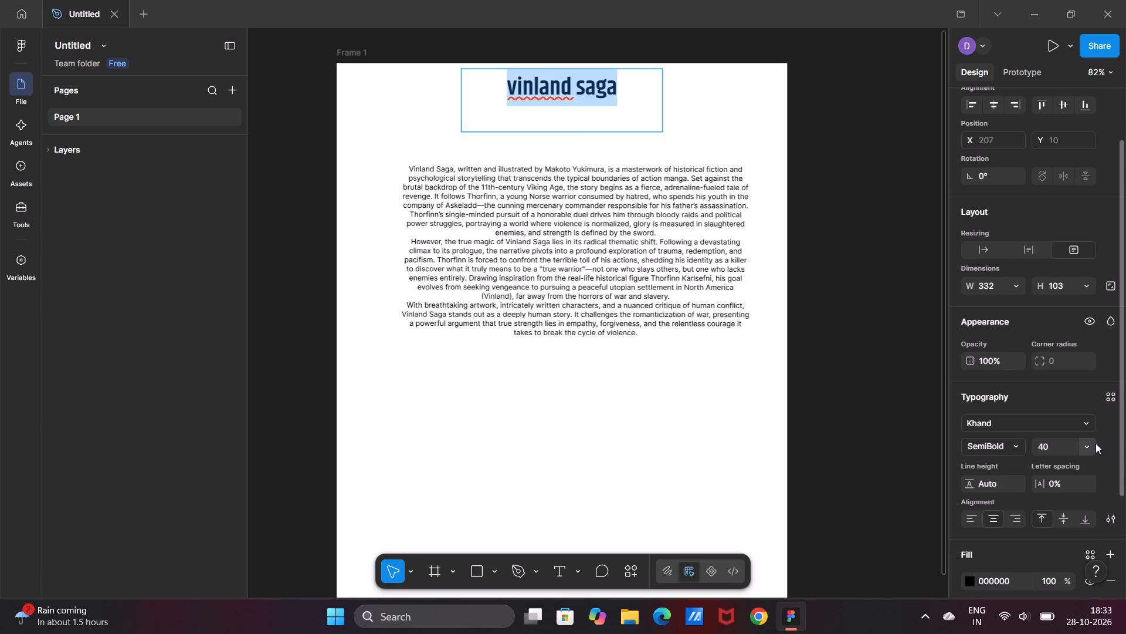
pyautogui.click(1088, 447)
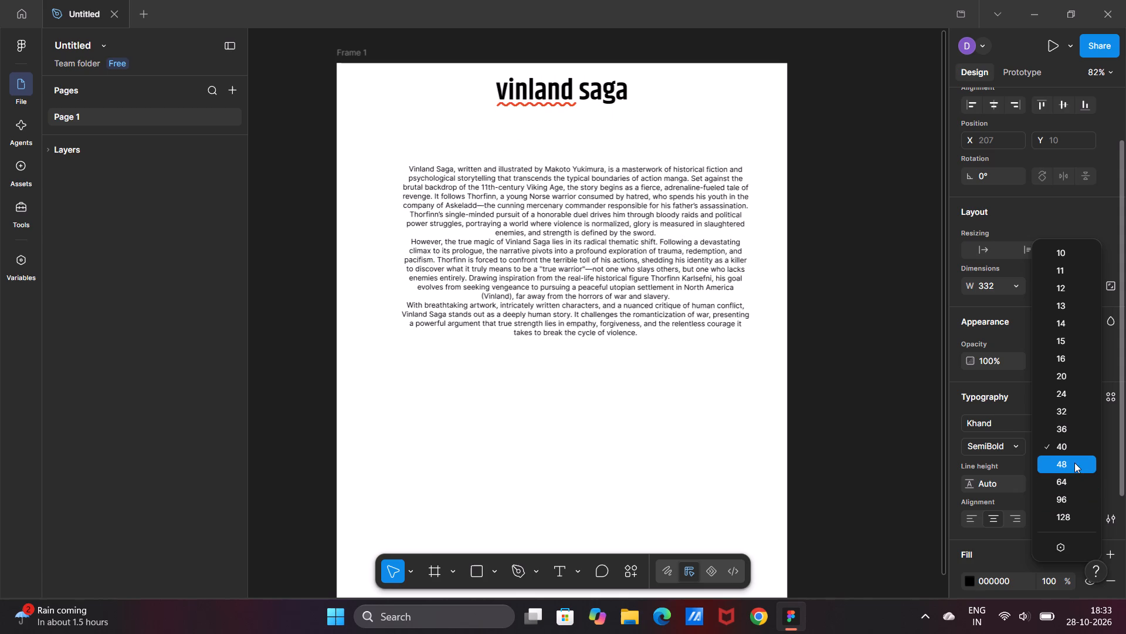
pyautogui.click(1077, 482)
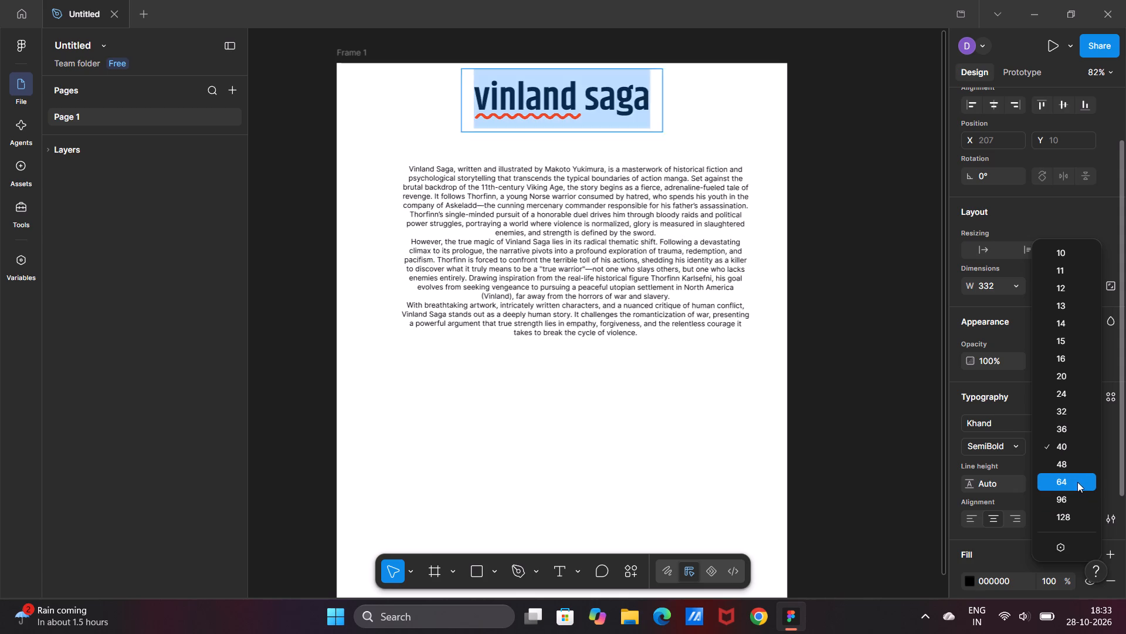
pyautogui.click(865, 296)
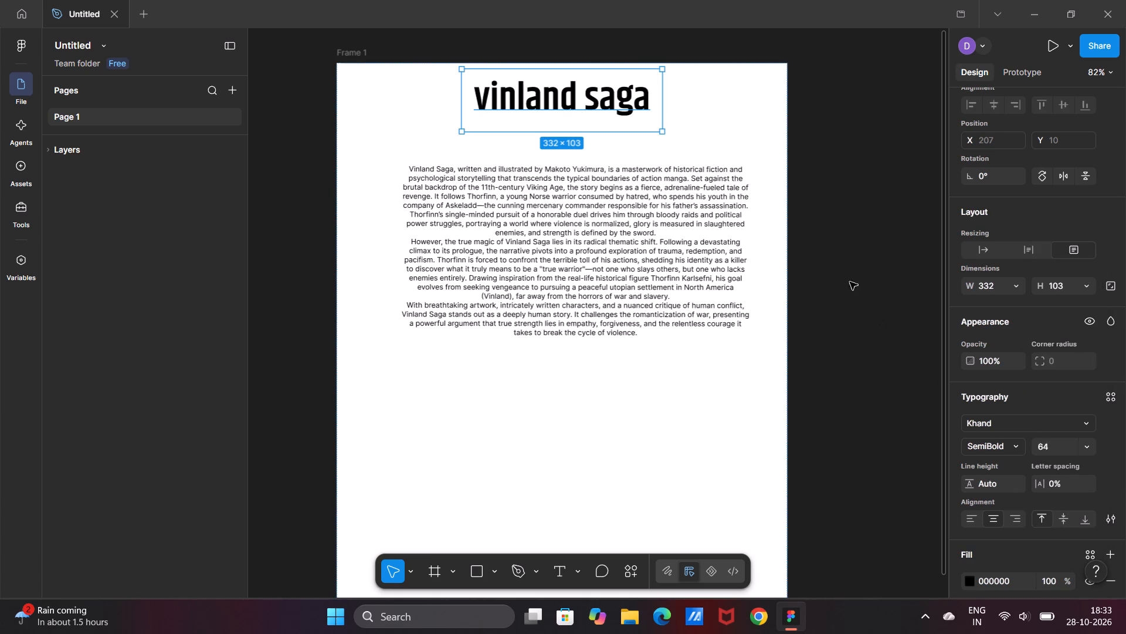
# Enlarge the "vinland saga" title's text box to about 476 × 111.
pyautogui.moveTo(662, 133); pyautogui.dragTo(680, 133)
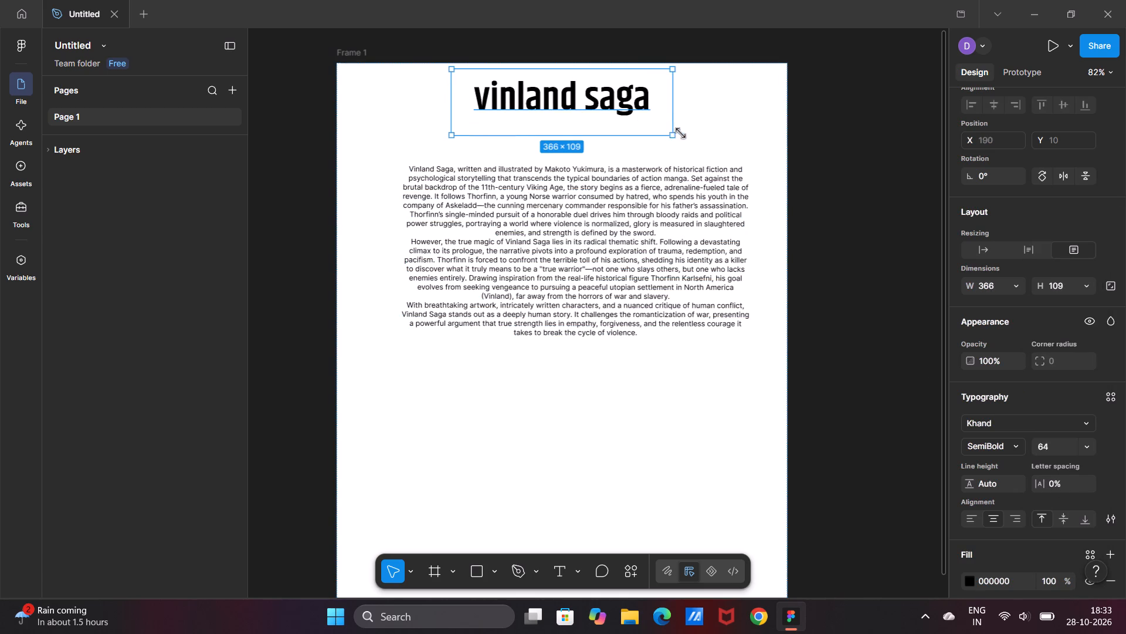
pyautogui.moveTo(680, 133); pyautogui.dragTo(706, 138)
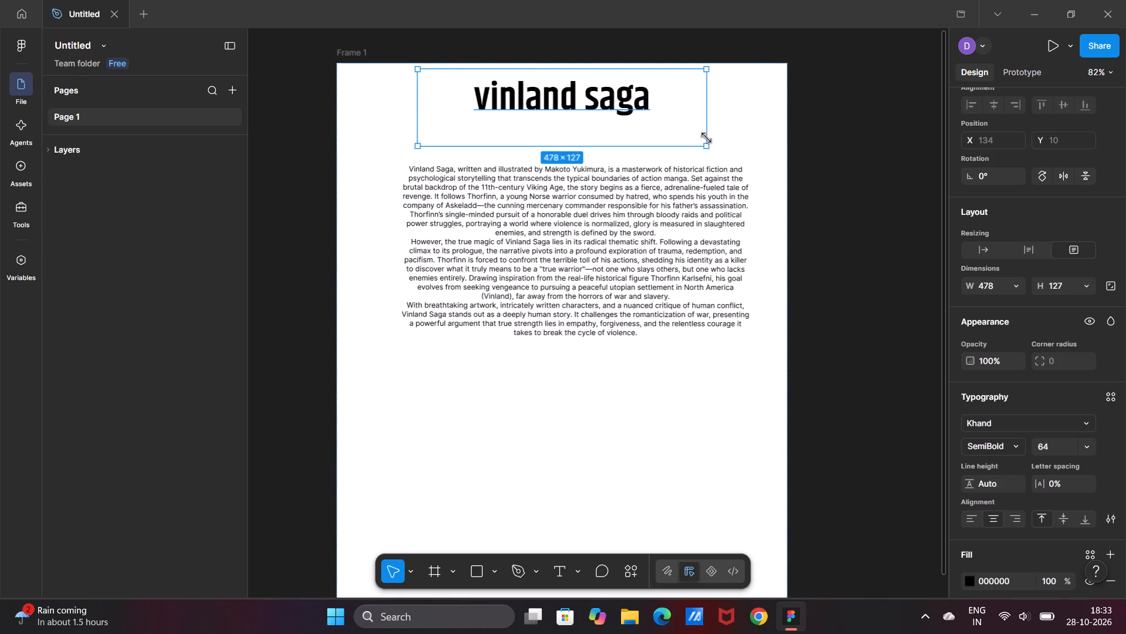
pyautogui.moveTo(706, 138); pyautogui.dragTo(706, 133)
pyautogui.click(706, 133)
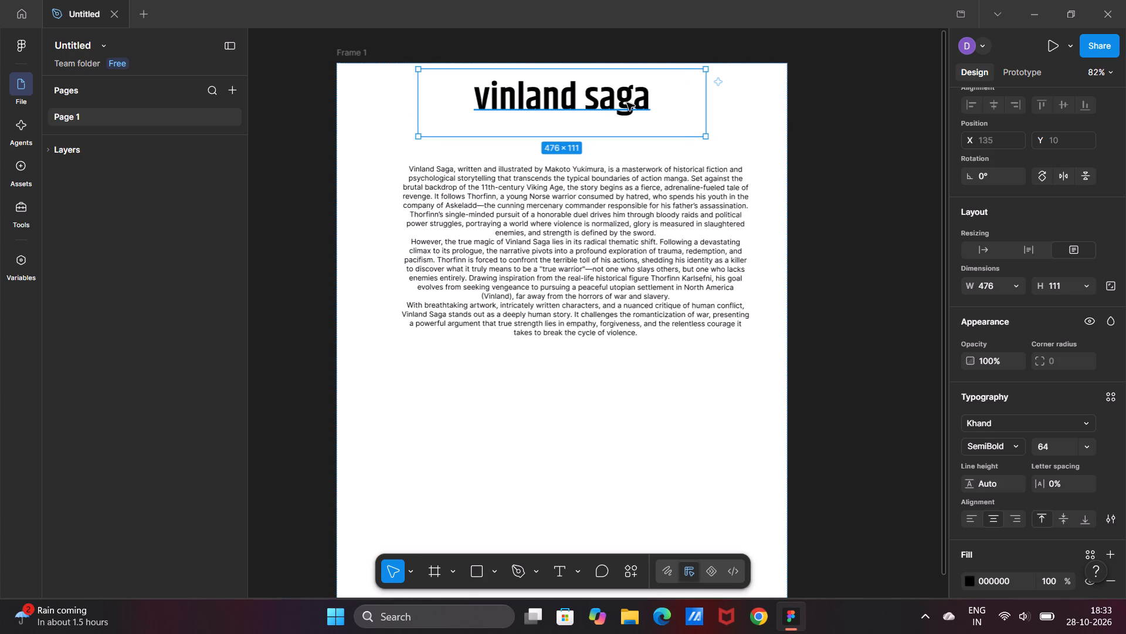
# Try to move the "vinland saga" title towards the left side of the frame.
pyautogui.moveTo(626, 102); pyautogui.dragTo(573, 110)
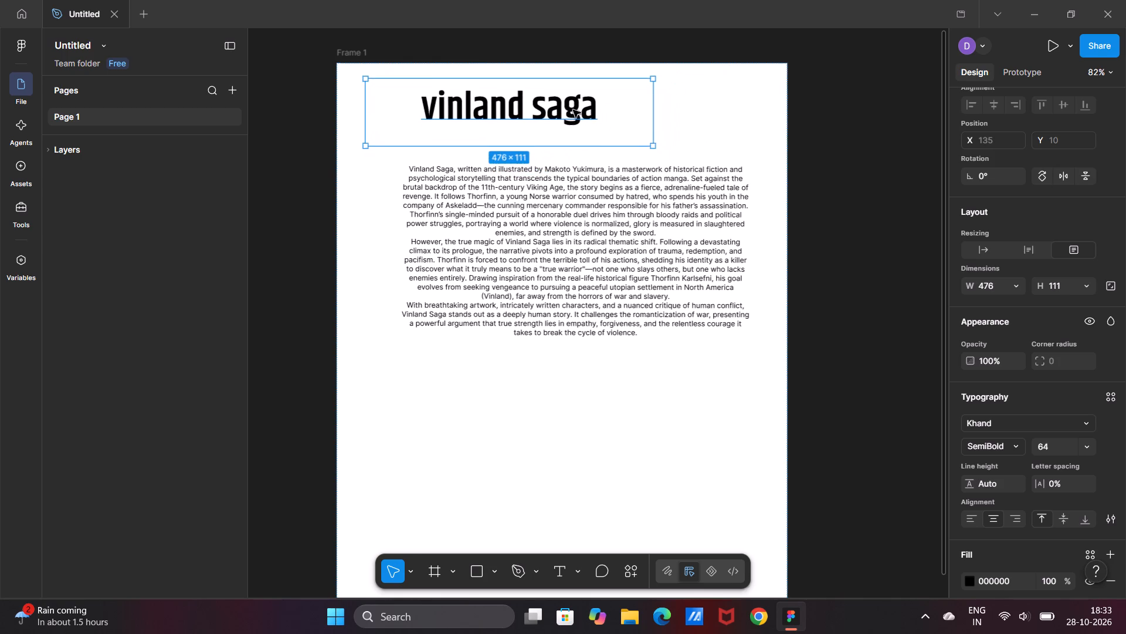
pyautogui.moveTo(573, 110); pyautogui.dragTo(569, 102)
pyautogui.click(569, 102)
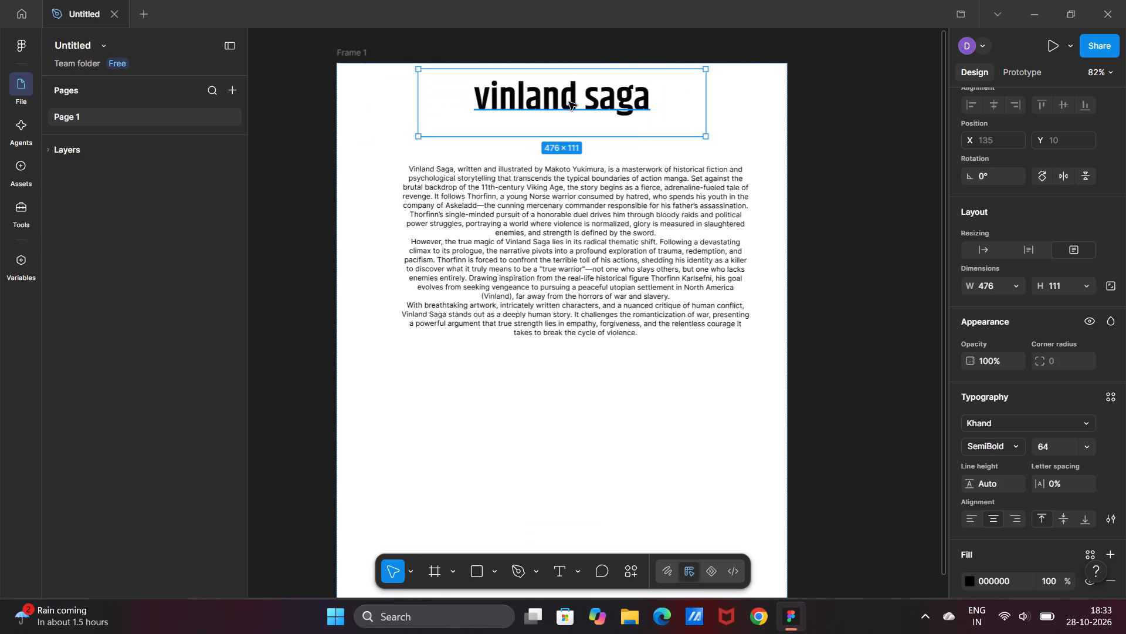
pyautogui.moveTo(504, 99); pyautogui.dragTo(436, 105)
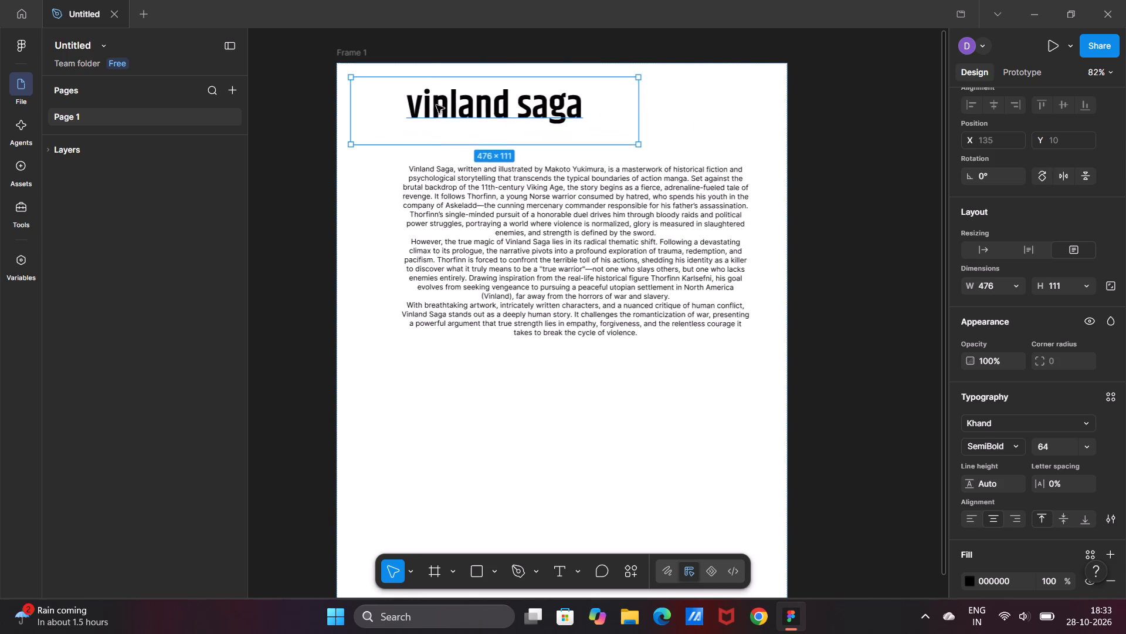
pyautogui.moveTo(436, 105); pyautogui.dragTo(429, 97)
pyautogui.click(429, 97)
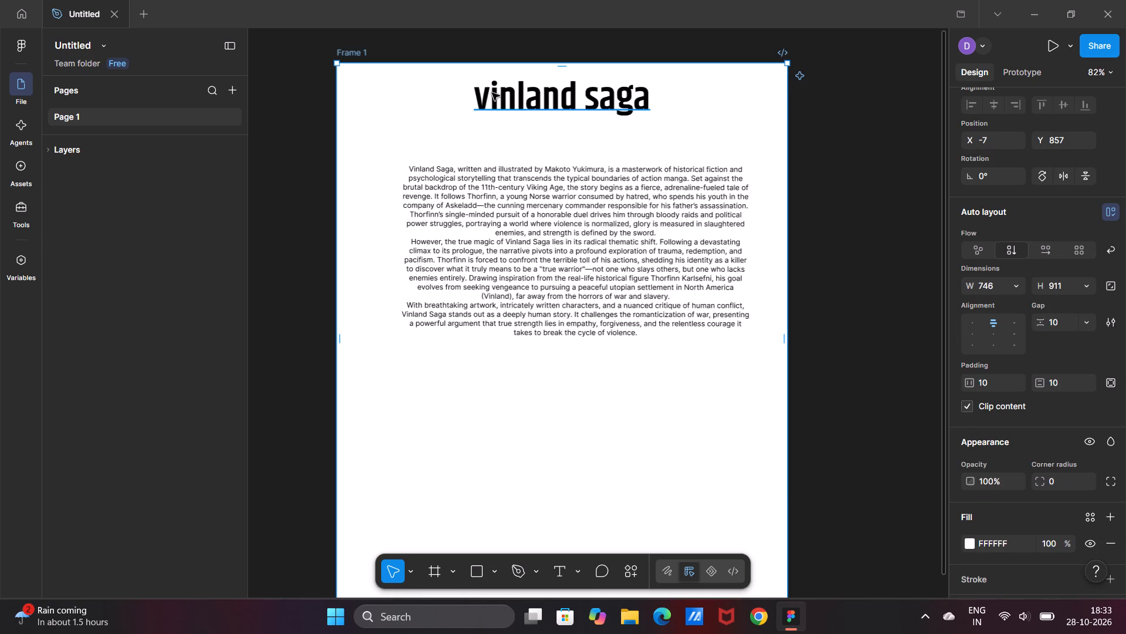
# Move Frame 1 slightly on the canvas to about X 4, Y 850, leaving the passage in place, and deselect it.
pyautogui.moveTo(492, 93); pyautogui.dragTo(503, 82)
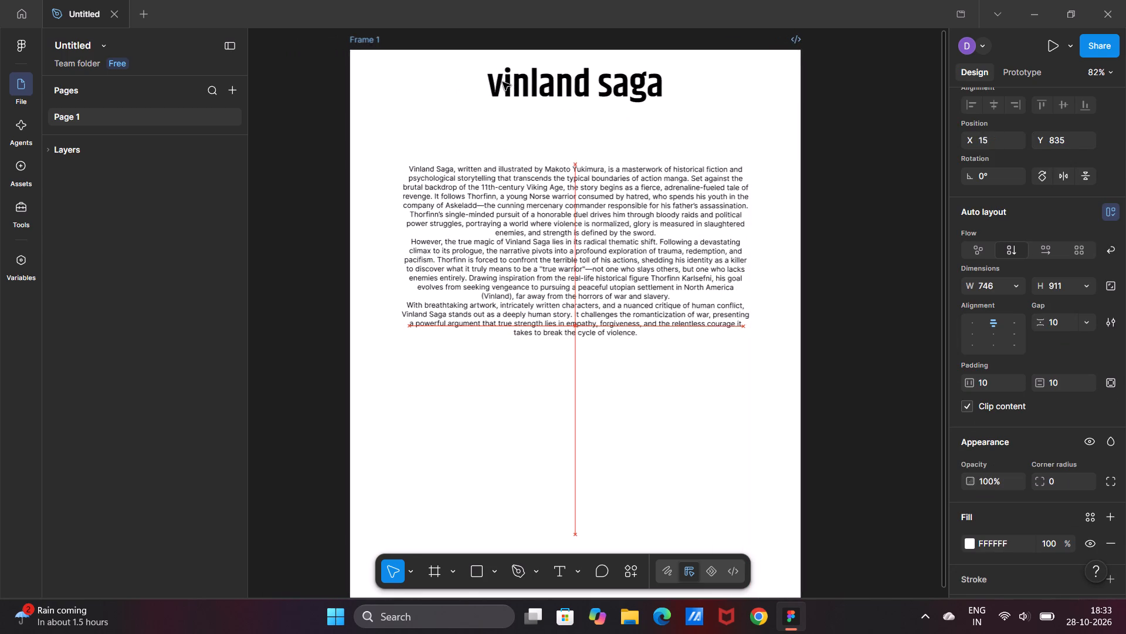
pyautogui.moveTo(503, 82); pyautogui.dragTo(498, 90)
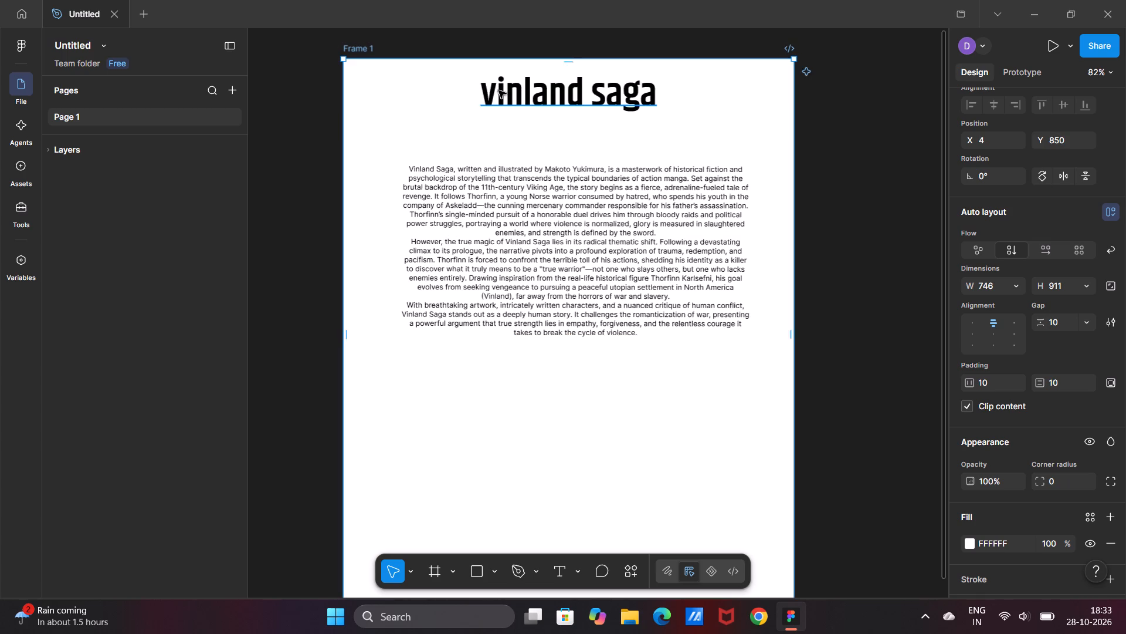
pyautogui.click(498, 90)
pyautogui.click(839, 214)
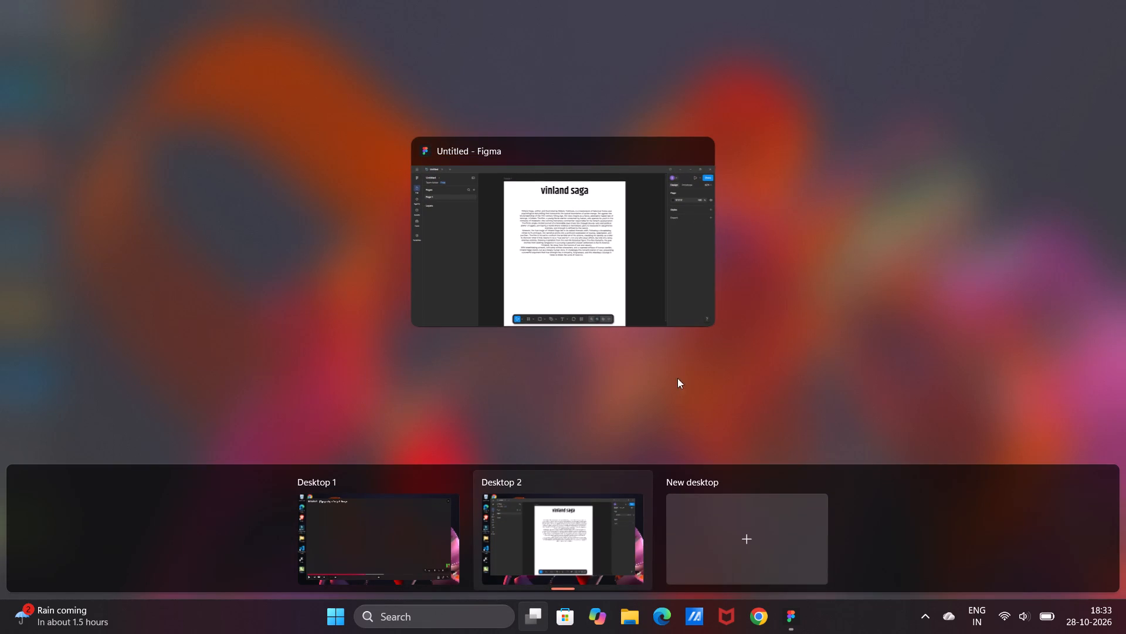
# Switch to Chrome, search Google for "vinland saga" and show the image results.
pyautogui.click(830, 181)
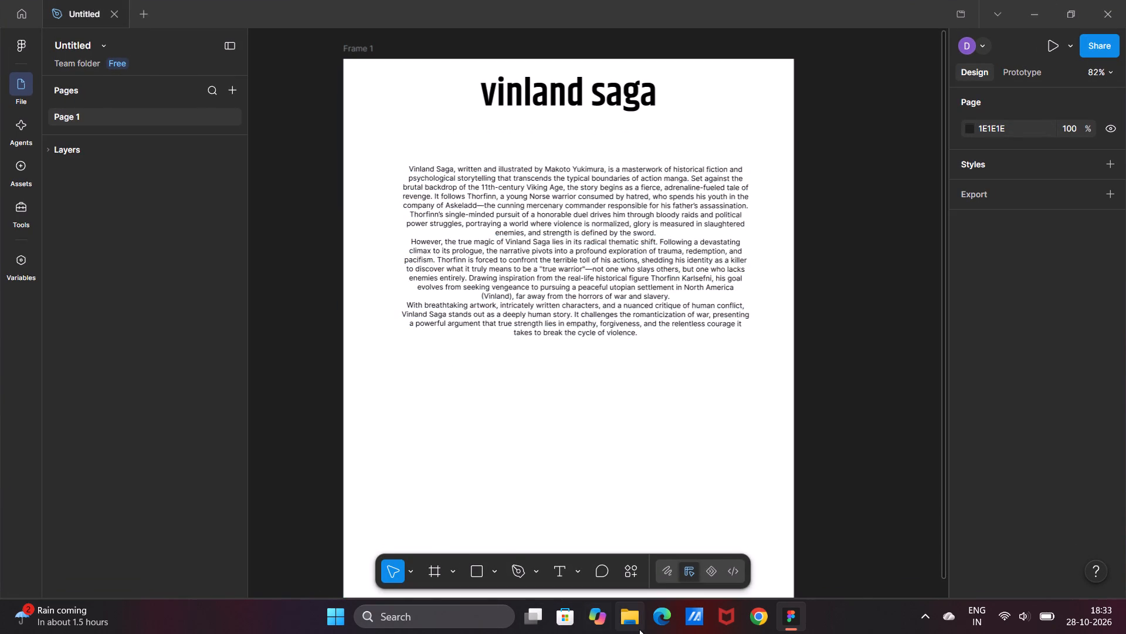
pyautogui.click(762, 618)
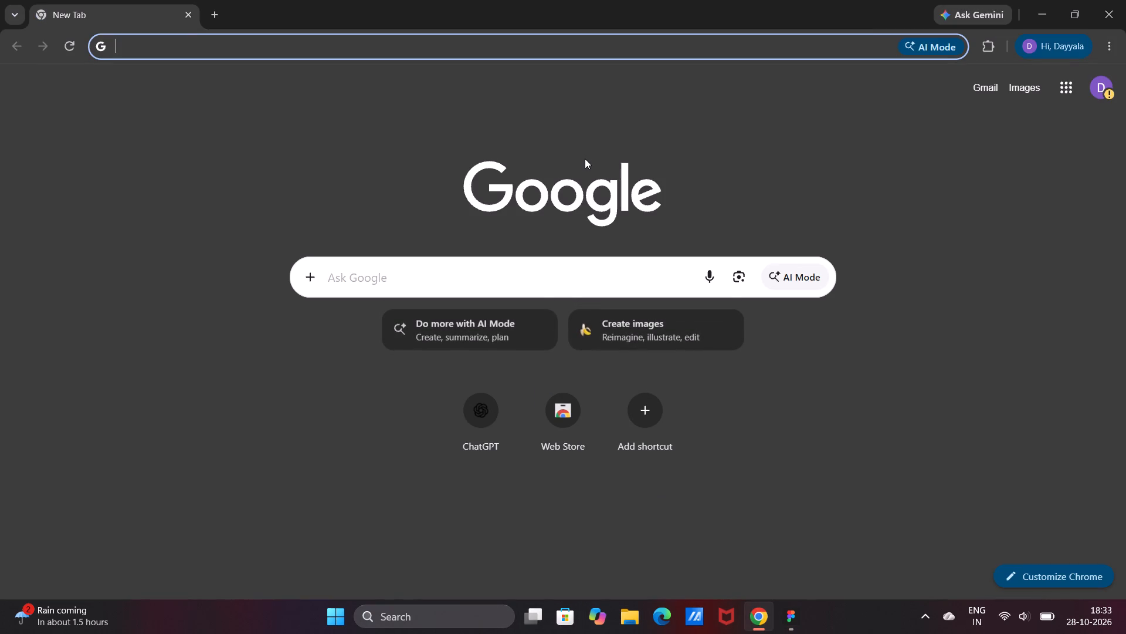
pyautogui.moveTo(606, 254); pyautogui.dragTo(612, 289)
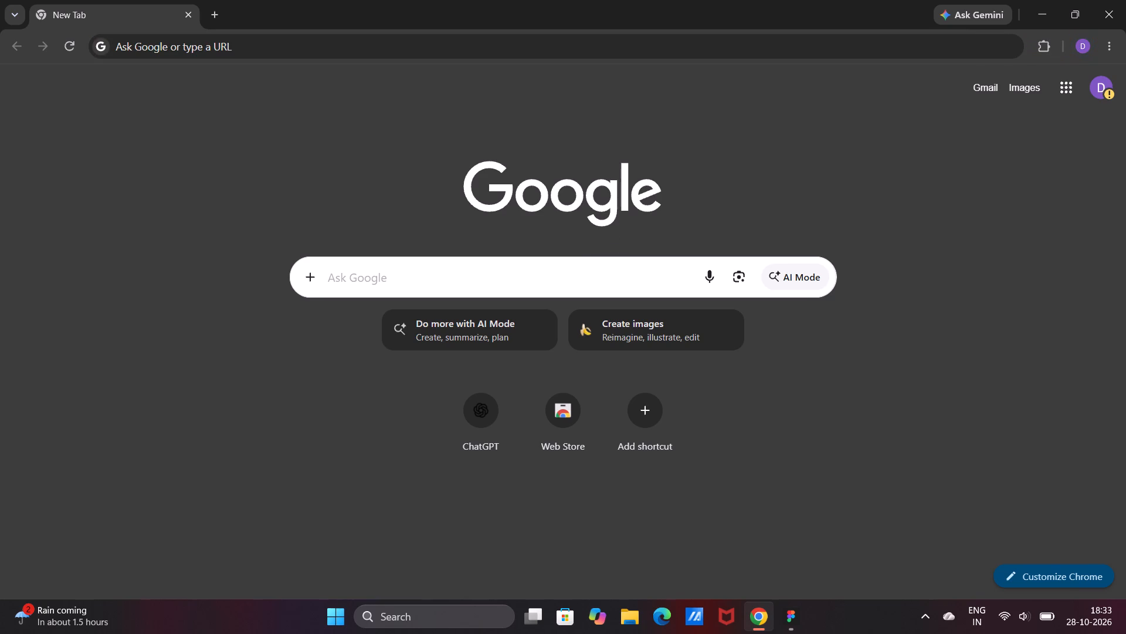
pyautogui.click(612, 289)
pyautogui.write('vi')
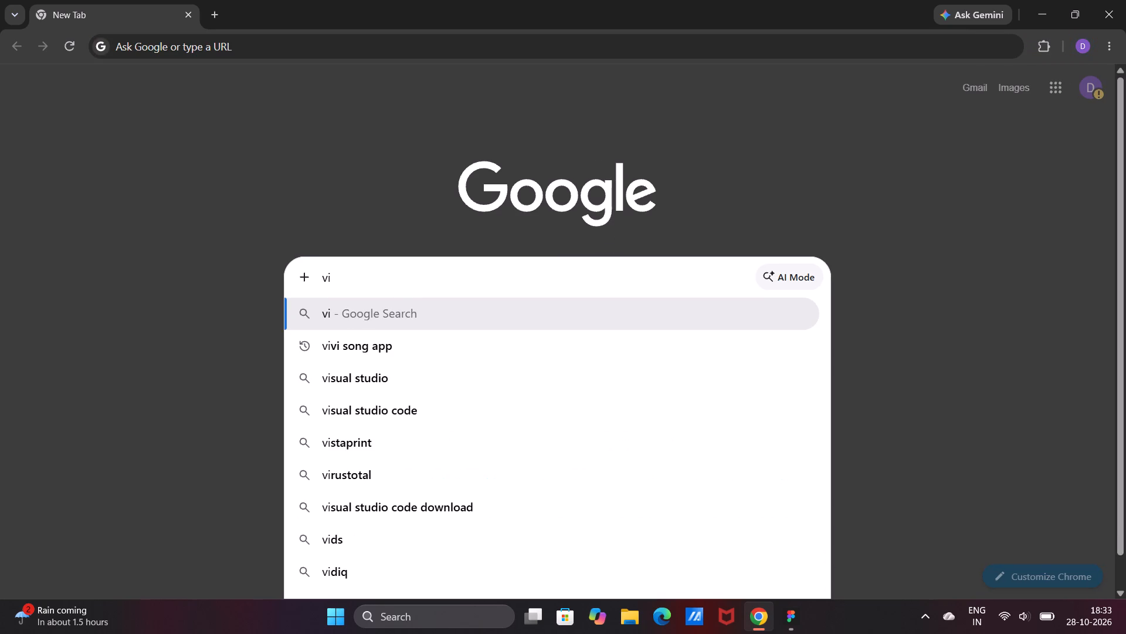
pyautogui.write('nl')
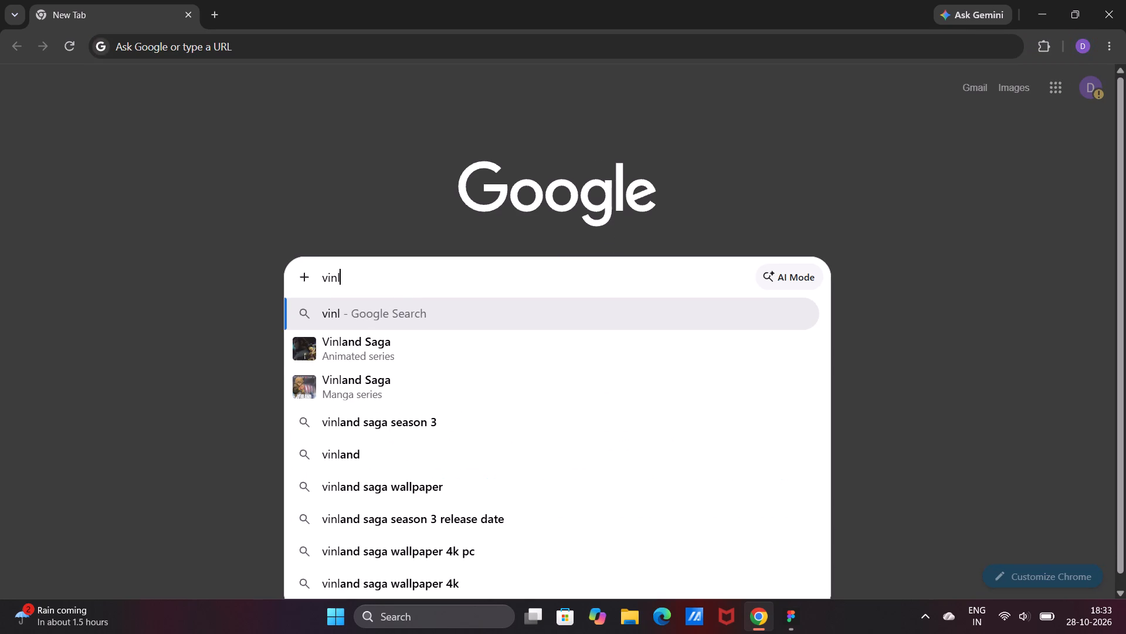
pyautogui.click(607, 346)
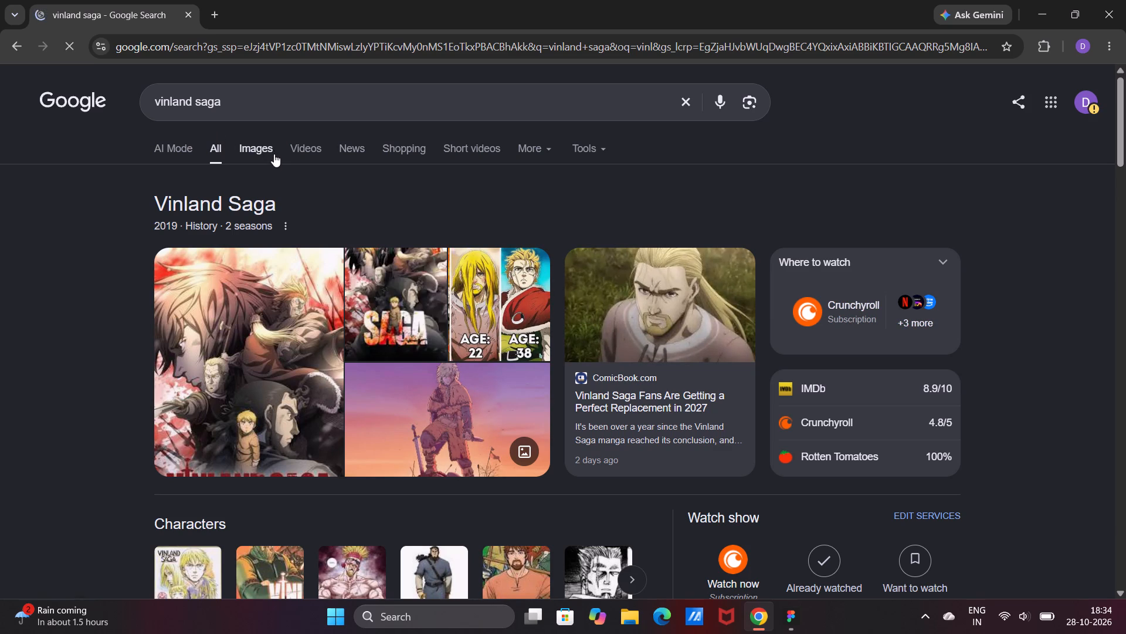
pyautogui.click(271, 144)
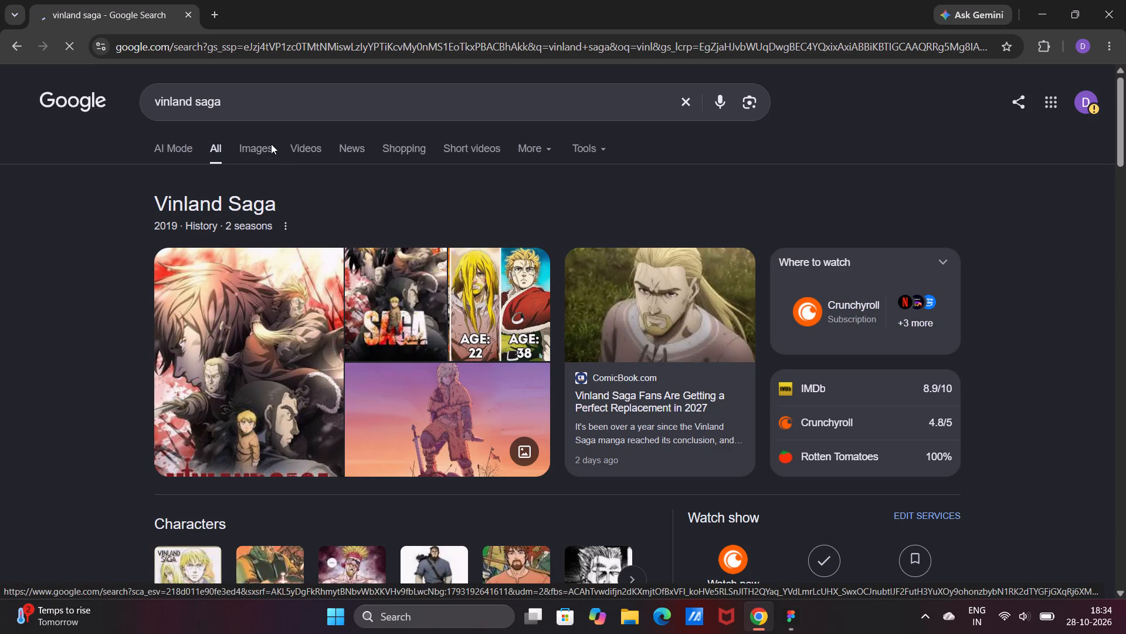
# Look through the "vinland saga" image results for a picture that suits the layout.
pyautogui.scroll(-1, 430, 309)
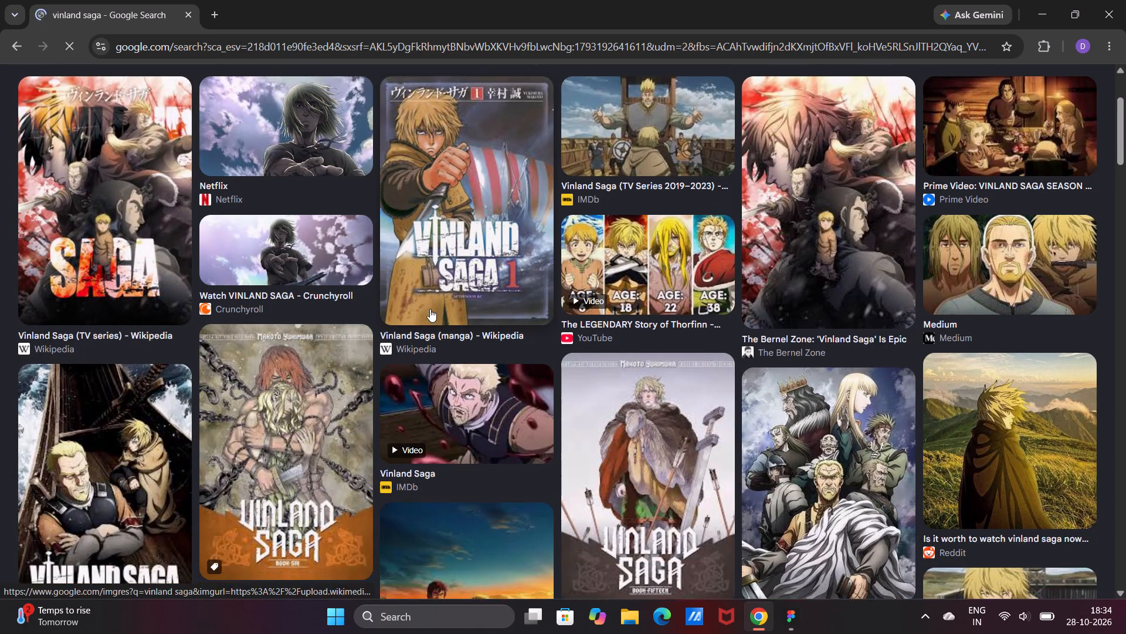
pyautogui.scroll(-3, 430, 309)
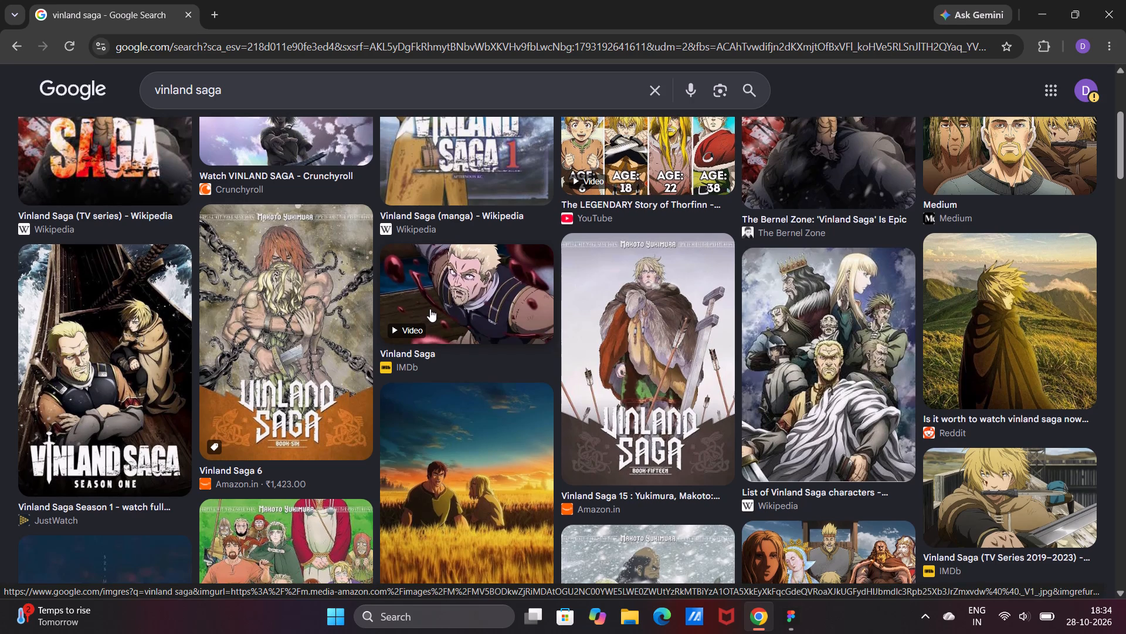
pyautogui.scroll(-2, 430, 309)
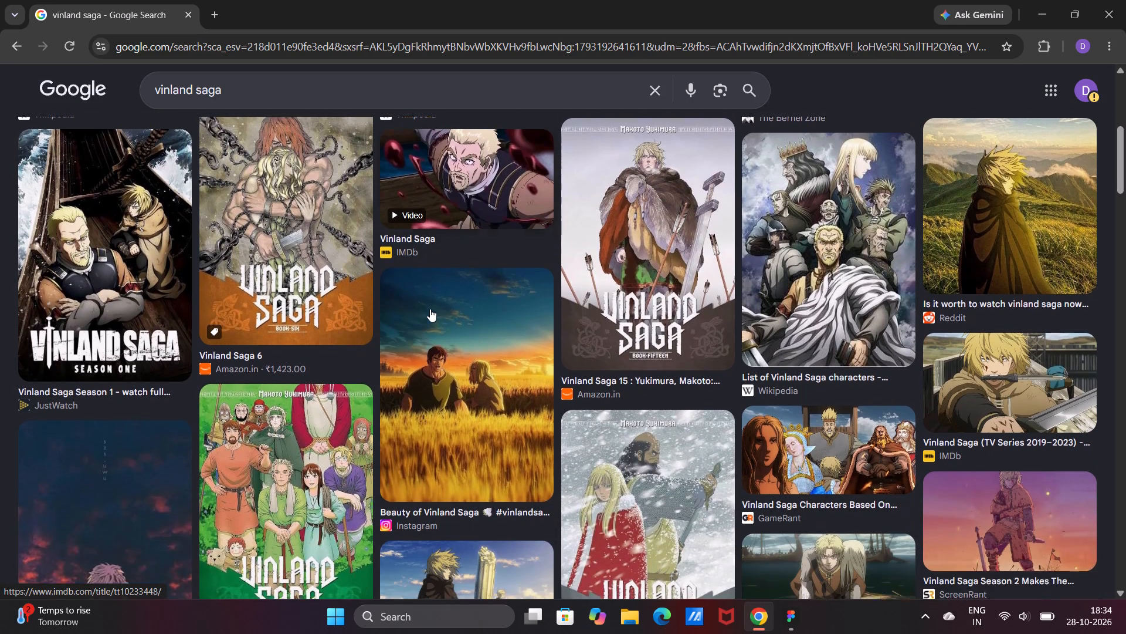
pyautogui.scroll(-9, 430, 309)
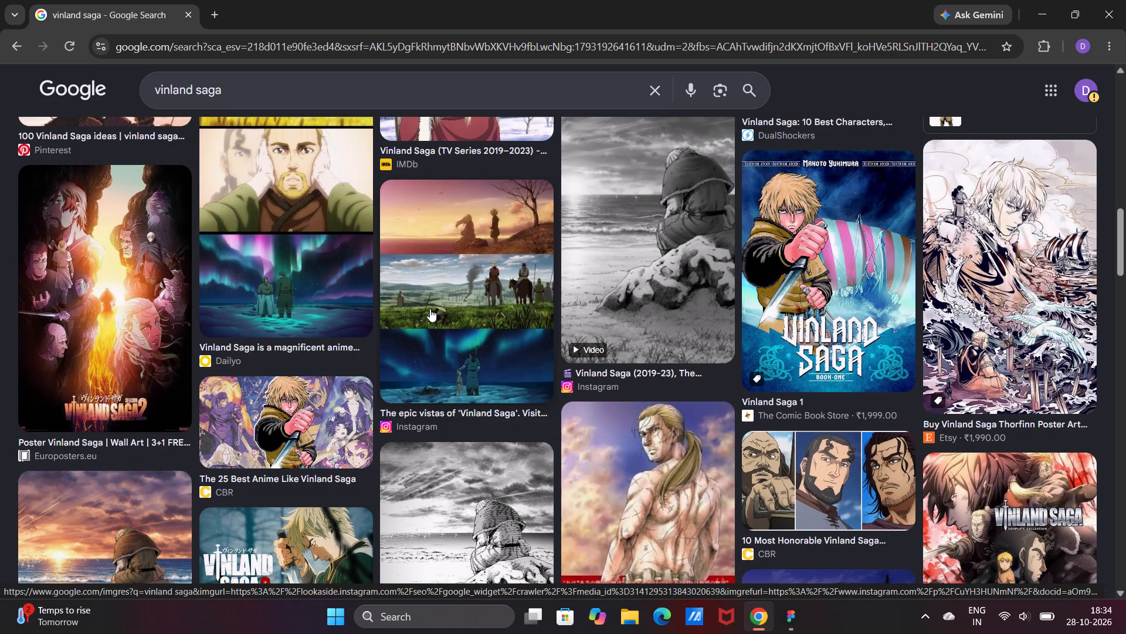
pyautogui.scroll(-3, 430, 309)
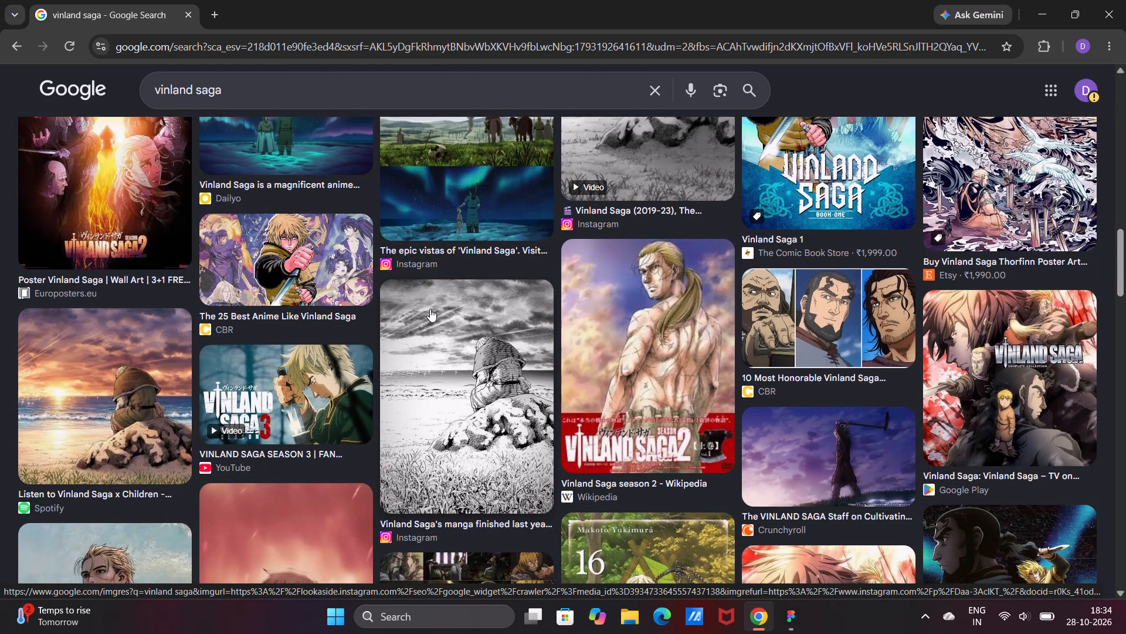
pyautogui.scroll(-3, 430, 309)
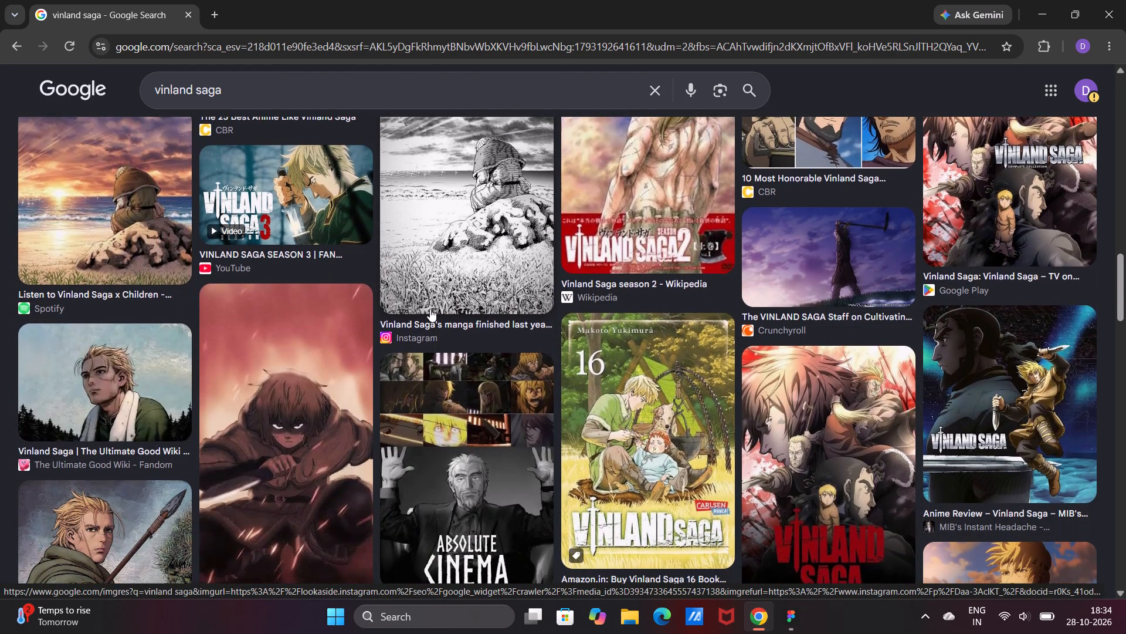
pyautogui.scroll(-1, 430, 309)
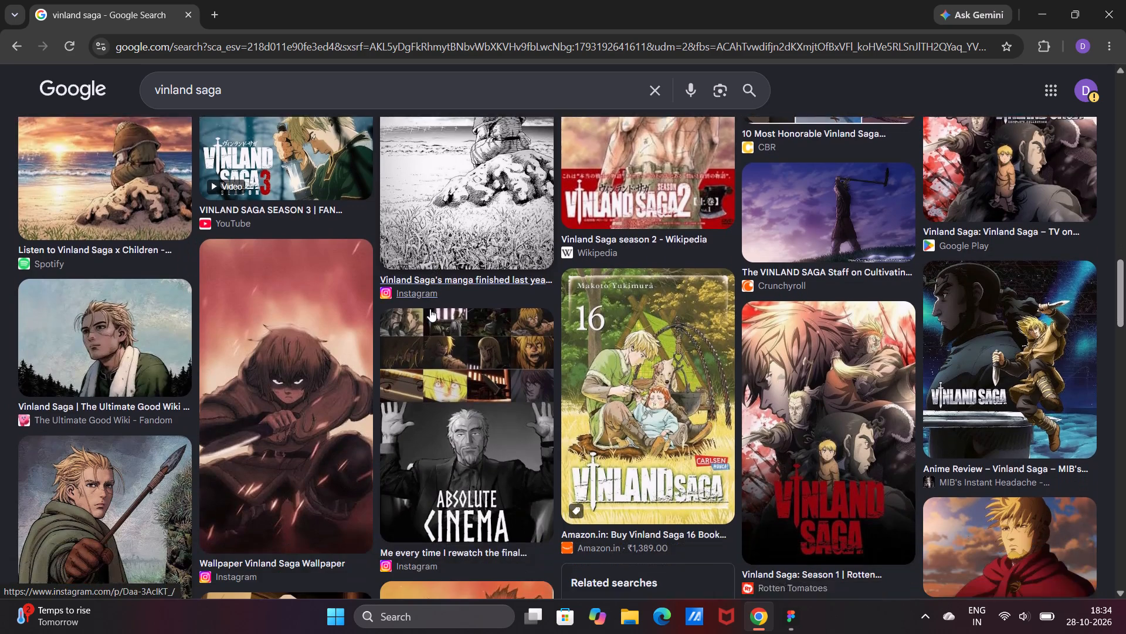
pyautogui.scroll(-3, 430, 309)
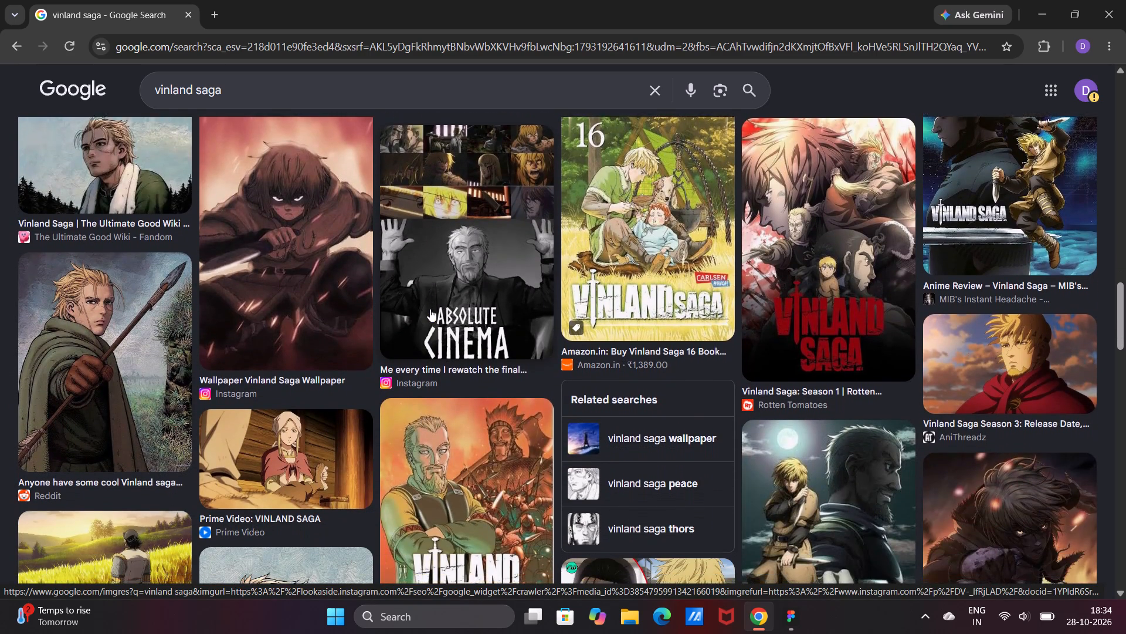
pyautogui.scroll(-1, 430, 309)
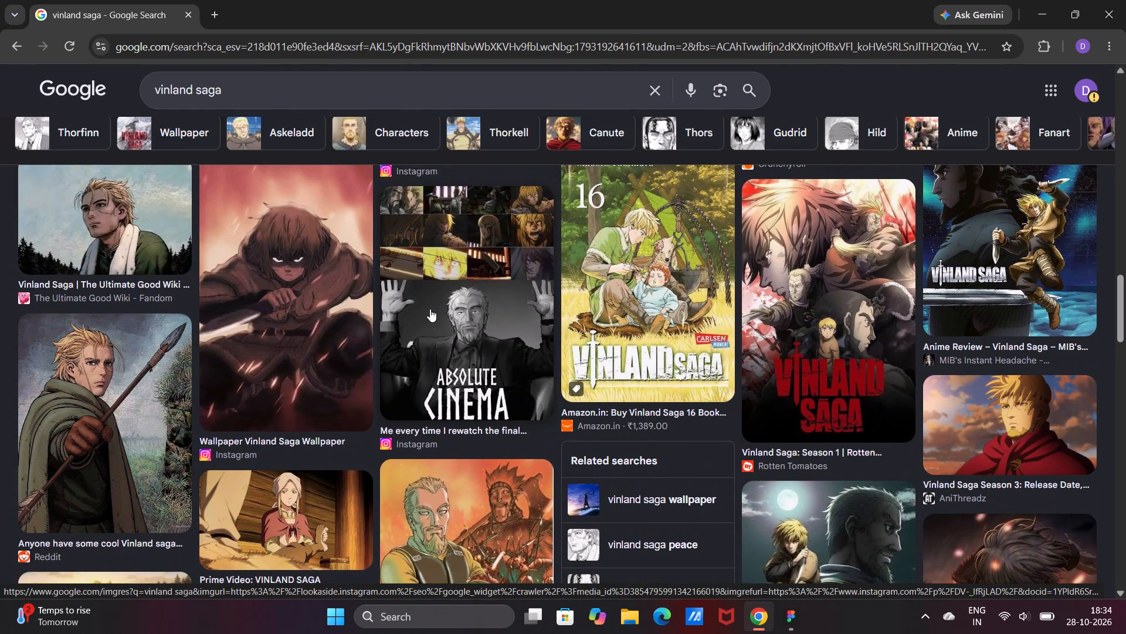
pyautogui.scroll(-14, 430, 309)
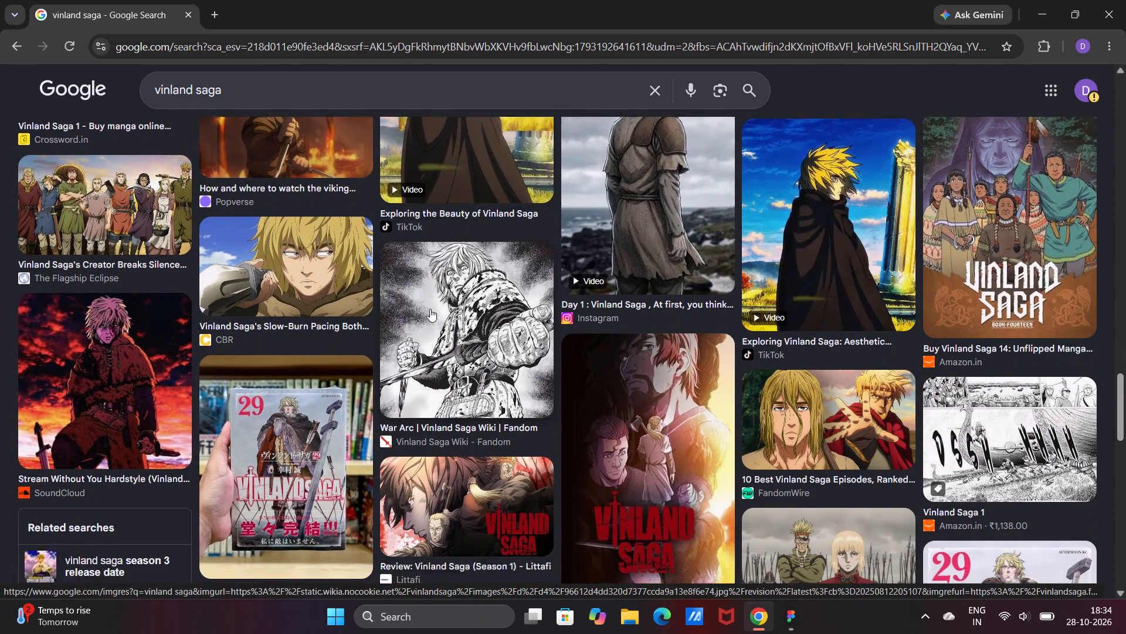
pyautogui.scroll(-5, 430, 309)
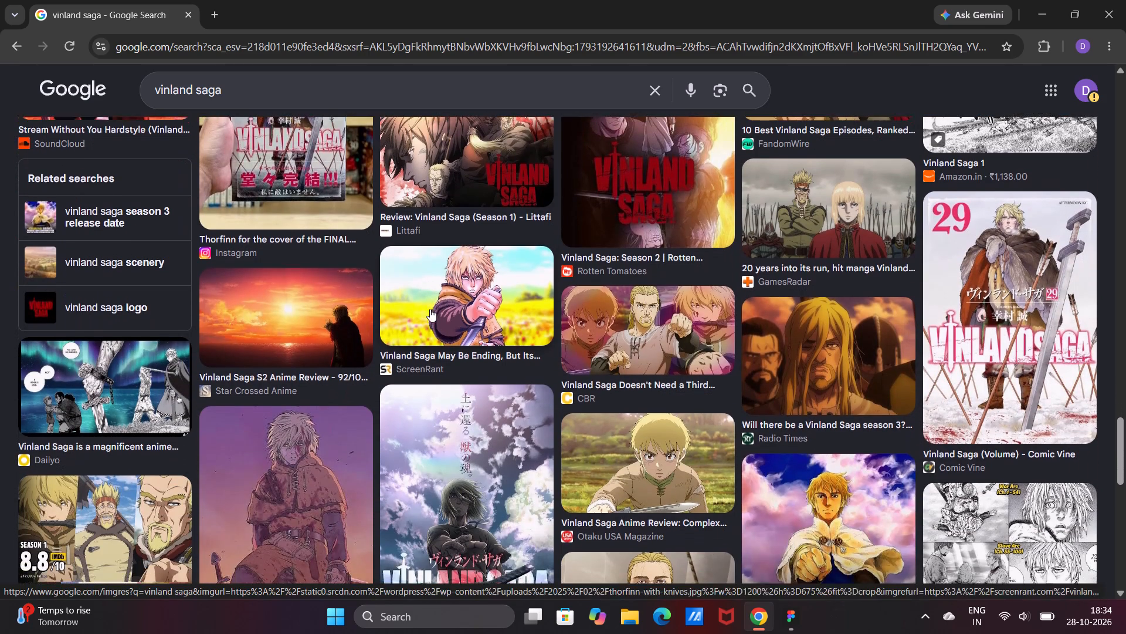
pyautogui.scroll(-2, 430, 309)
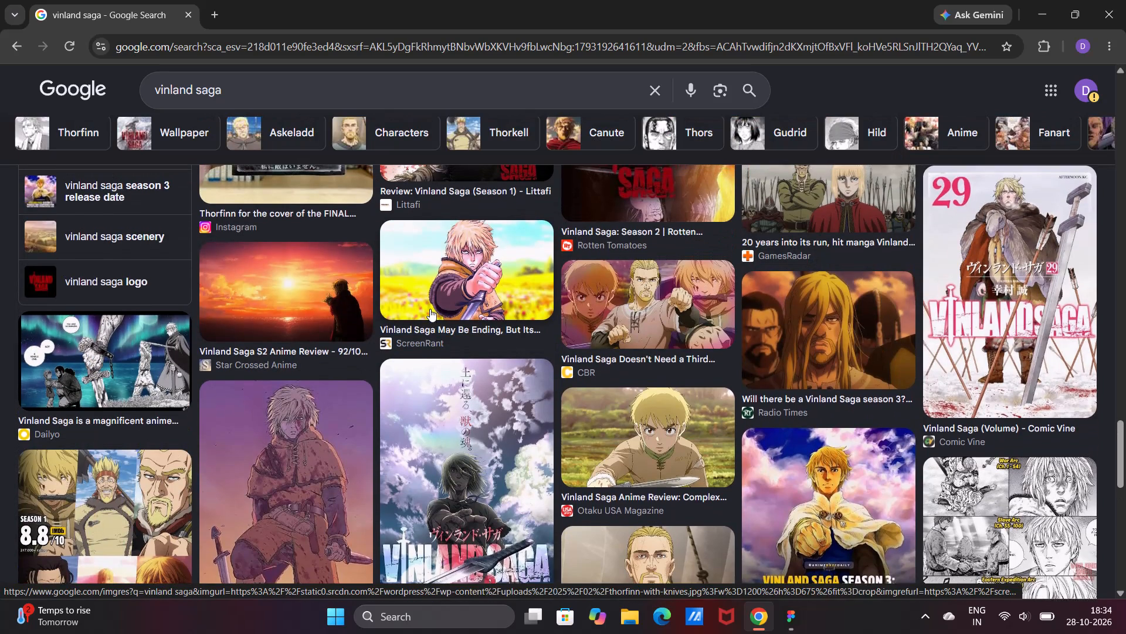
pyautogui.scroll(-2, 430, 309)
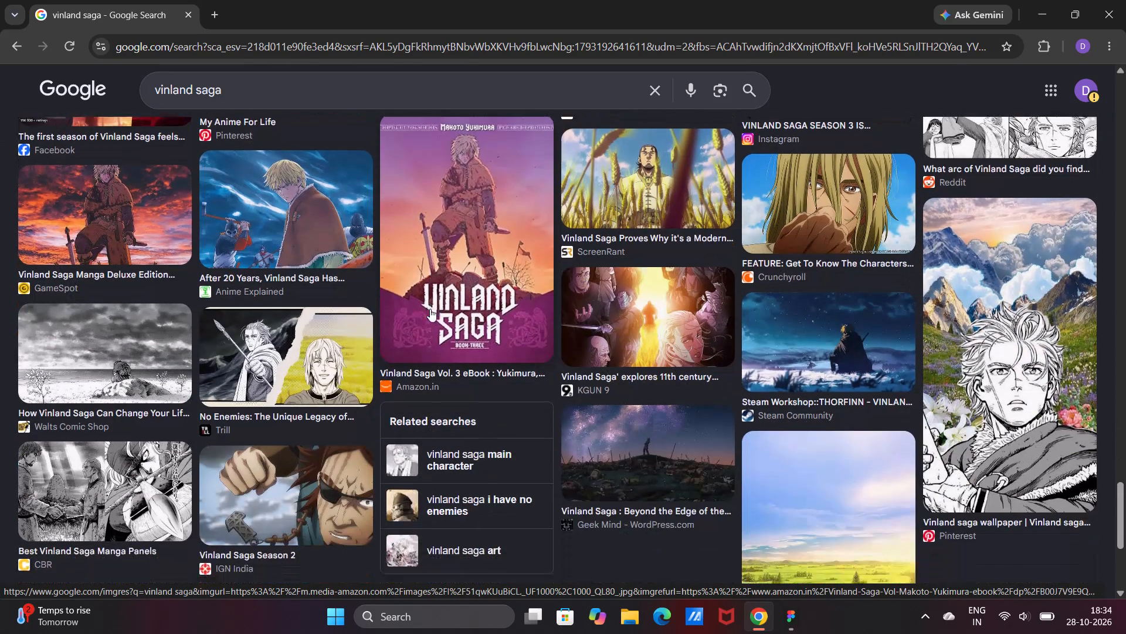
pyautogui.scroll(-4, 430, 309)
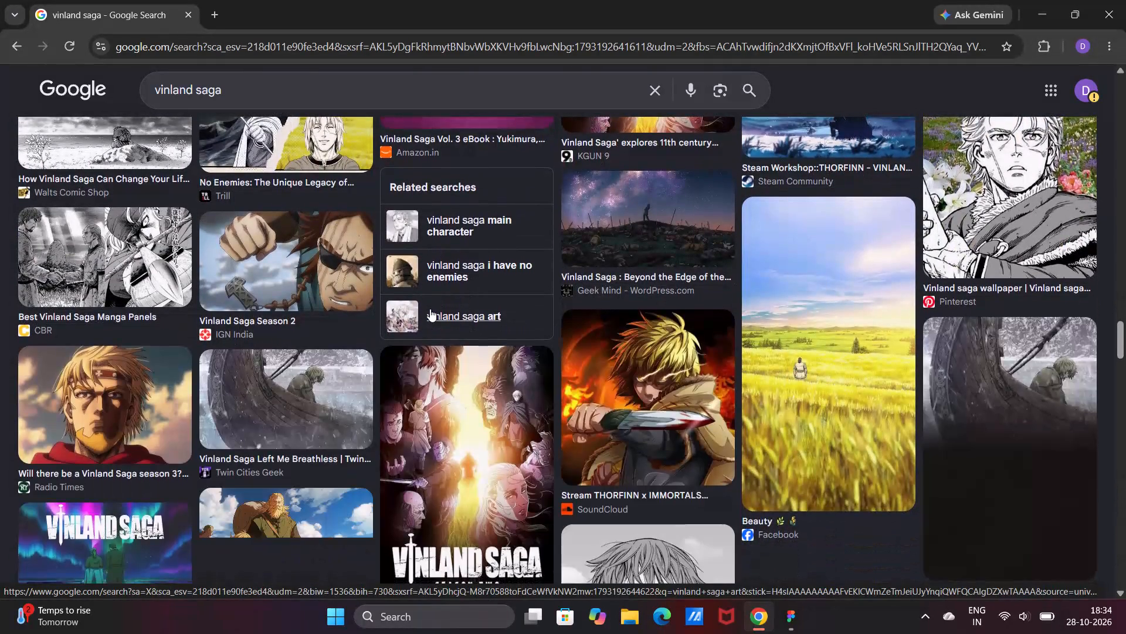
pyautogui.scroll(-4, 430, 309)
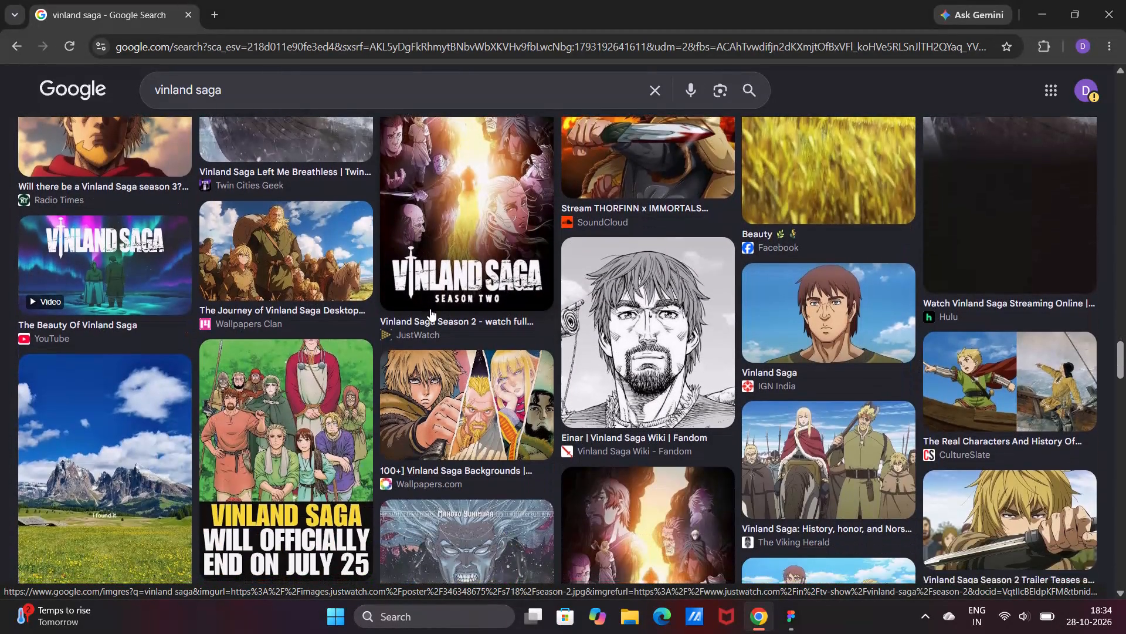
pyautogui.scroll(-3, 430, 309)
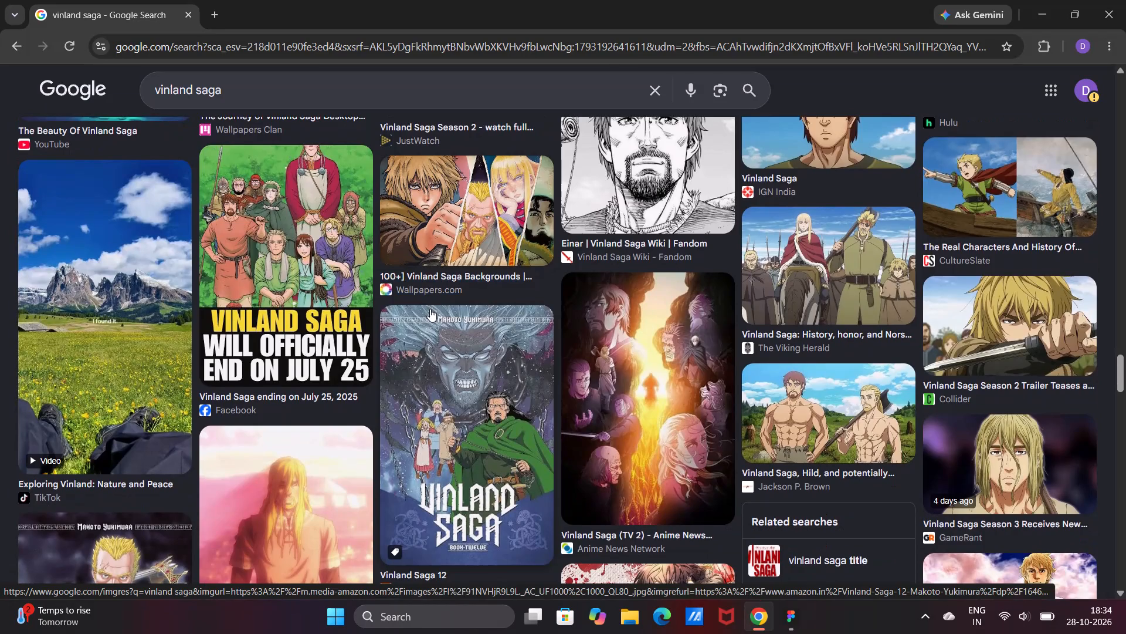
pyautogui.scroll(-3, 430, 309)
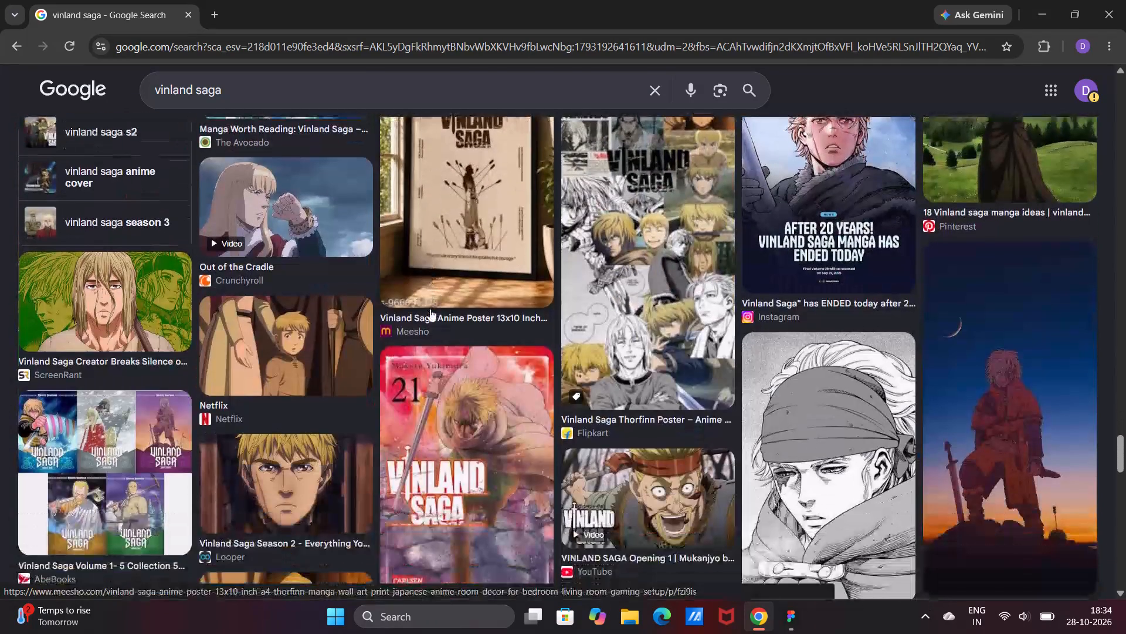
pyautogui.scroll(-3, 430, 309)
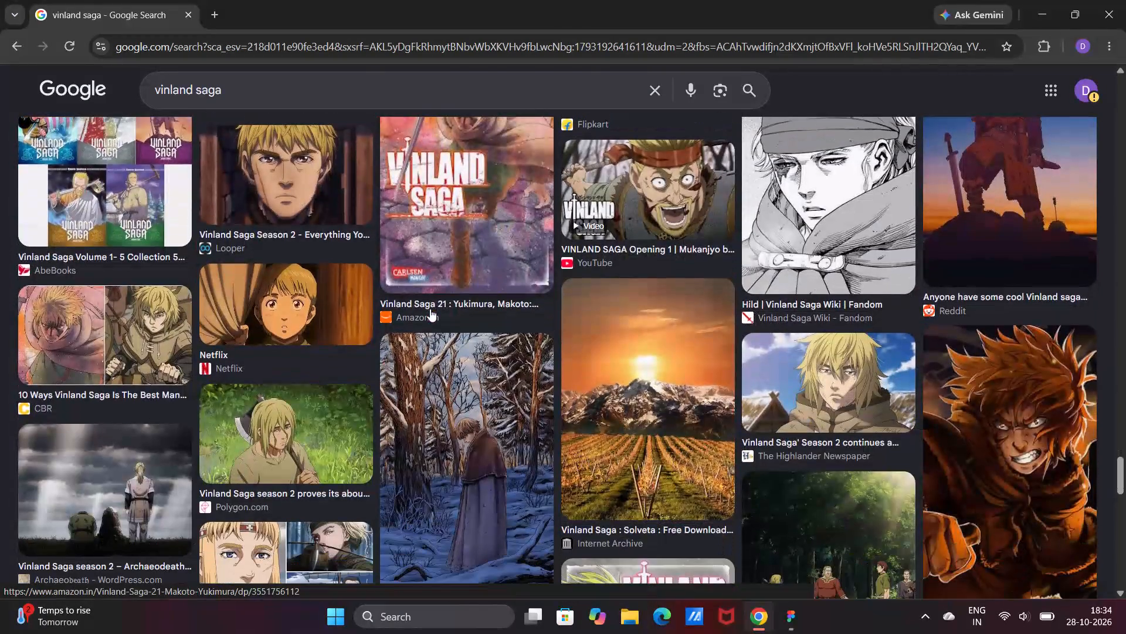
pyautogui.scroll(-1, 430, 309)
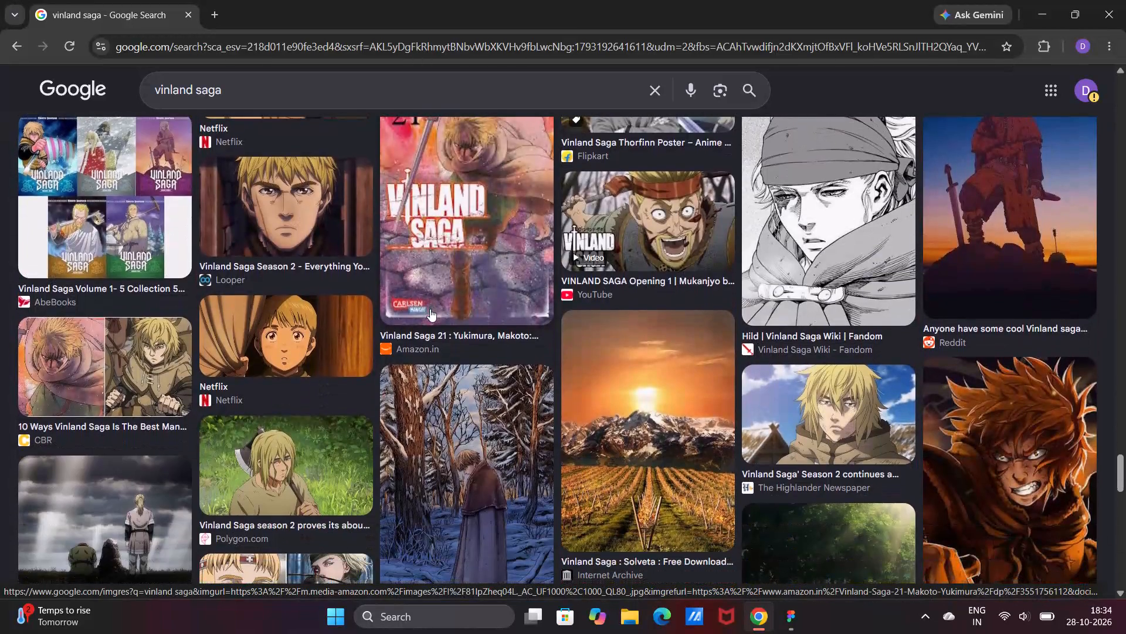
pyautogui.scroll(-2, 430, 309)
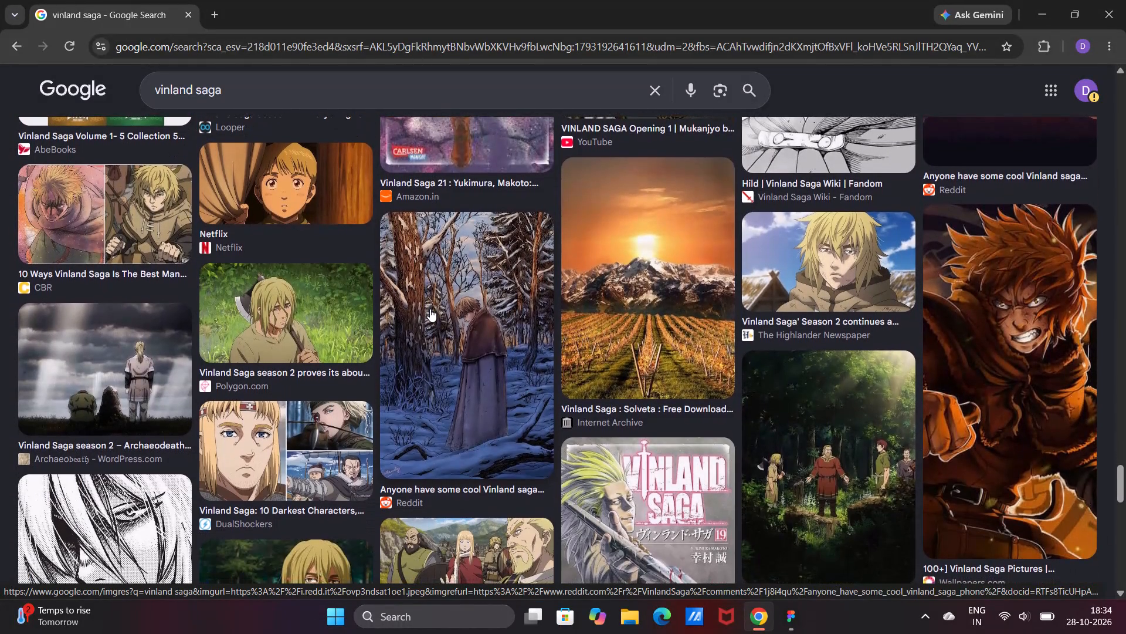
pyautogui.scroll(-1, 430, 309)
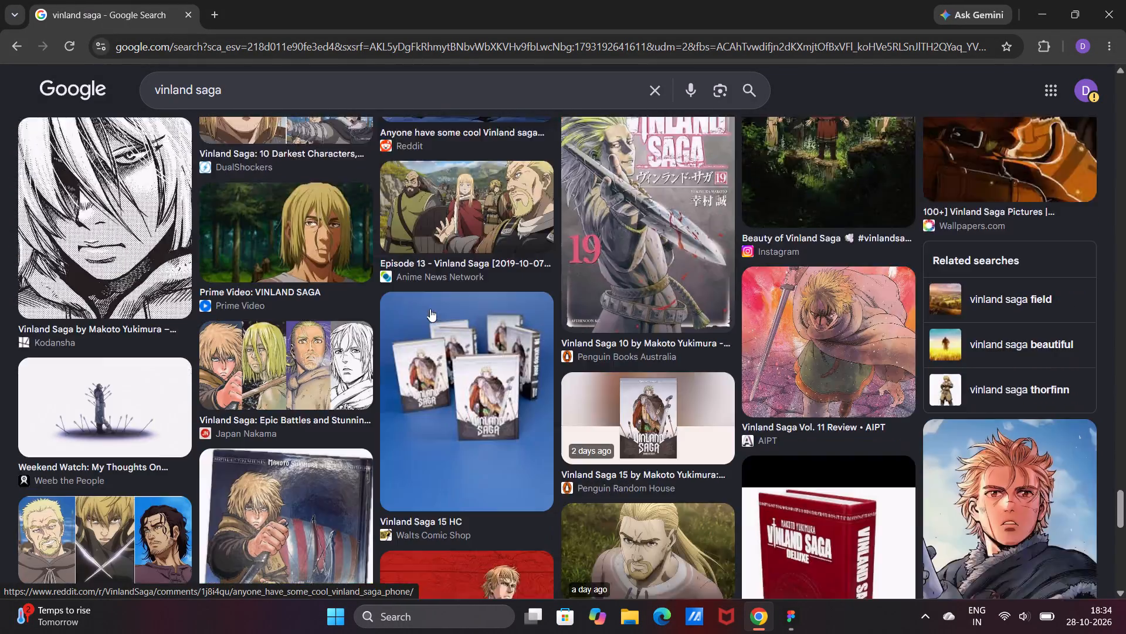
pyautogui.scroll(-1, 430, 309)
pyautogui.scroll(2, 430, 309)
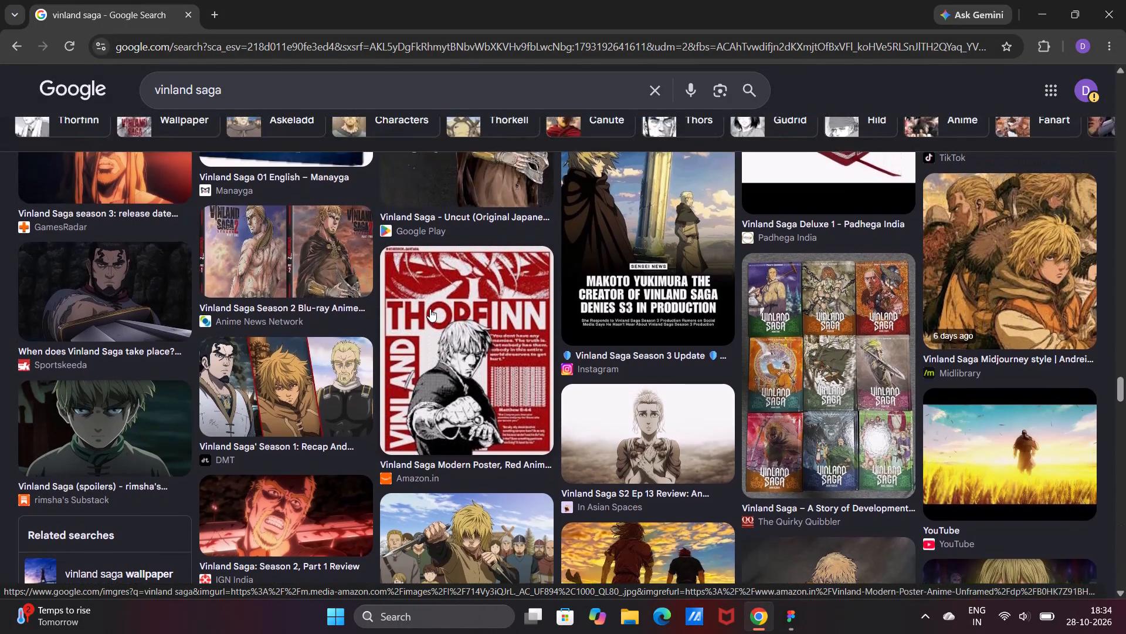
pyautogui.scroll(3, 430, 309)
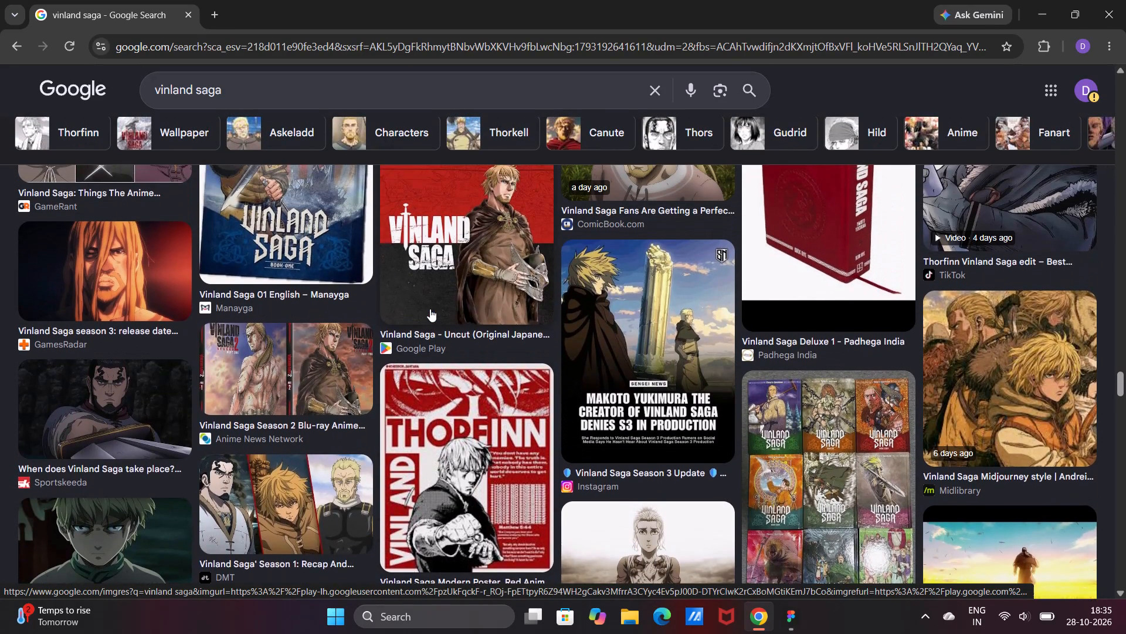
pyautogui.scroll(8, 430, 309)
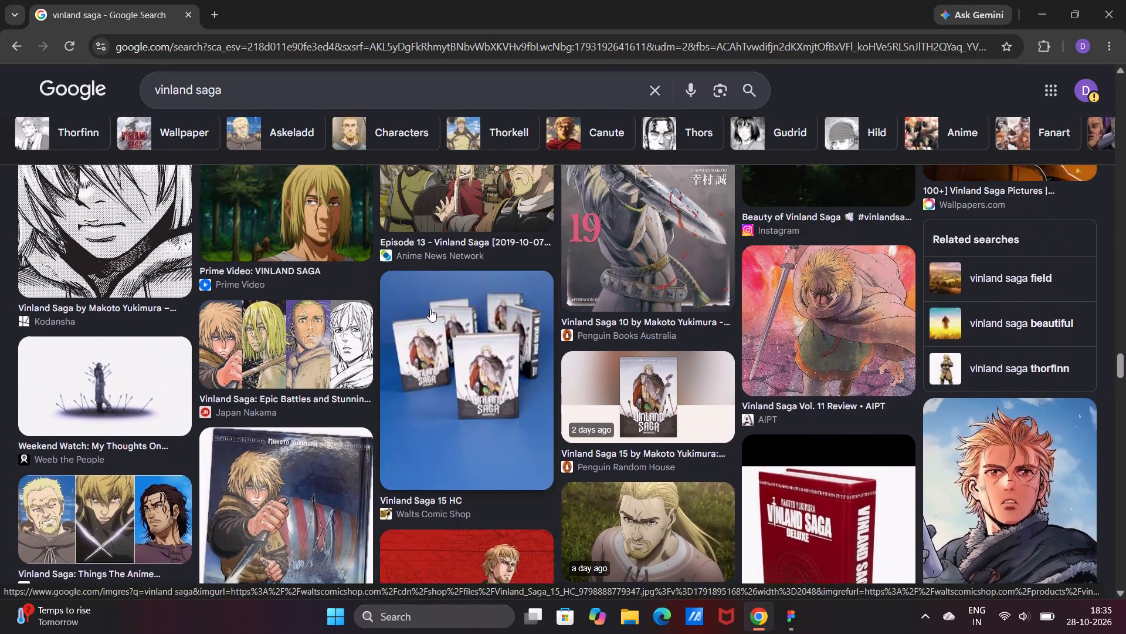
pyautogui.scroll(7, 430, 309)
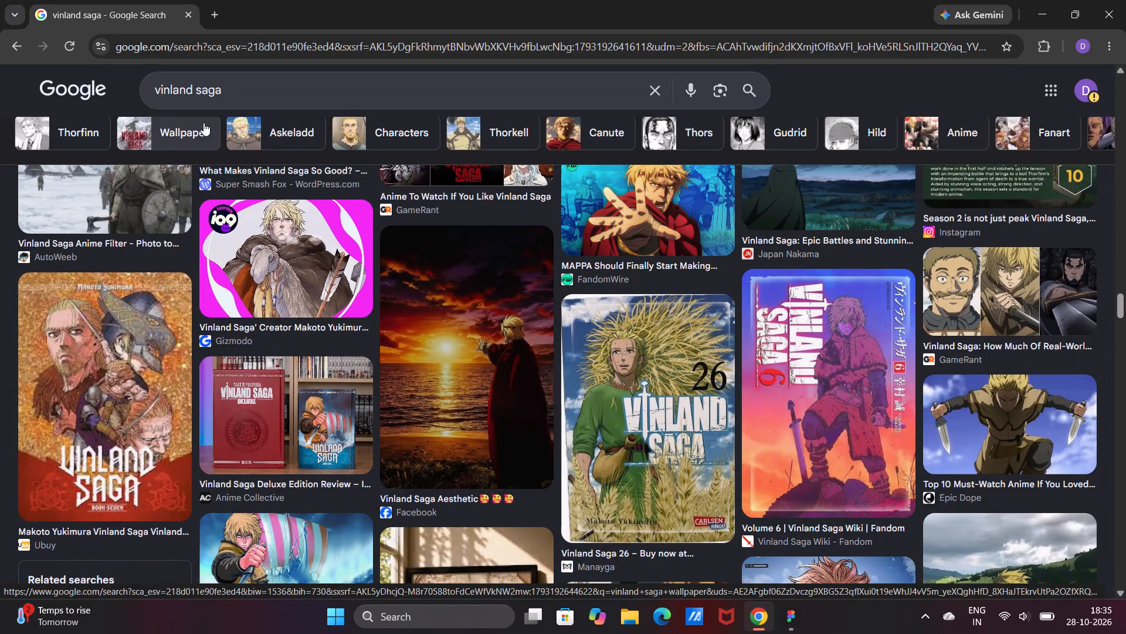
# Narrow the "vinland saga" image results to Thorfinn.
pyautogui.click(72, 137)
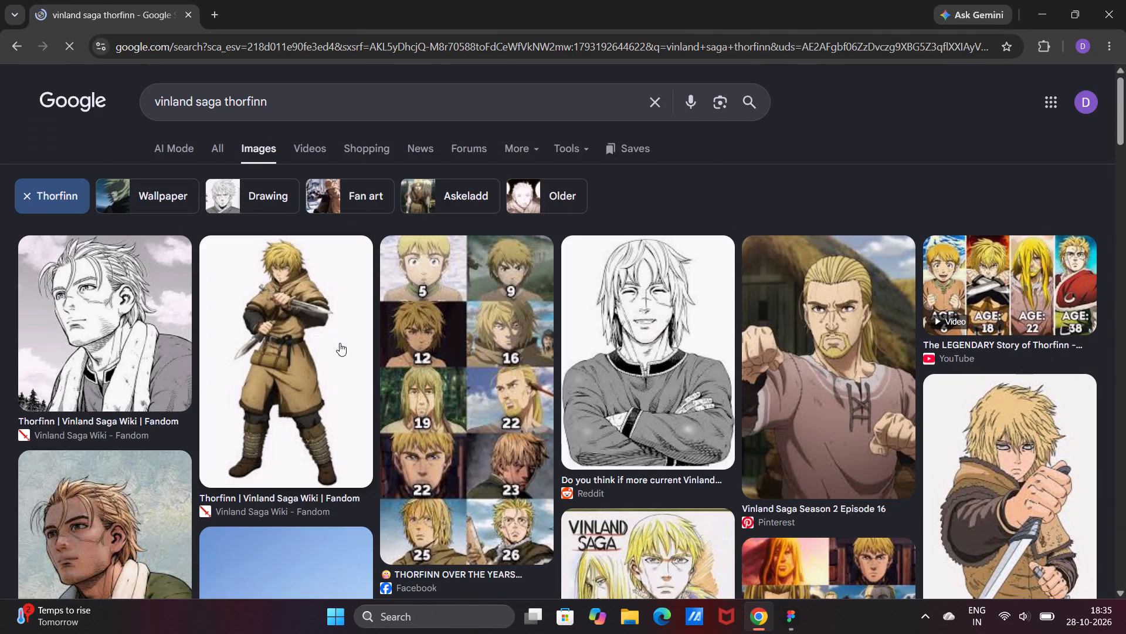
# Look through the "vinland saga thorfinn" image results for a picture that suits the layout.
pyautogui.scroll(-1, 340, 343)
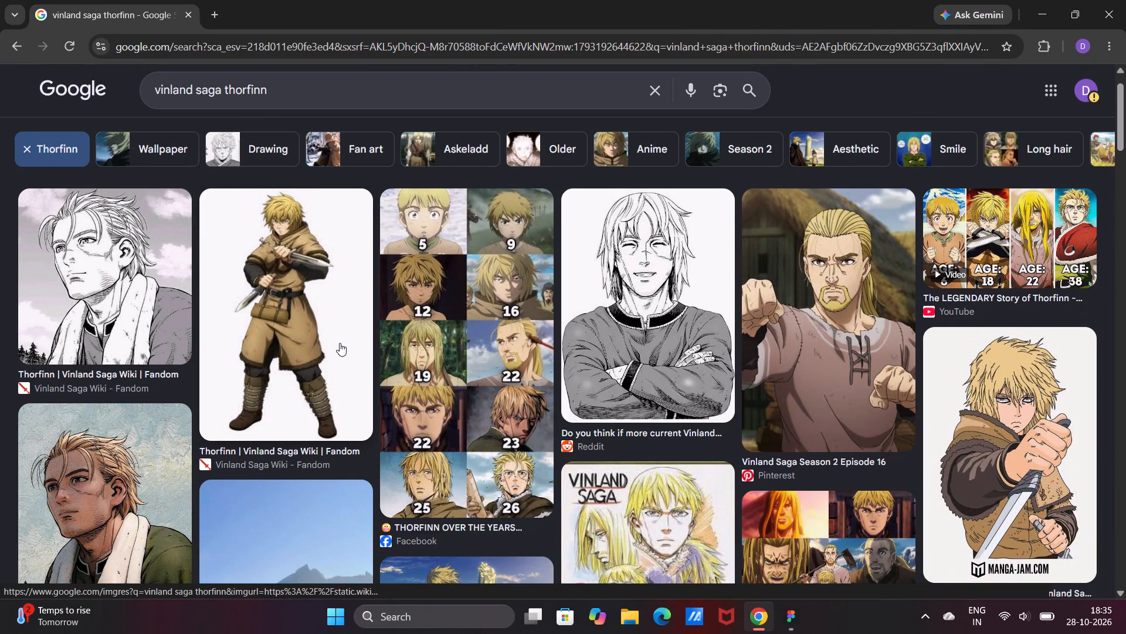
pyautogui.scroll(-1, 340, 343)
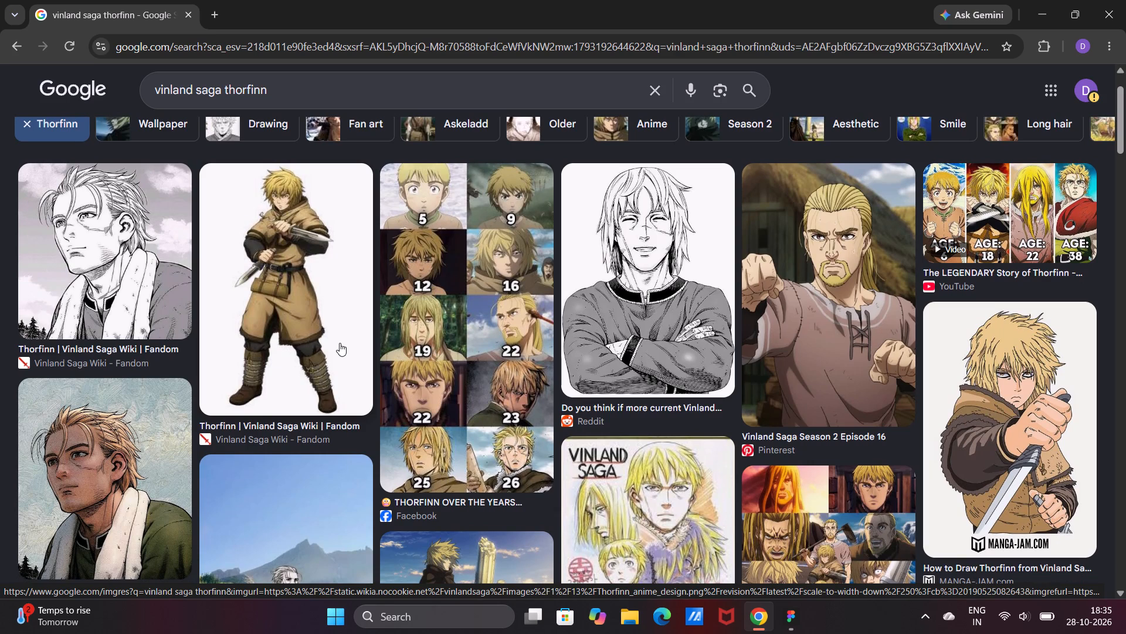
pyautogui.scroll(-1, 340, 343)
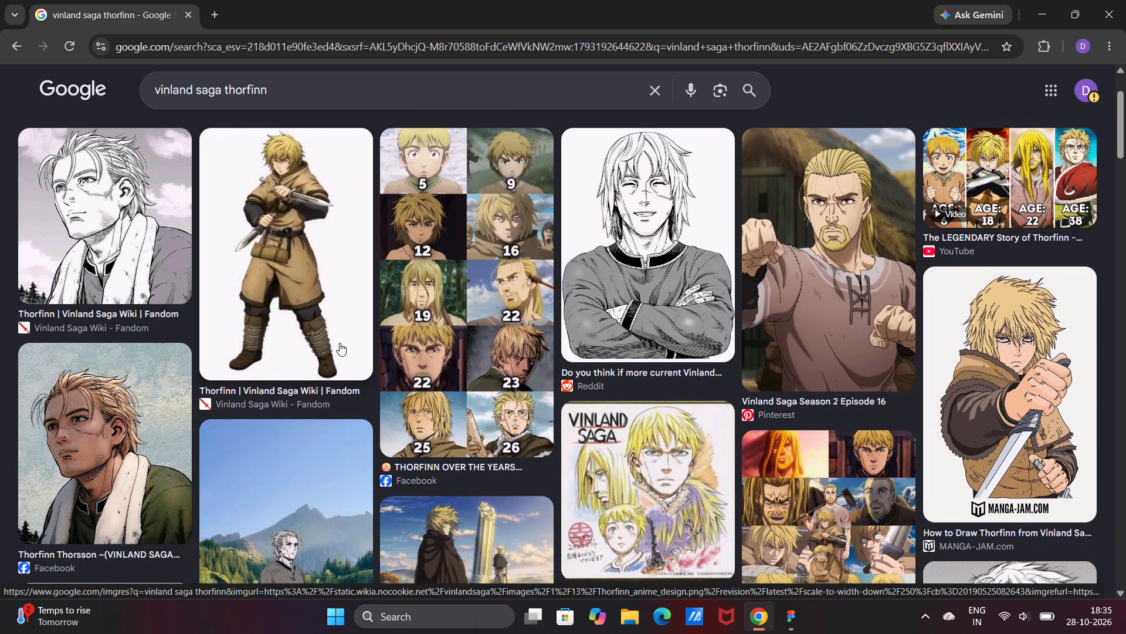
pyautogui.scroll(-2, 340, 343)
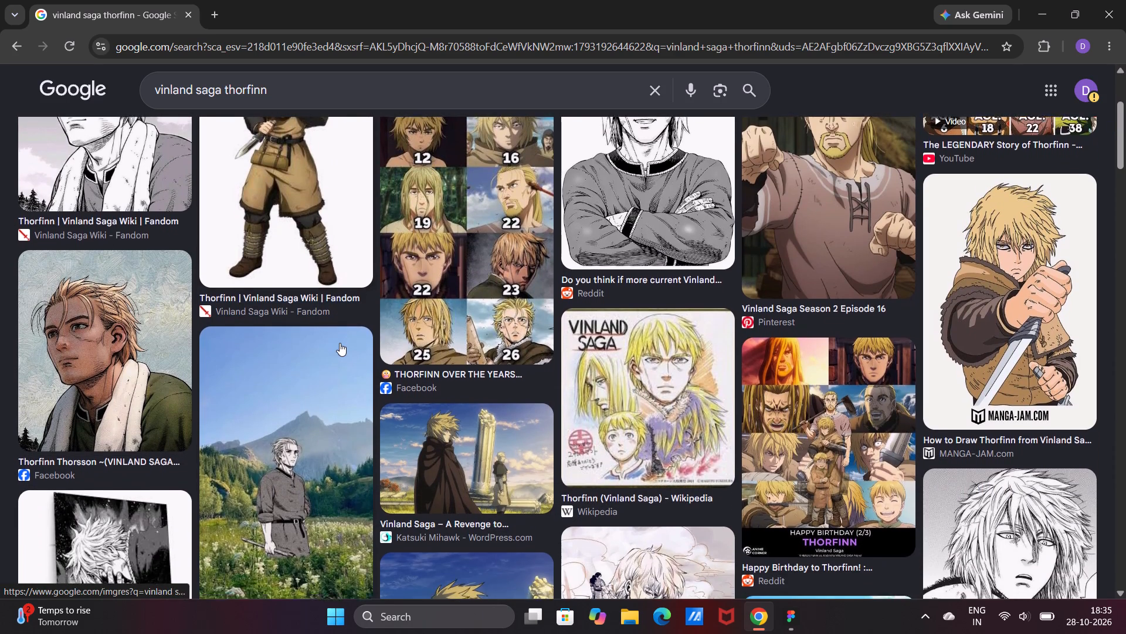
pyautogui.scroll(-2, 340, 343)
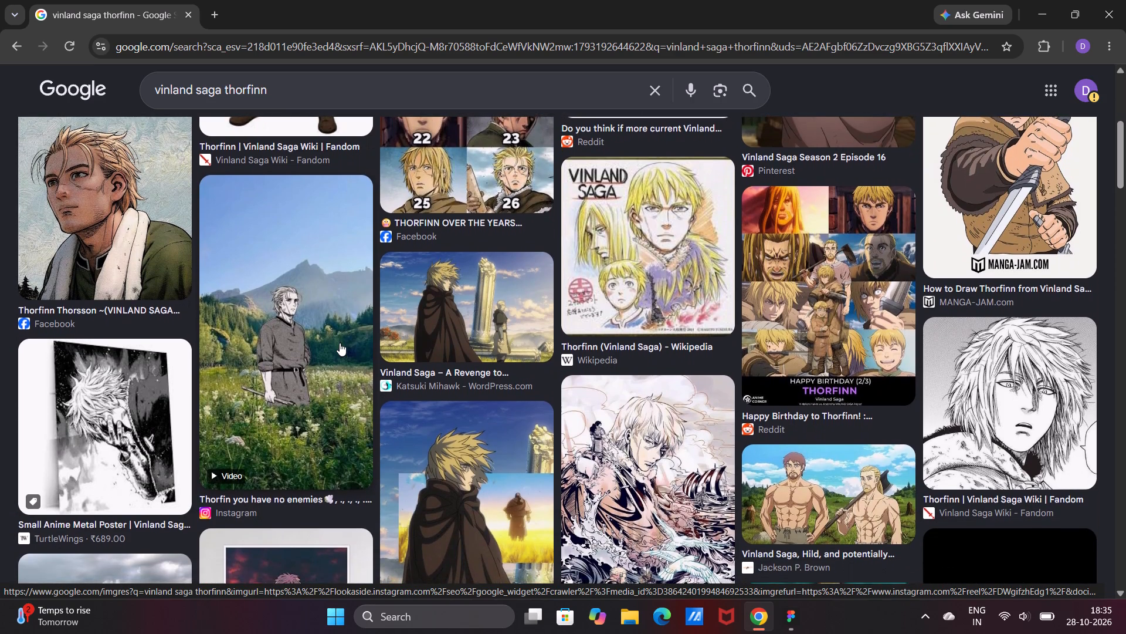
pyautogui.scroll(-3, 340, 343)
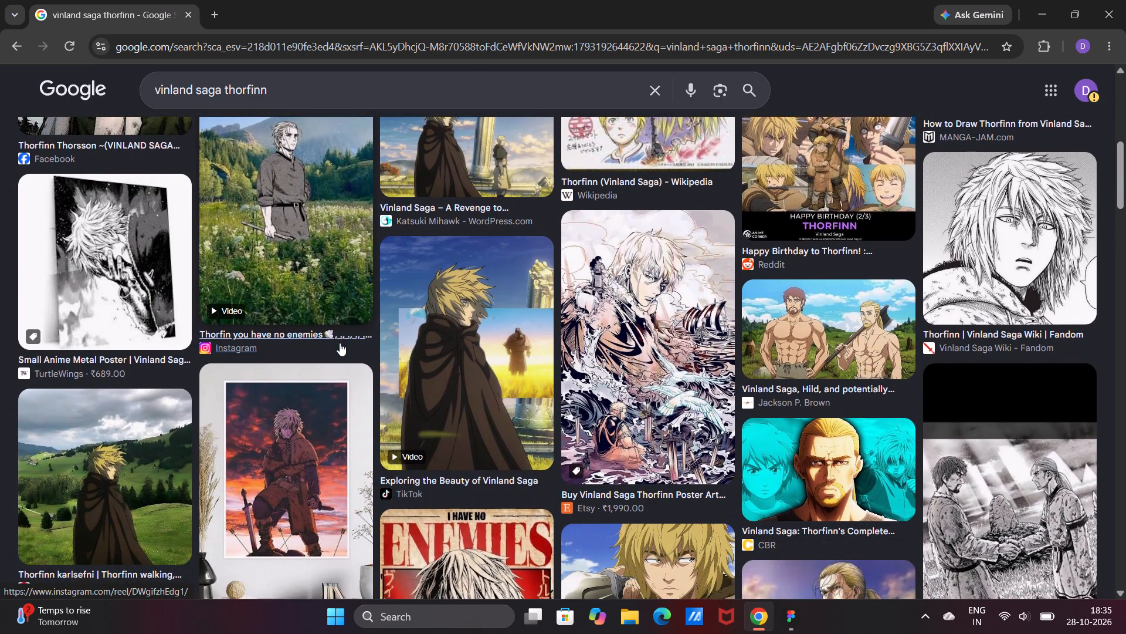
pyautogui.scroll(-2, 340, 343)
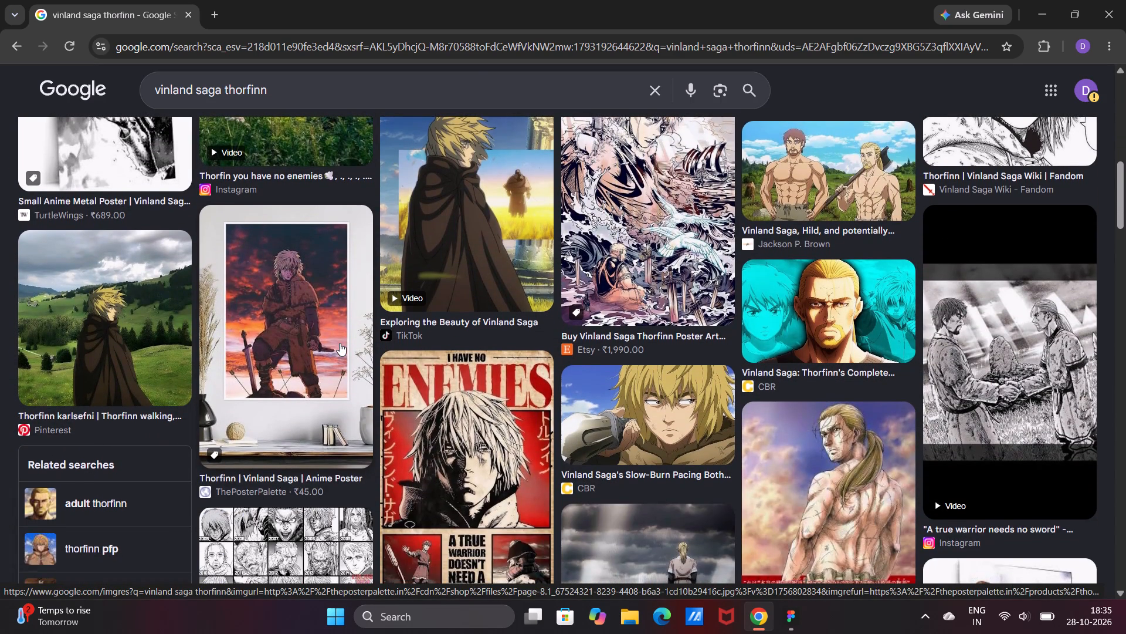
pyautogui.scroll(-1, 340, 343)
pyautogui.scroll(-1, 455, 312)
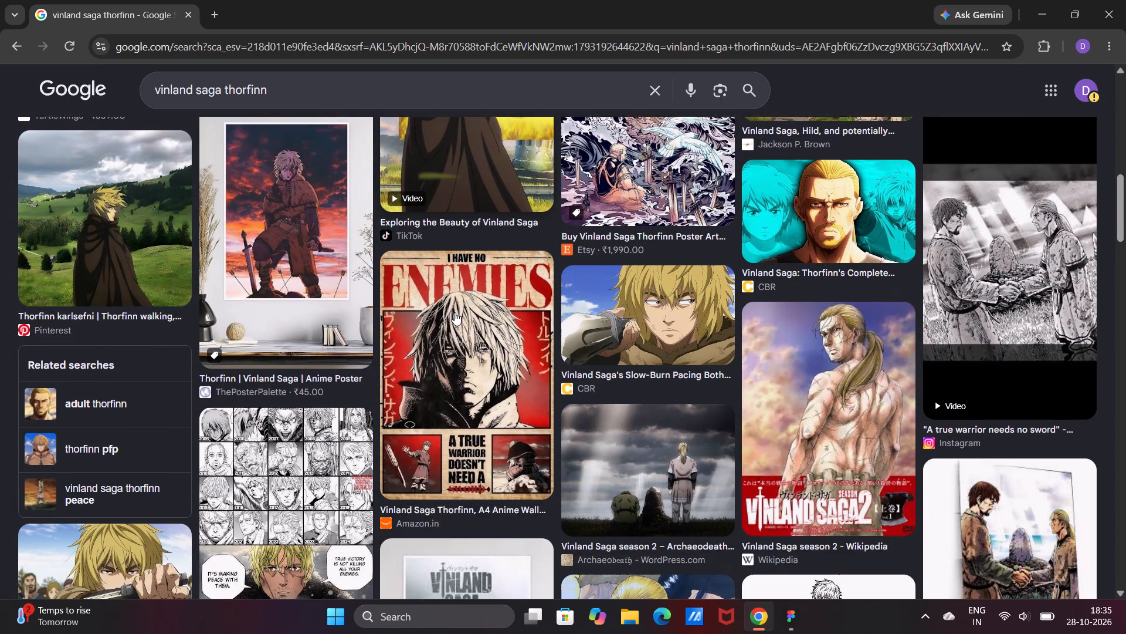
pyautogui.scroll(-5, 455, 312)
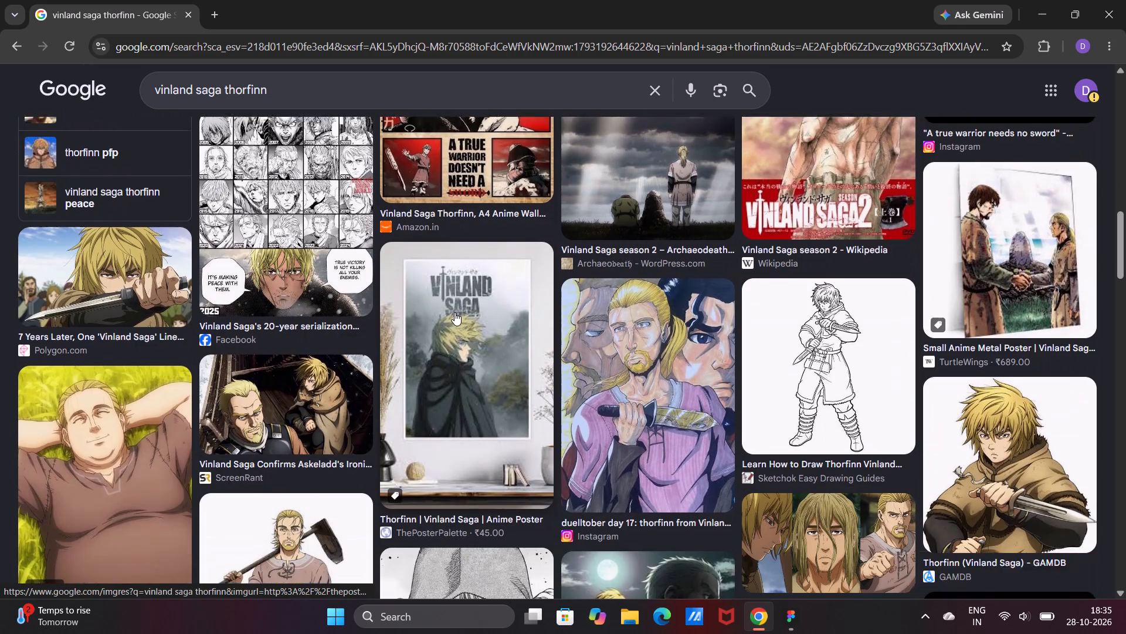
pyautogui.scroll(-1, 455, 312)
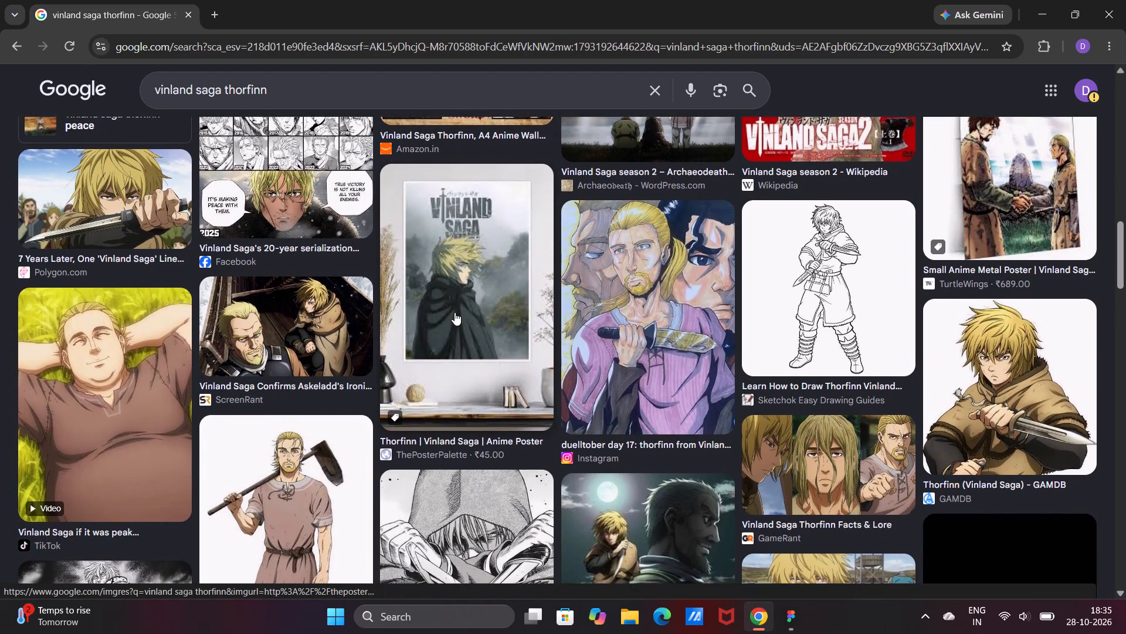
pyautogui.scroll(-1, 455, 312)
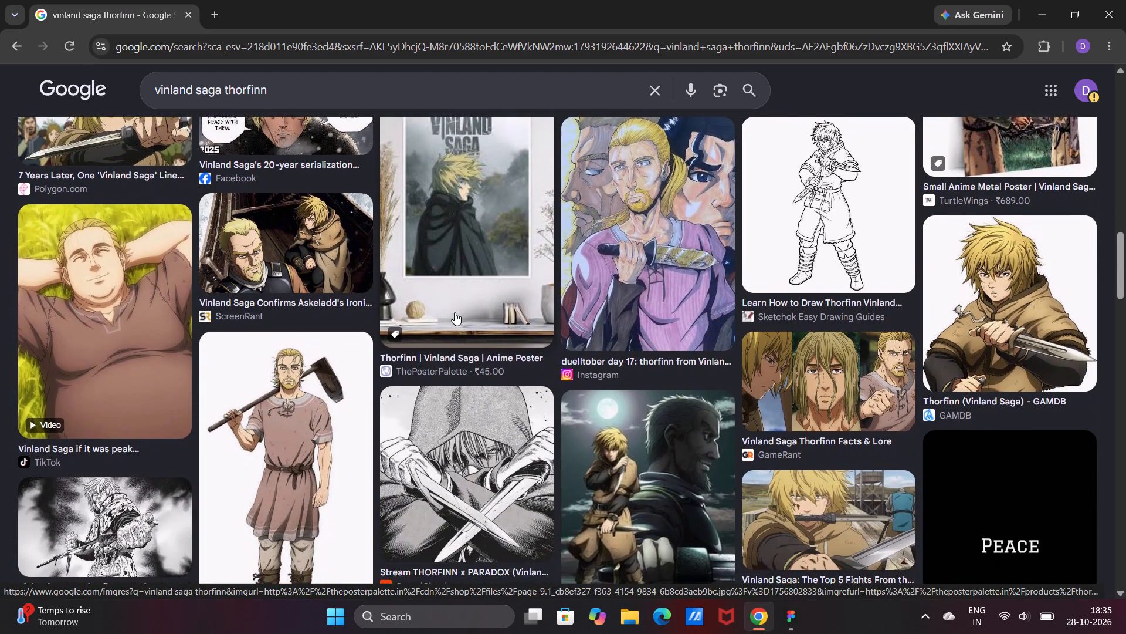
pyautogui.scroll(-5, 455, 312)
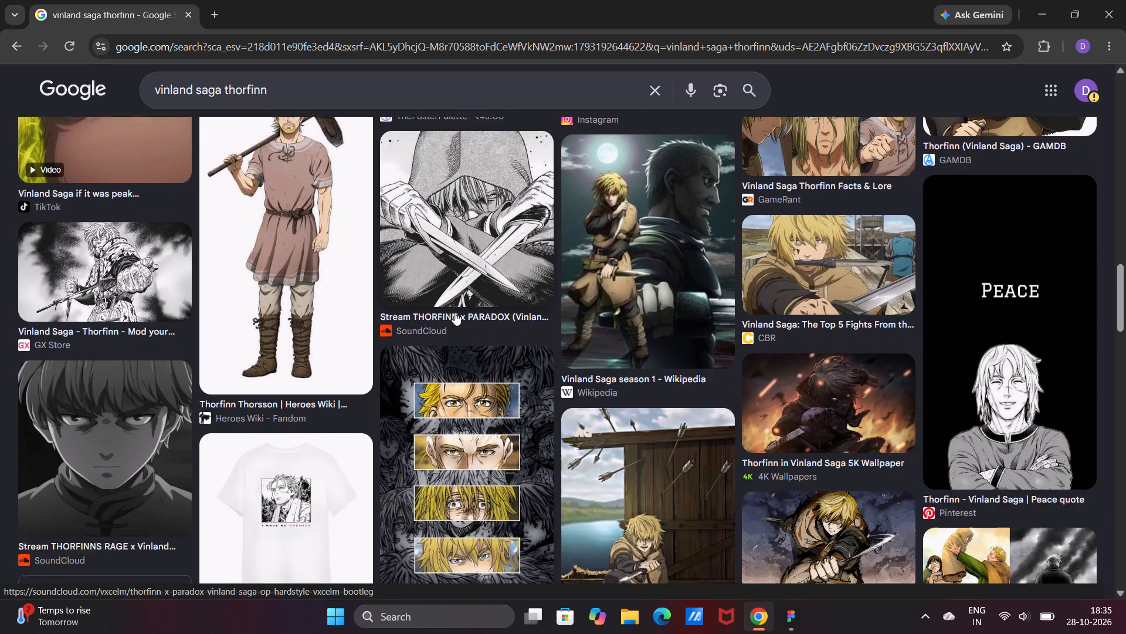
pyautogui.scroll(-2, 455, 312)
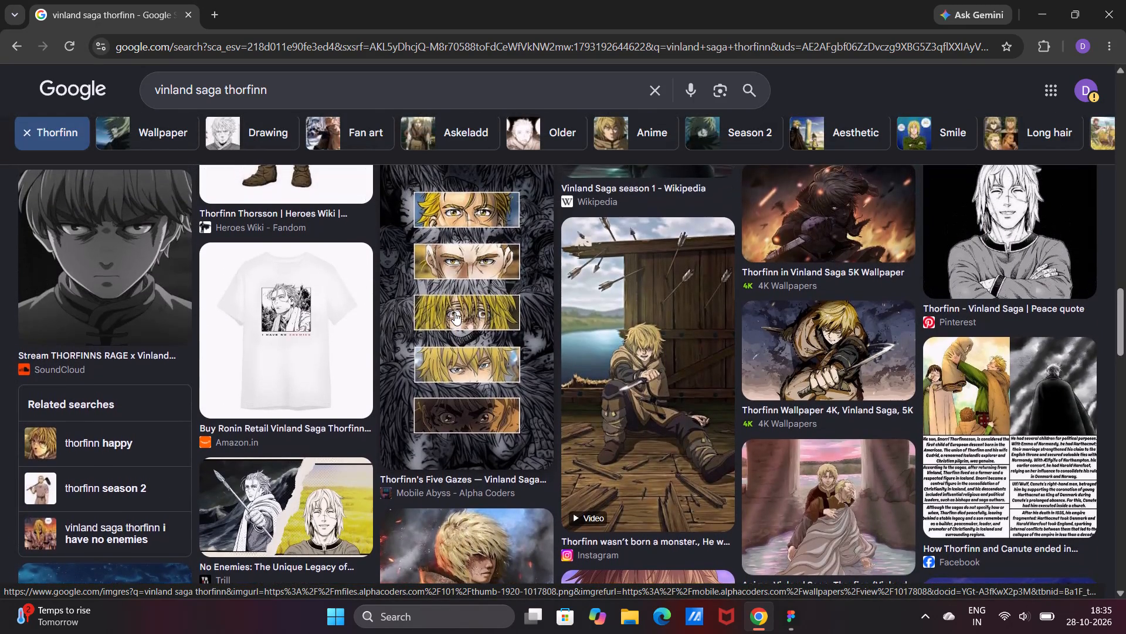
pyautogui.scroll(1, 455, 312)
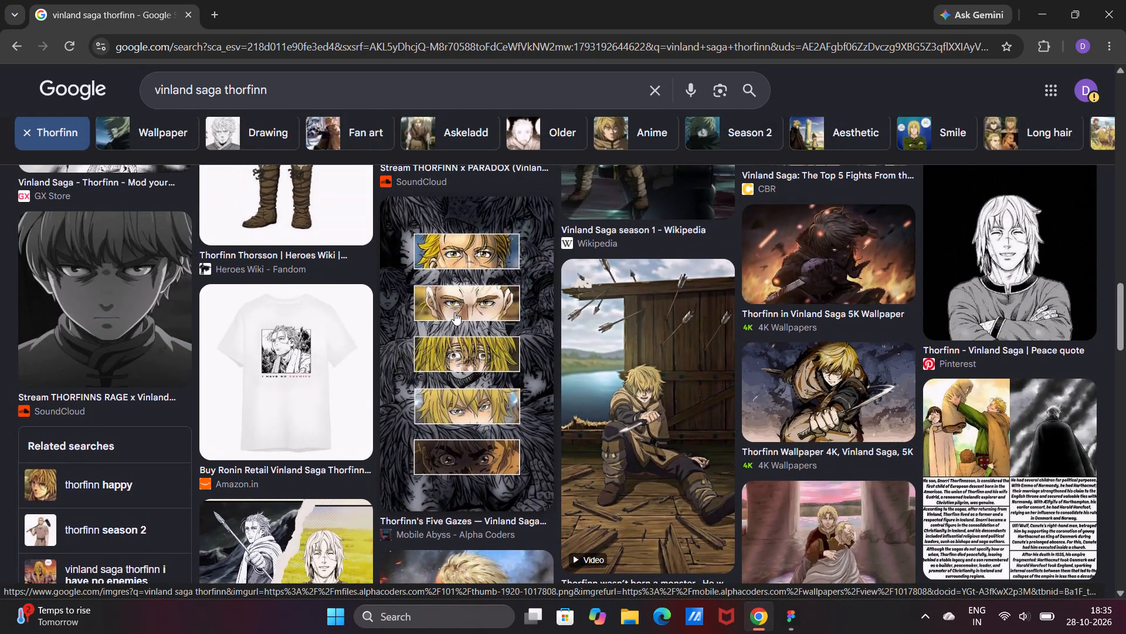
# Preview the Pinterest "Thorfinn - Vinland Saga | Peace quote" picture and look through its related images.
pyautogui.click(1028, 237)
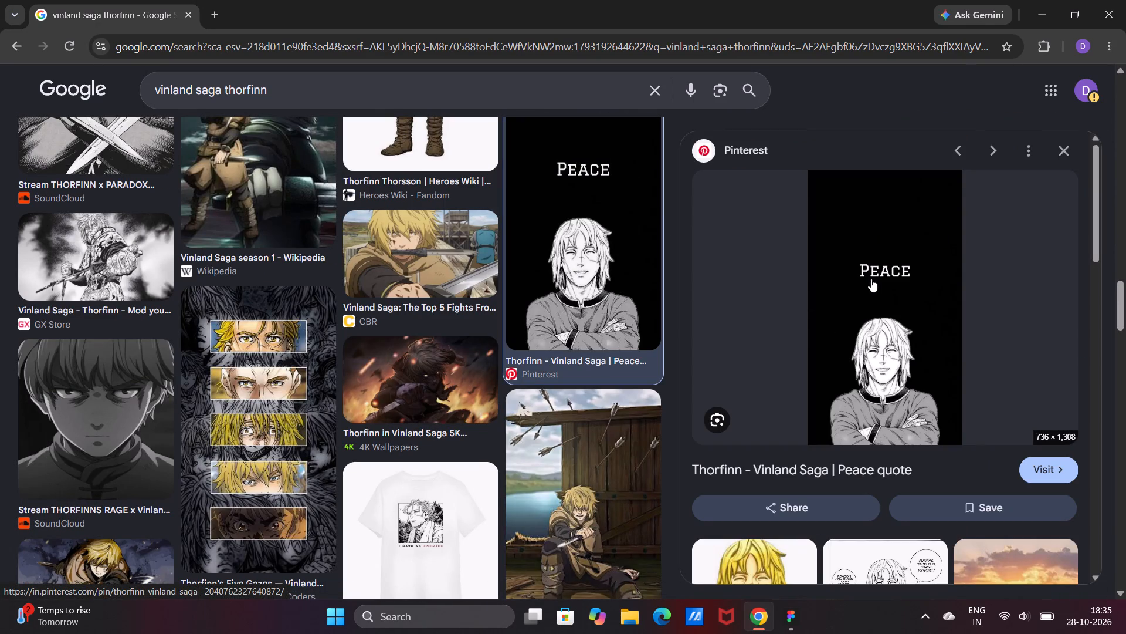
pyautogui.scroll(-3, 780, 348)
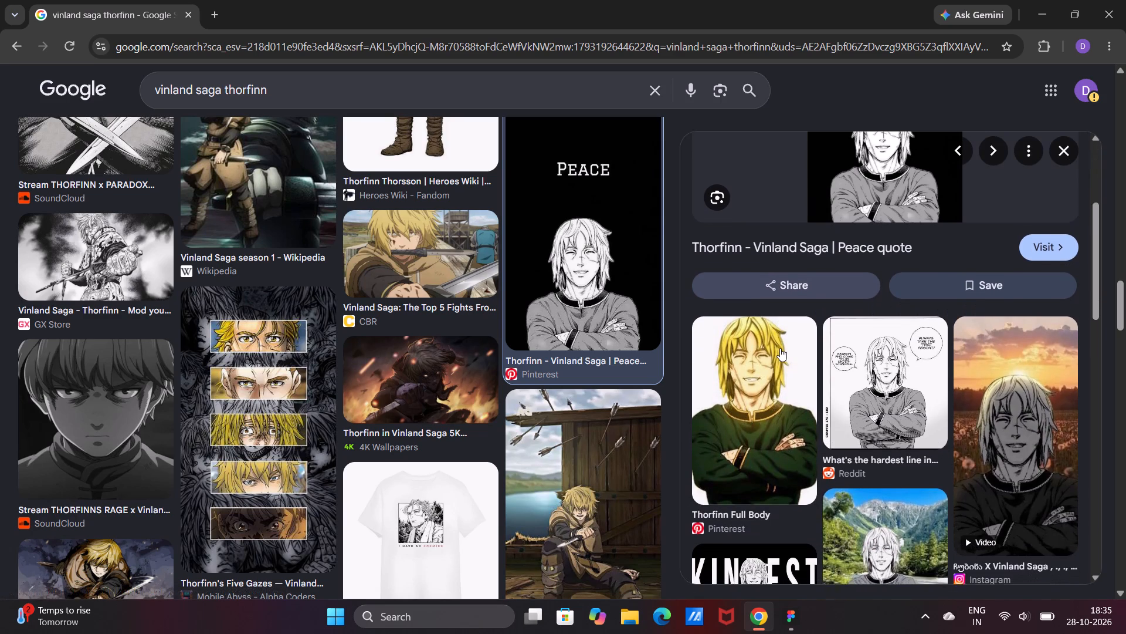
pyautogui.scroll(-2, 780, 348)
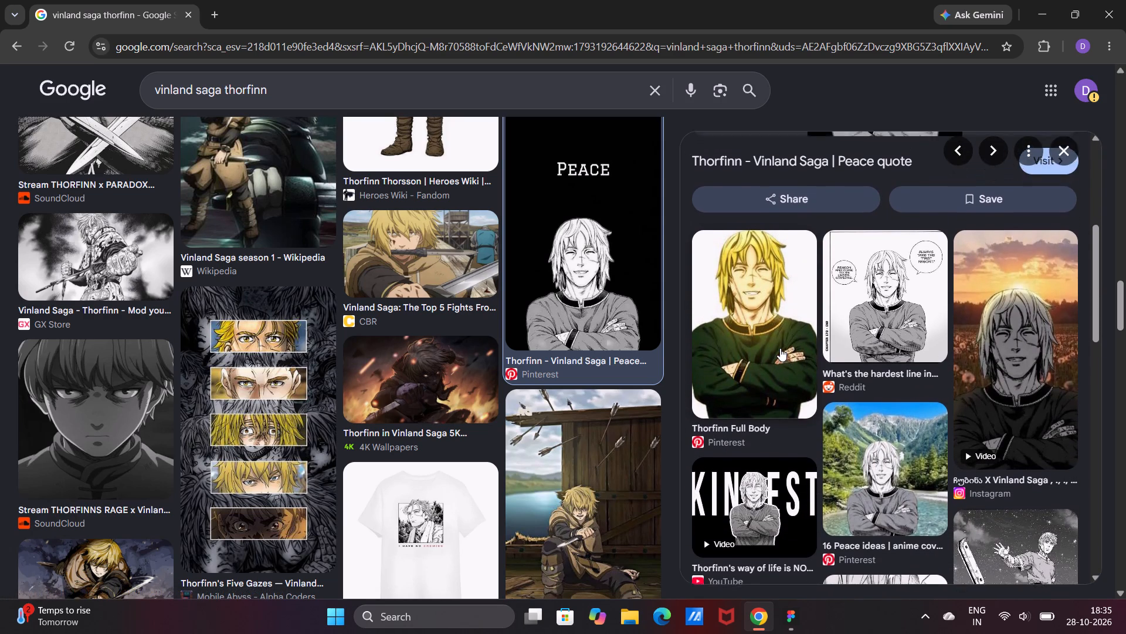
pyautogui.scroll(-2, 780, 348)
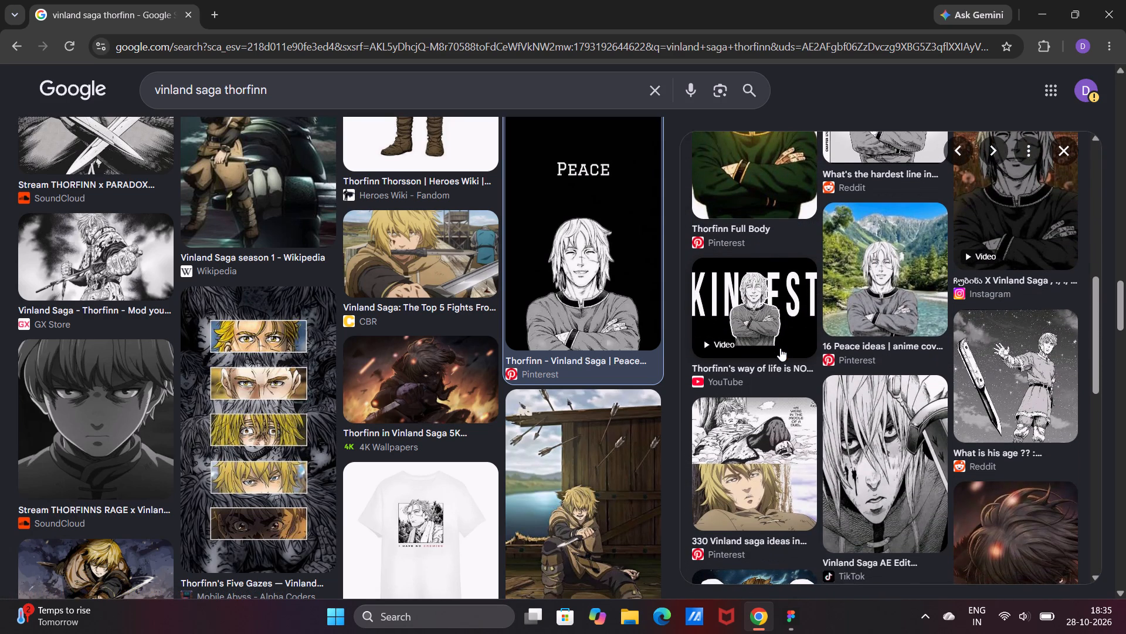
pyautogui.scroll(-2, 780, 348)
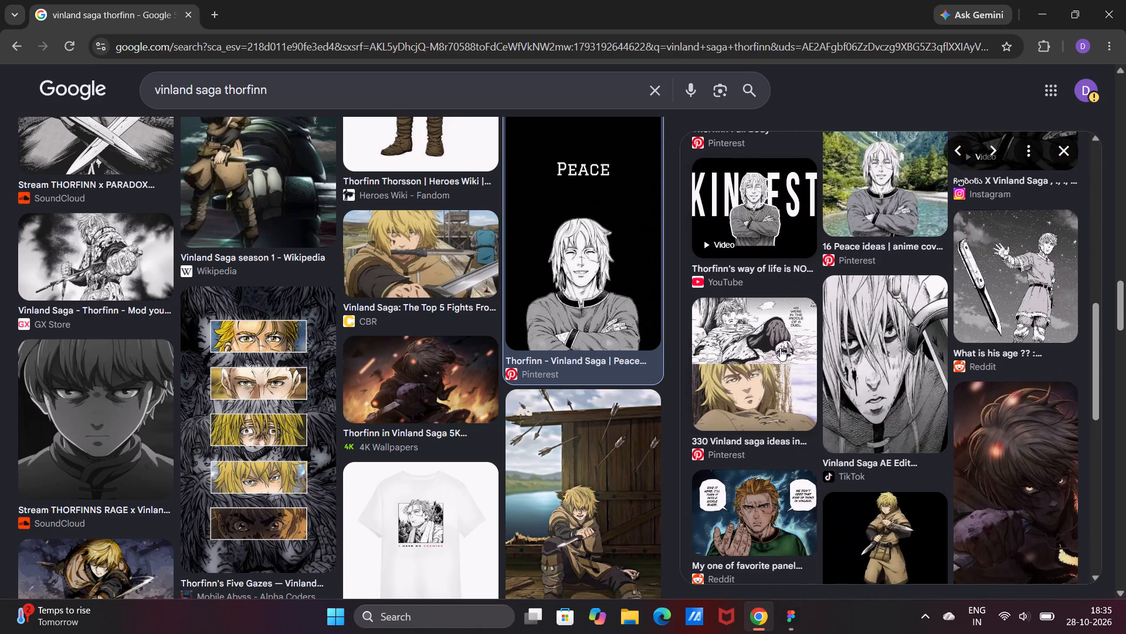
pyautogui.scroll(-2, 780, 348)
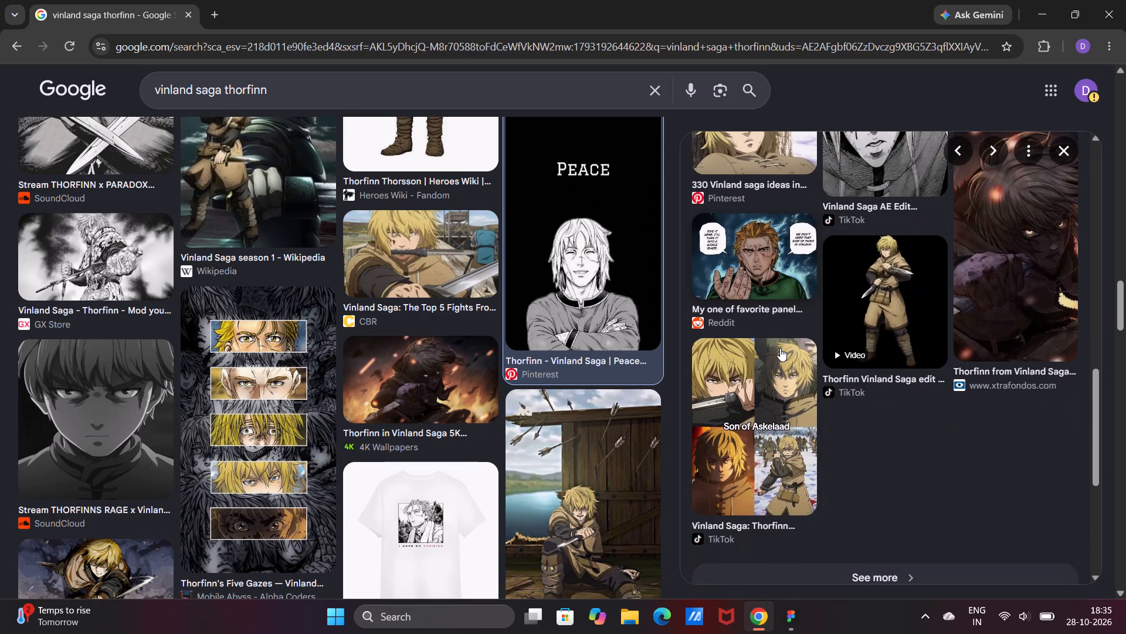
pyautogui.scroll(-1, 780, 348)
# Look further through the main Thorfinn image results for a more suitable picture.
pyautogui.scroll(-2, 568, 367)
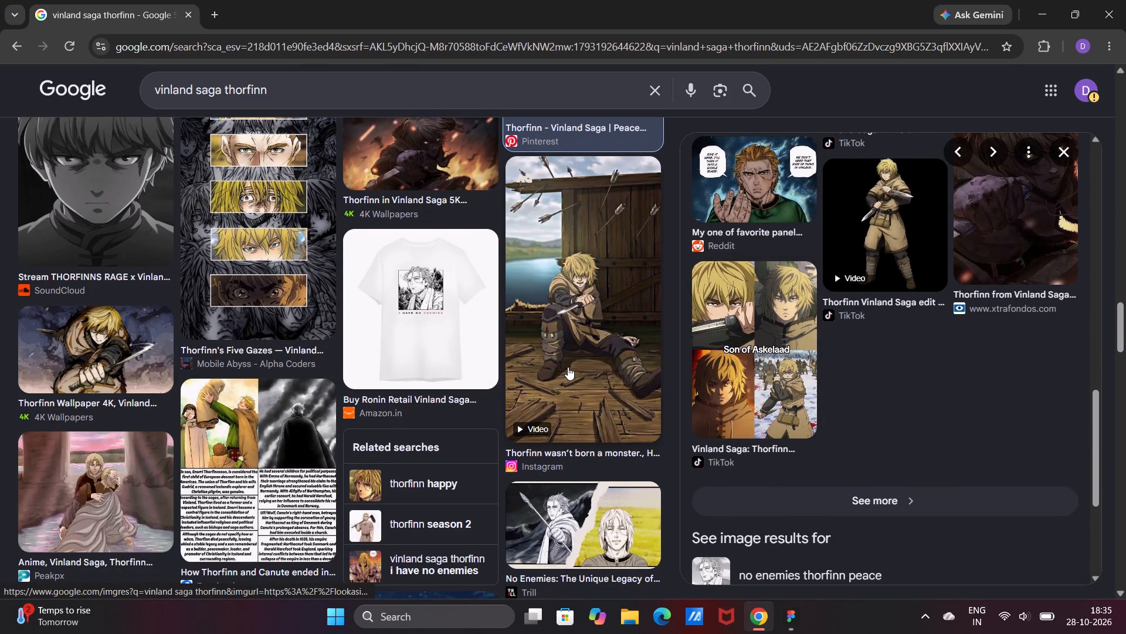
pyautogui.scroll(-1, 568, 367)
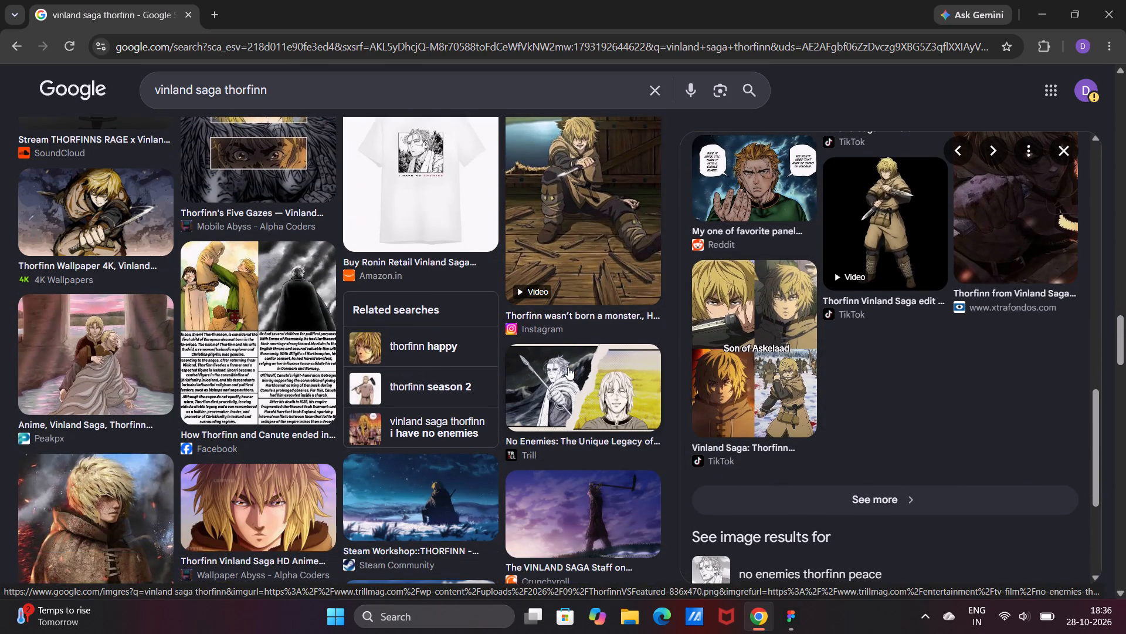
pyautogui.scroll(-4, 568, 367)
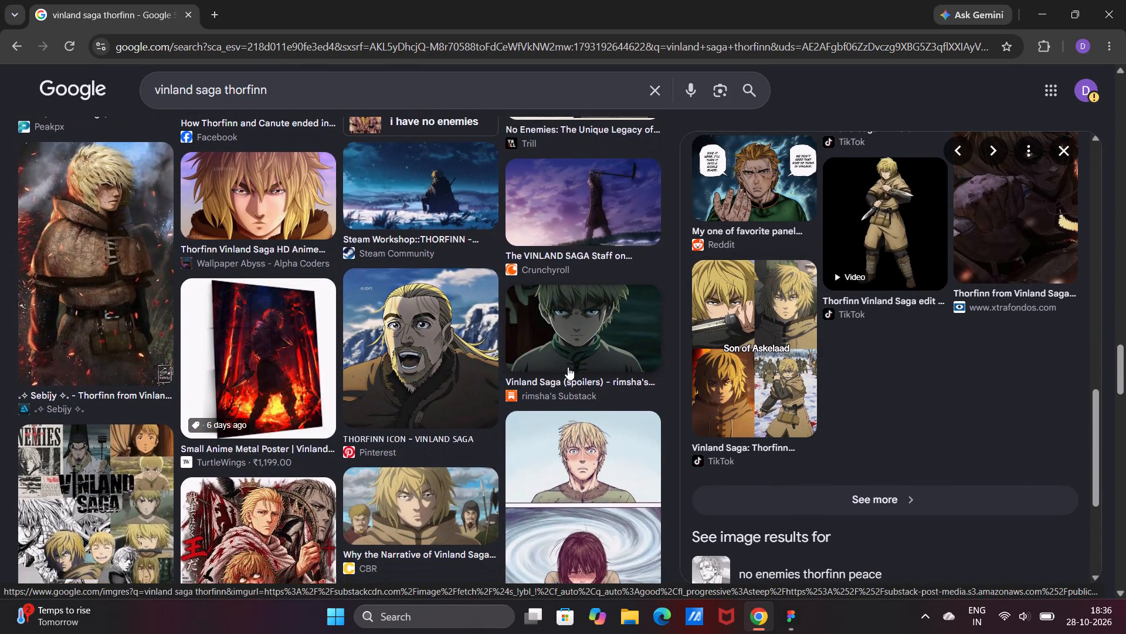
pyautogui.scroll(-1, 603, 276)
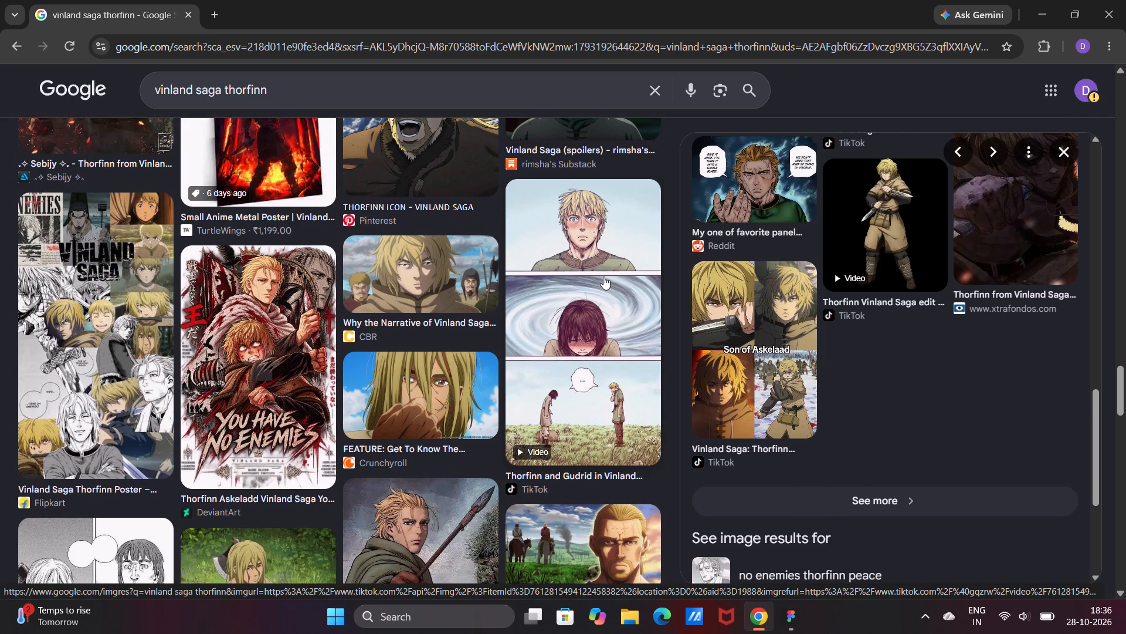
pyautogui.scroll(-2, 603, 276)
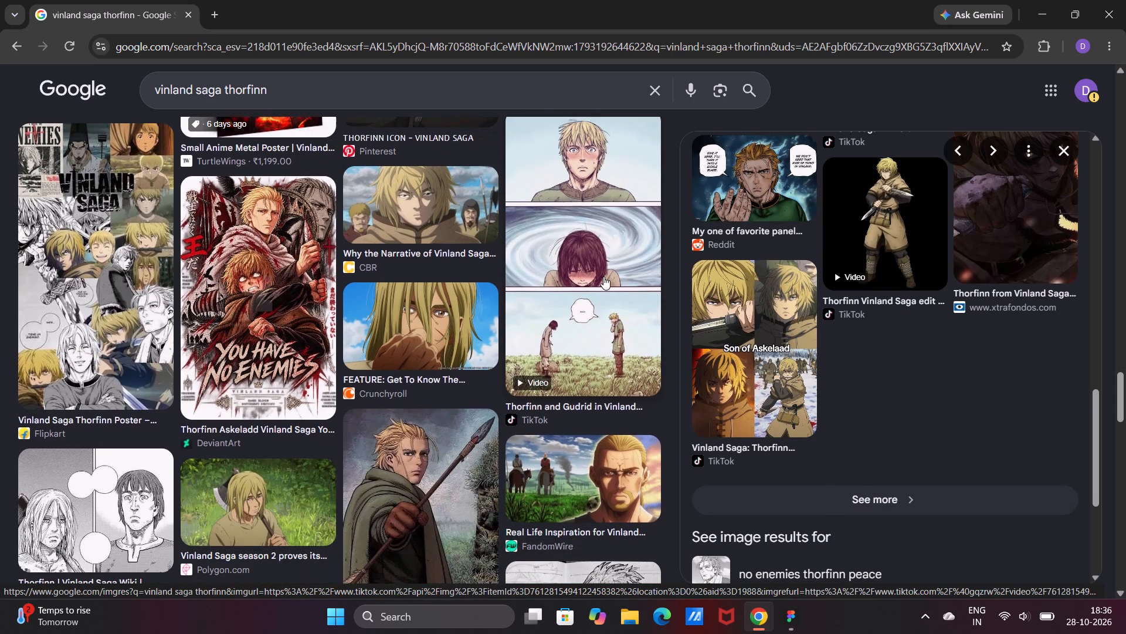
pyautogui.scroll(-2, 603, 276)
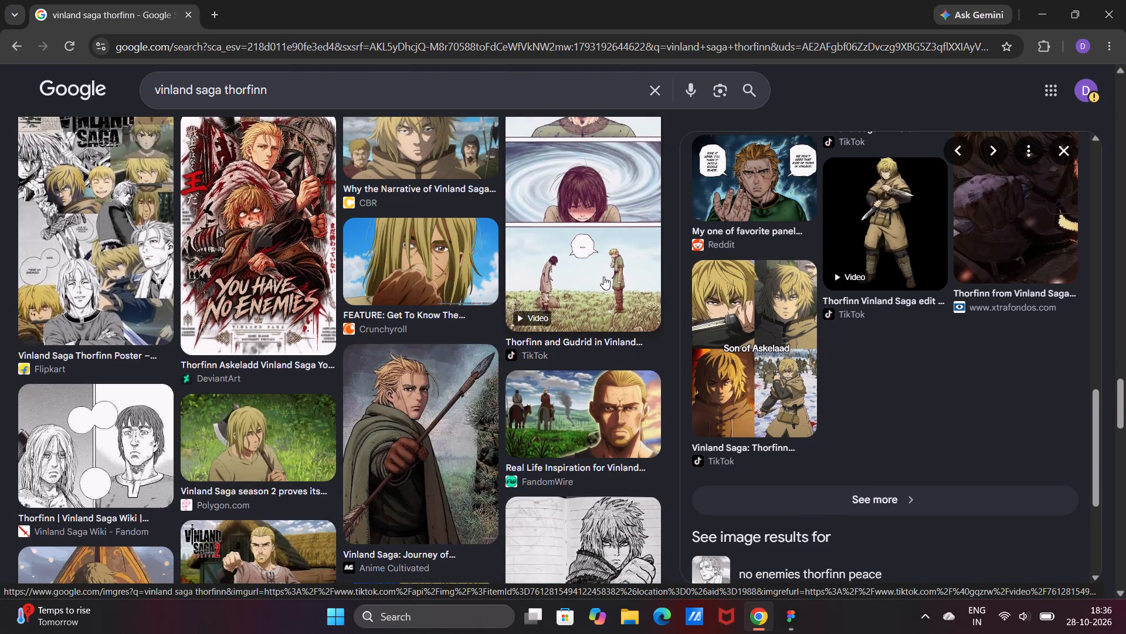
pyautogui.scroll(-1, 603, 276)
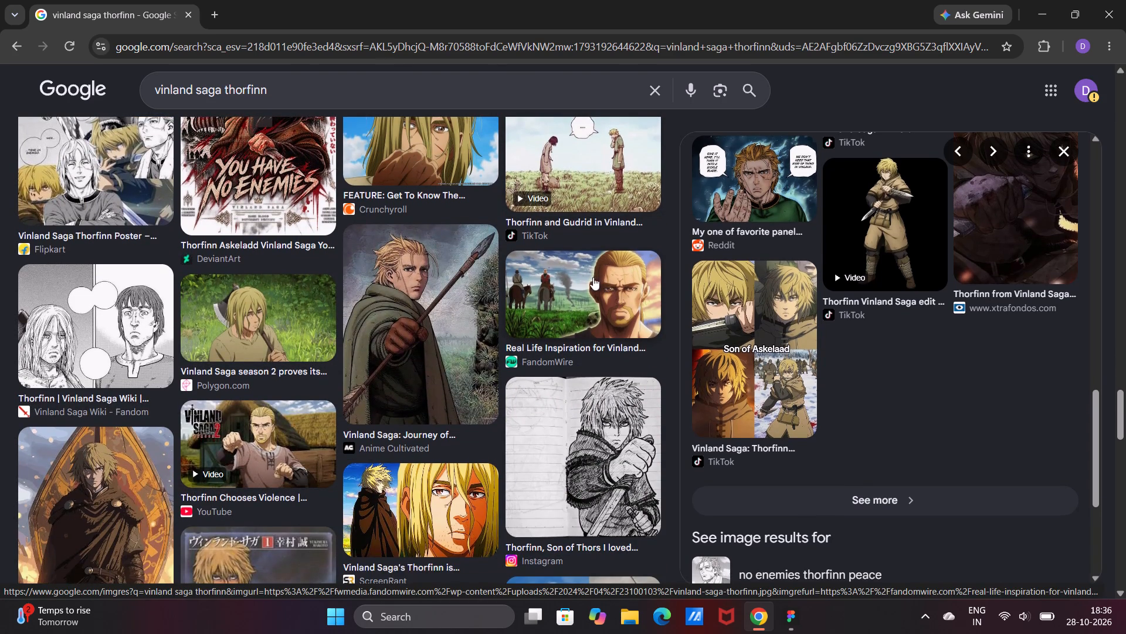
# Open the preview of the Anime Cultivated picture of Thorfinn in a green cloak holding a spear.
pyautogui.click(458, 308)
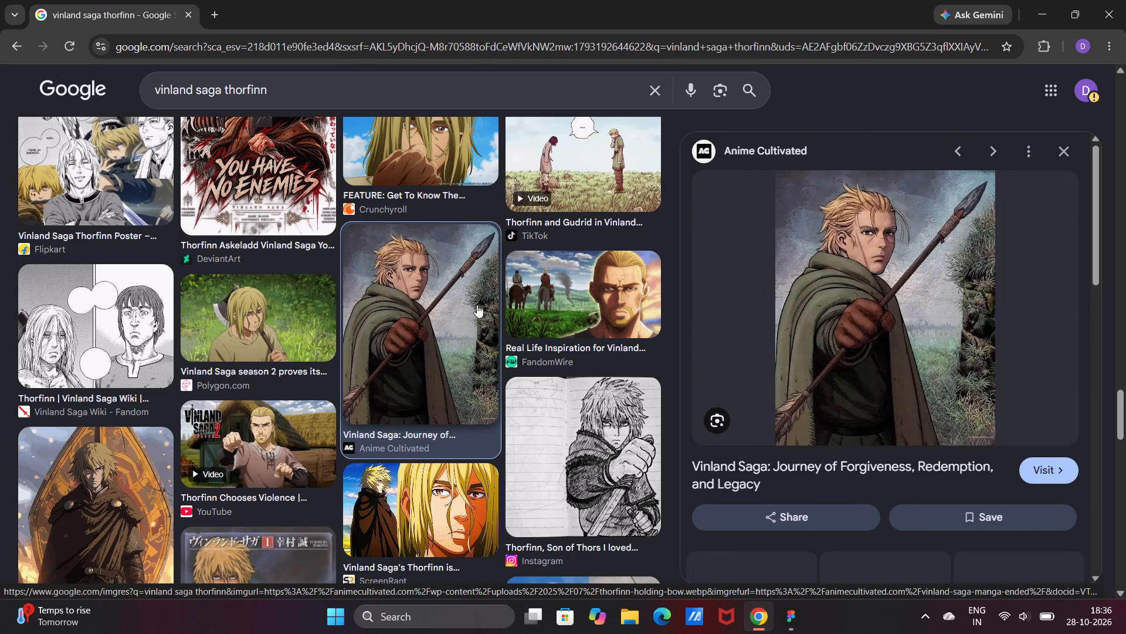
pyautogui.click(850, 321)
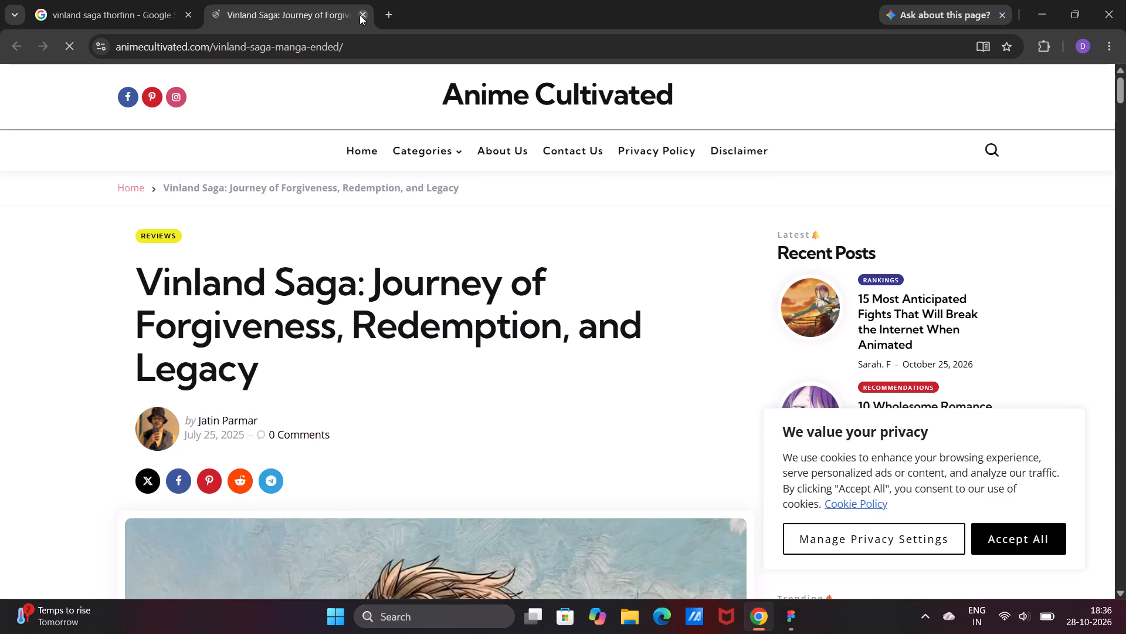
pyautogui.click(359, 15)
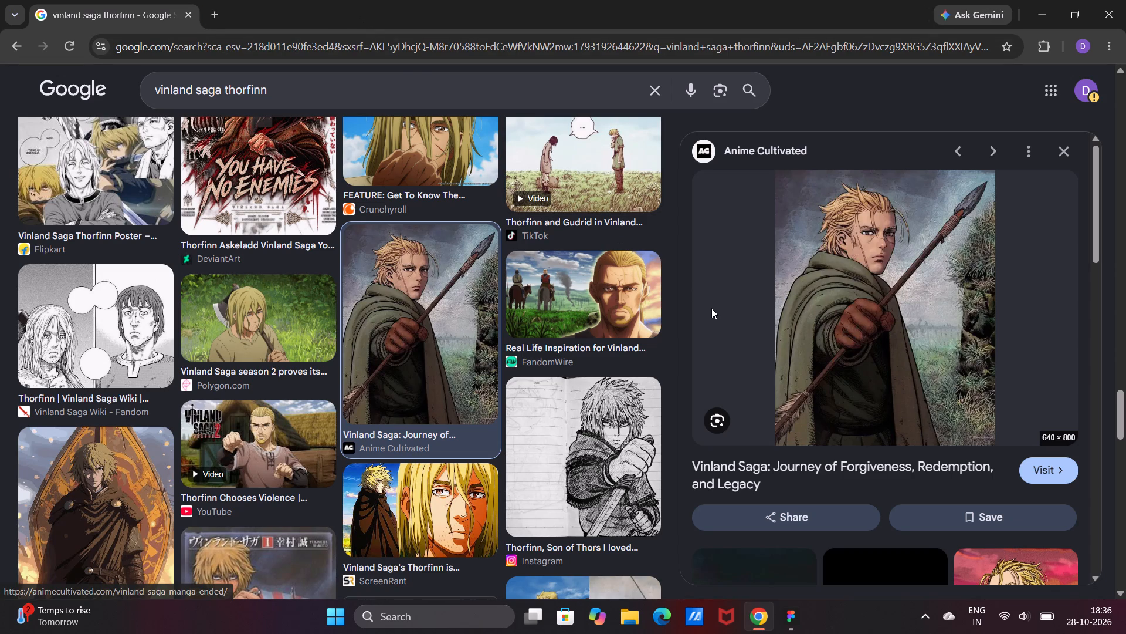
# Save the link of the Anime Cultivated Thorfinn picture to Downloads under the name torrfin.
pyautogui.rightClick(711, 308)
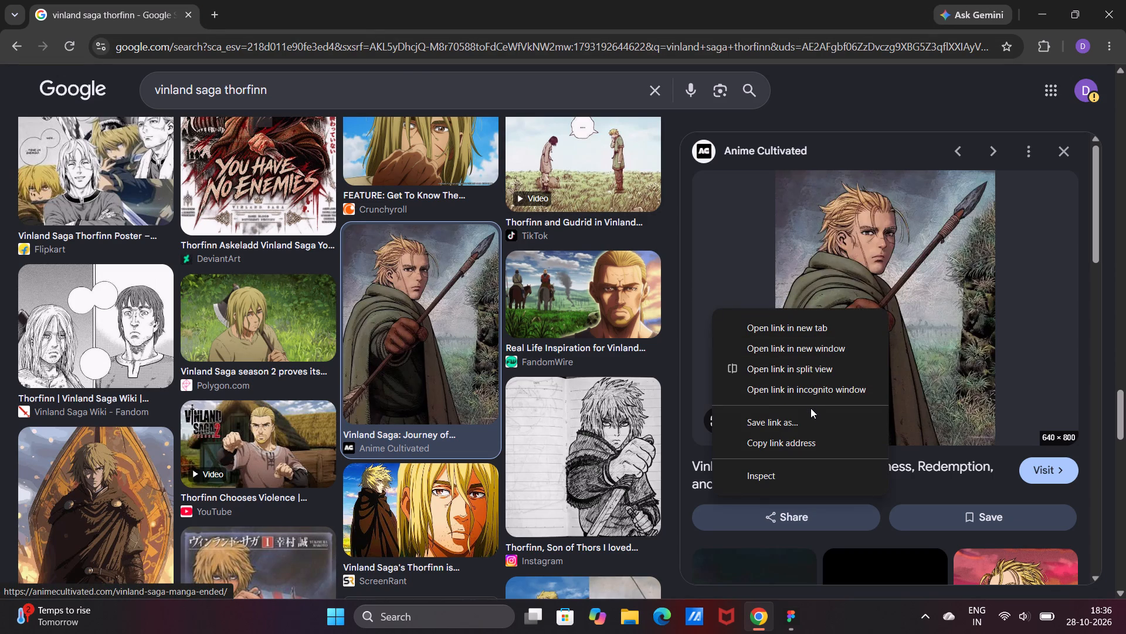
pyautogui.click(813, 410)
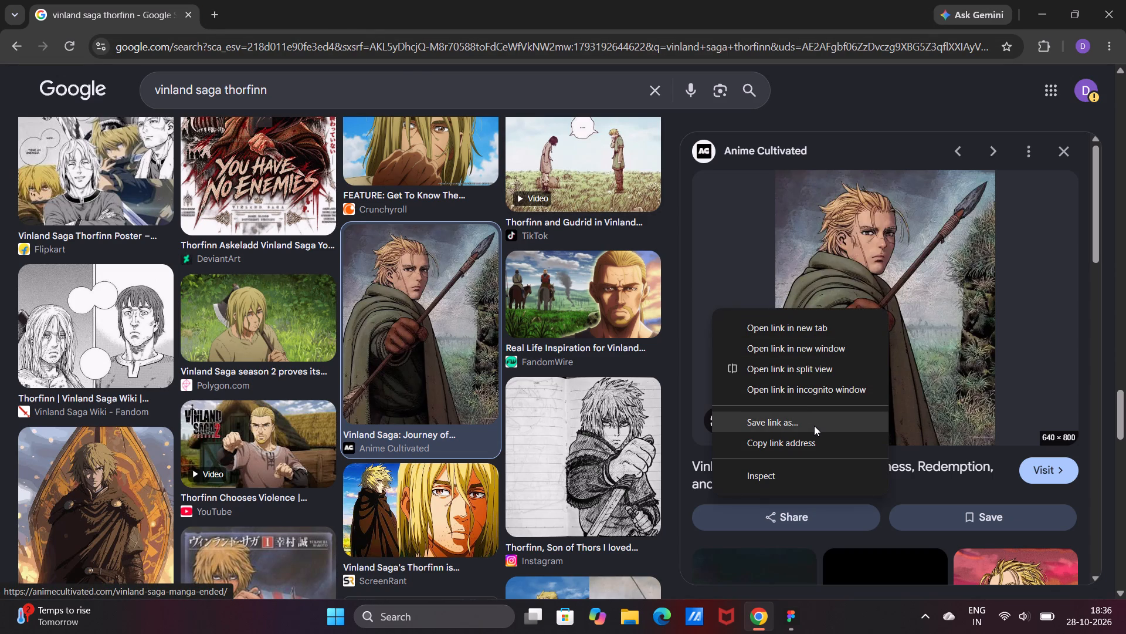
pyautogui.click(814, 426)
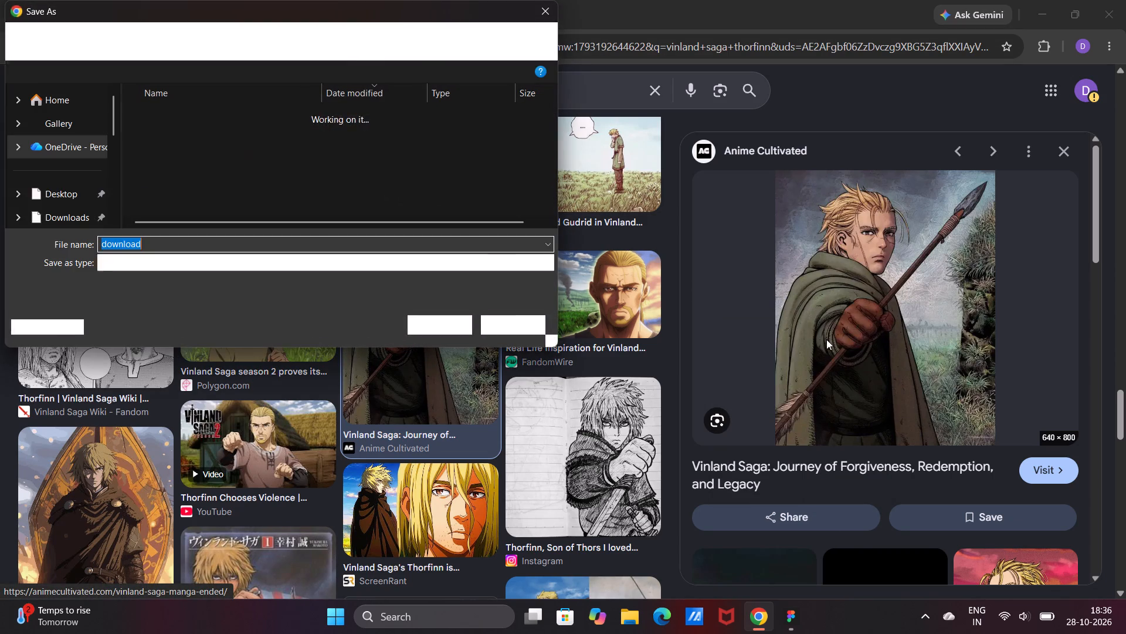
pyautogui.scroll(-2, 825, 341)
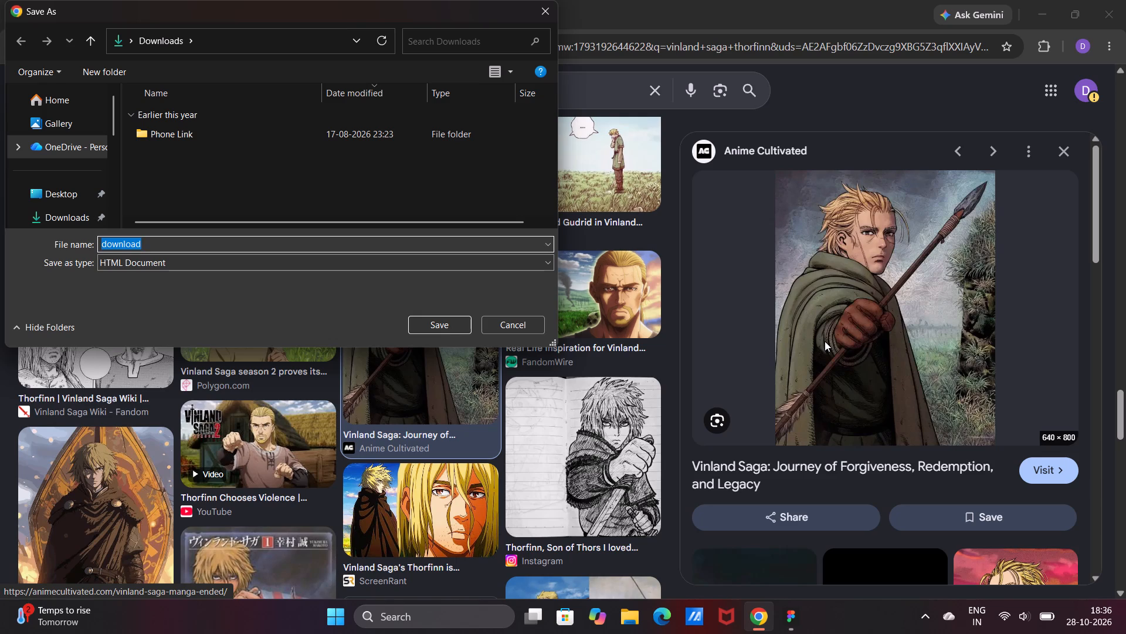
pyautogui.press('BackSpace')
pyautogui.press('BackSpace')
pyautogui.write('torrfin')
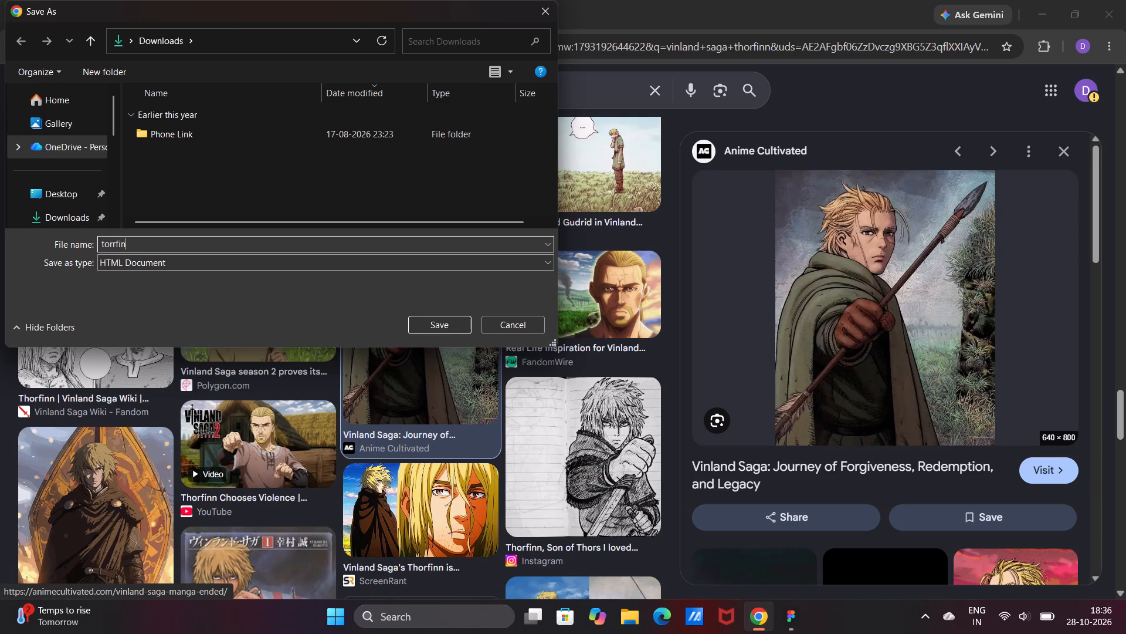
pyautogui.press('Return')
# Look through the related images below the Anime Cultivated picture of Thorfinn.
pyautogui.scroll(-2, 904, 384)
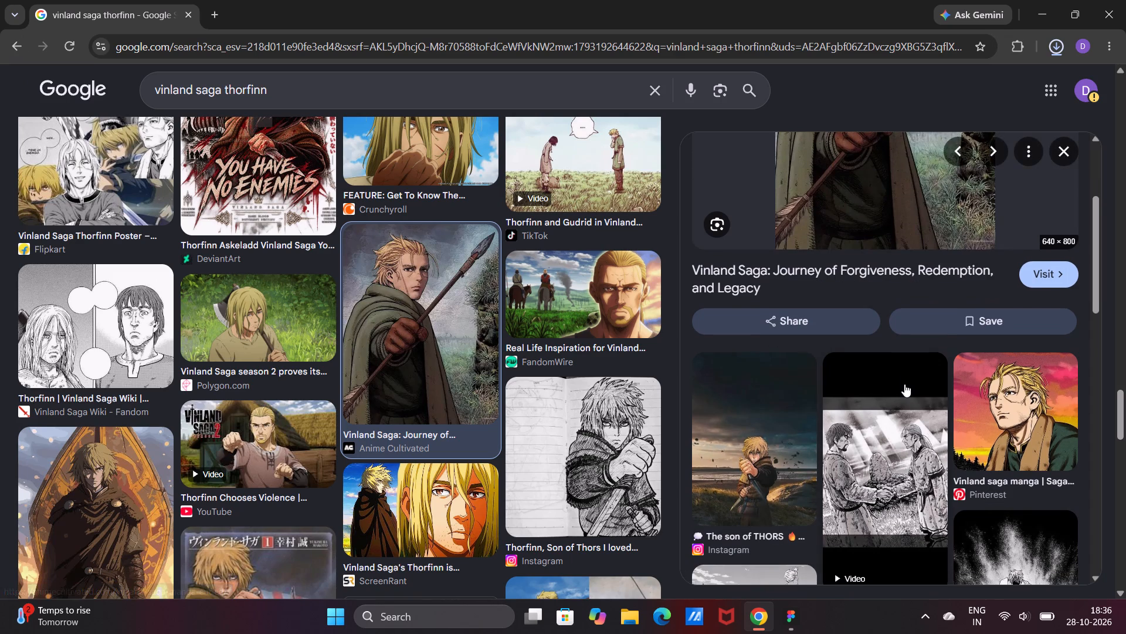
pyautogui.scroll(-3, 904, 384)
pyautogui.scroll(5, 904, 384)
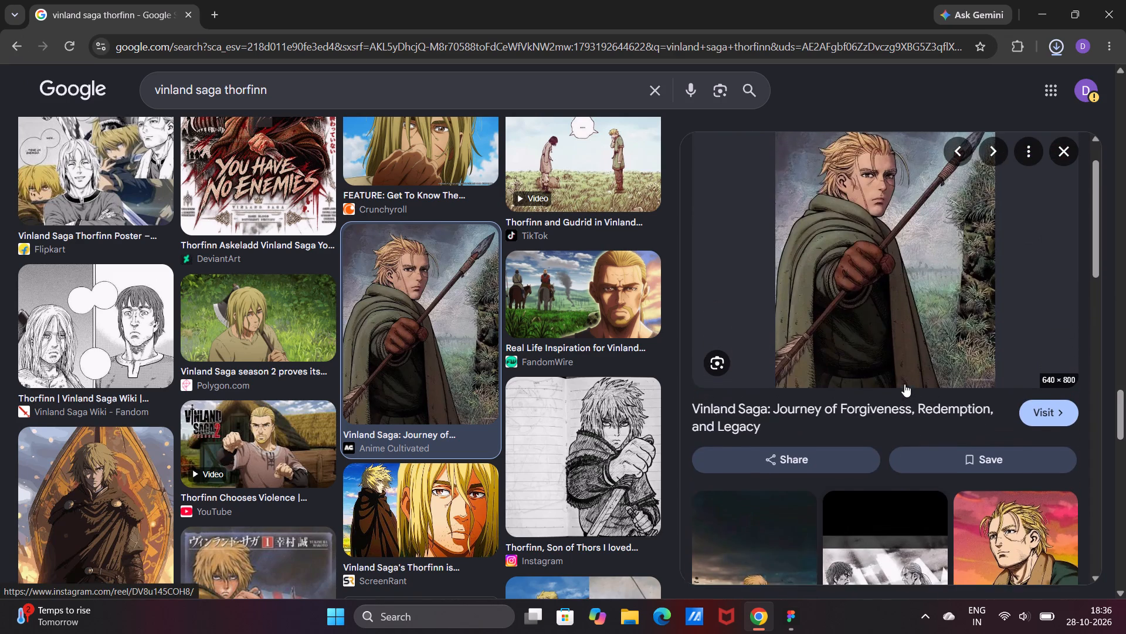
pyautogui.scroll(-6, 904, 384)
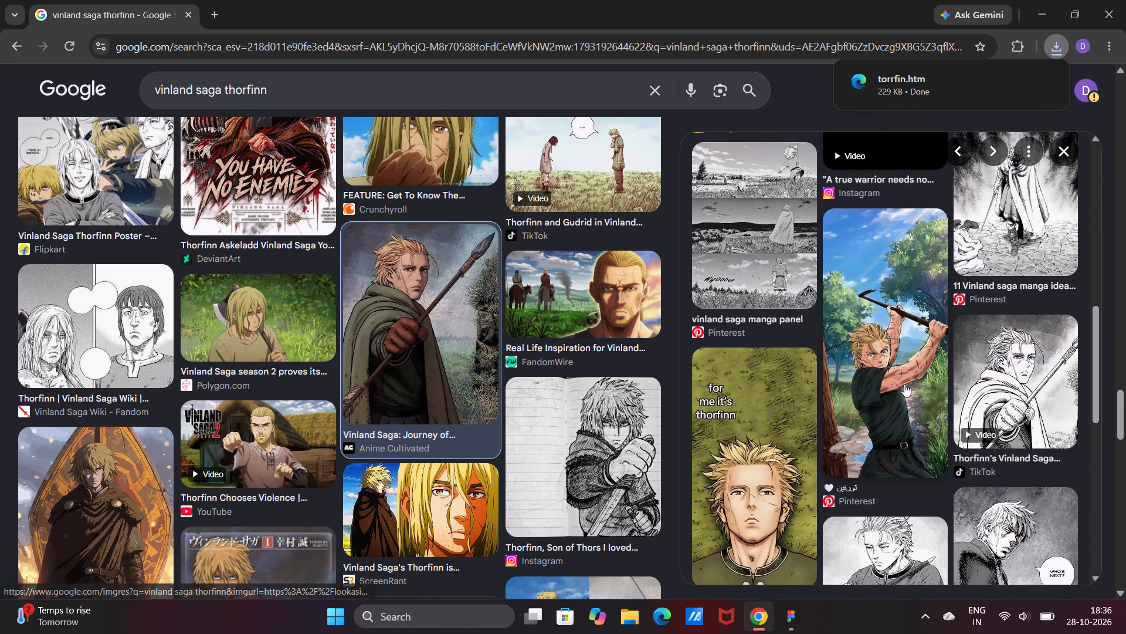
pyautogui.scroll(-4, 904, 384)
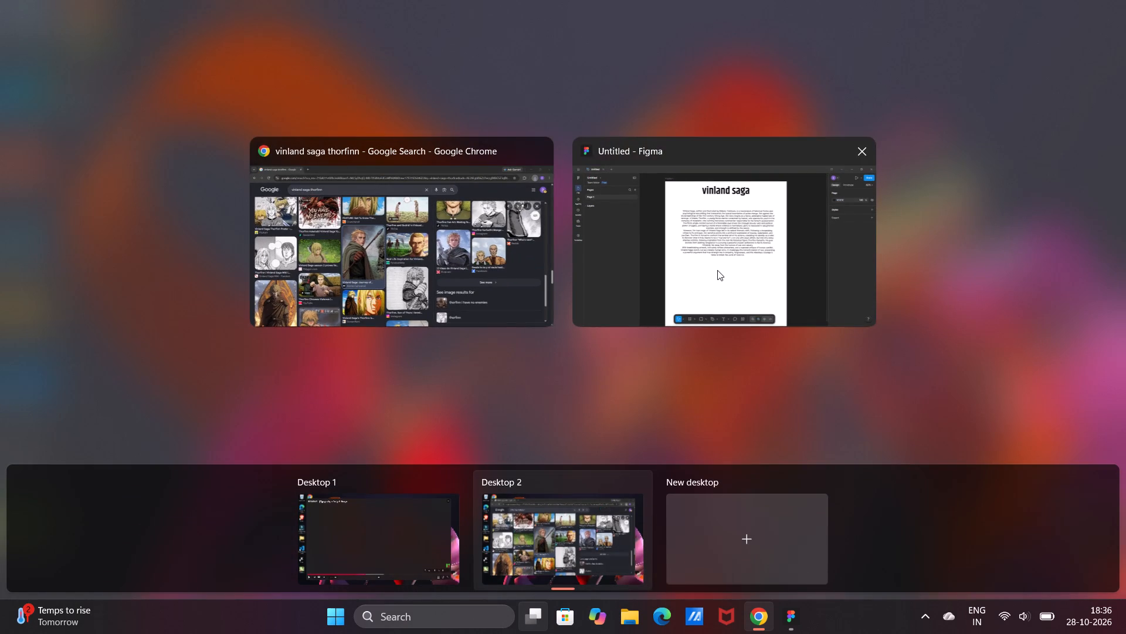
# Switch to the Untitled Figma file and add a second page to it.
pyautogui.click(717, 270)
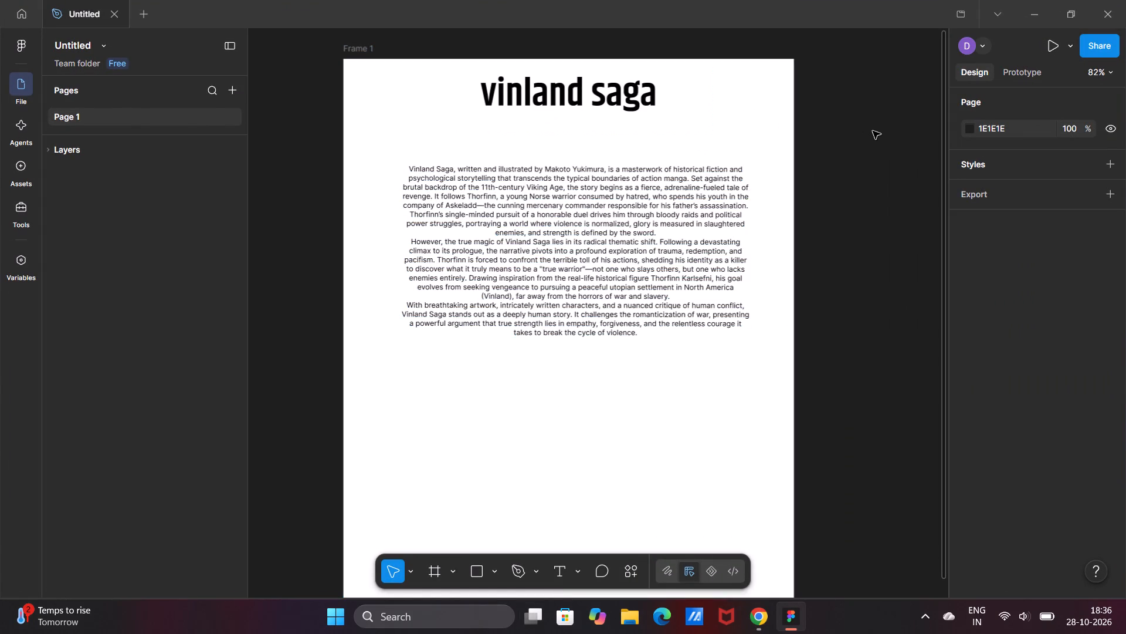
pyautogui.click(207, 144)
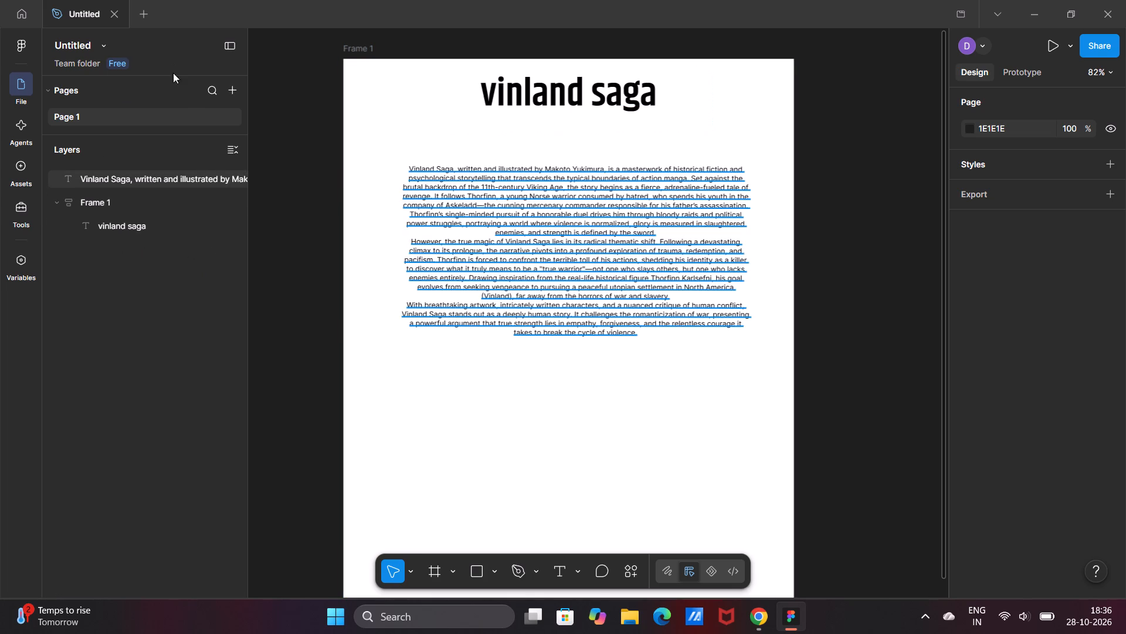
pyautogui.click(231, 87)
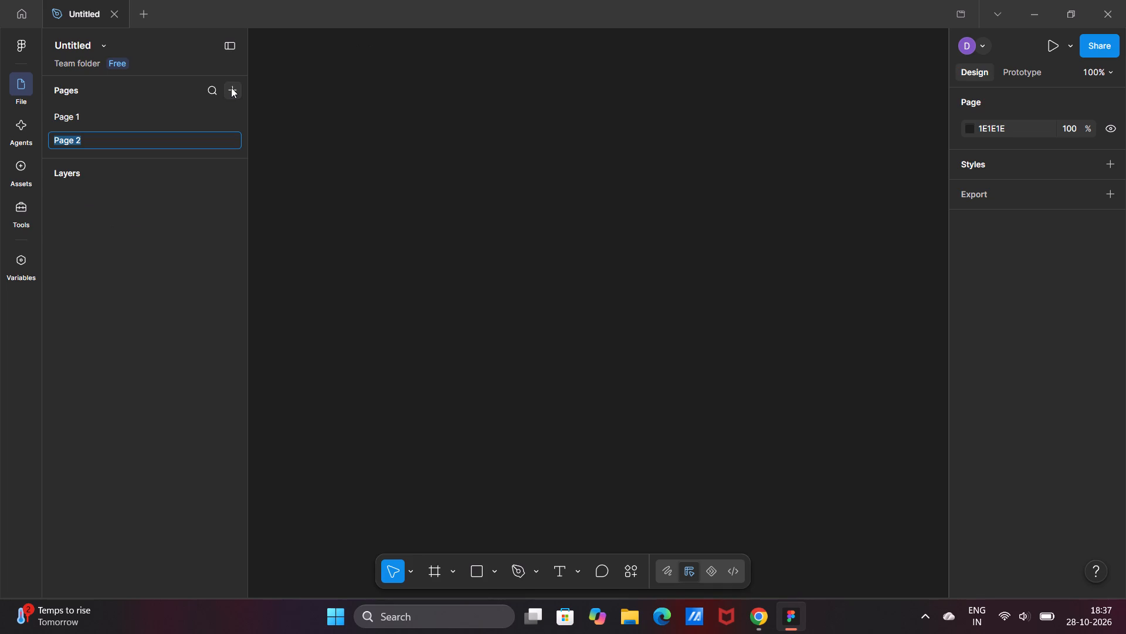
# Return to Page 1 and leave its layer list expanded.
pyautogui.click(196, 115)
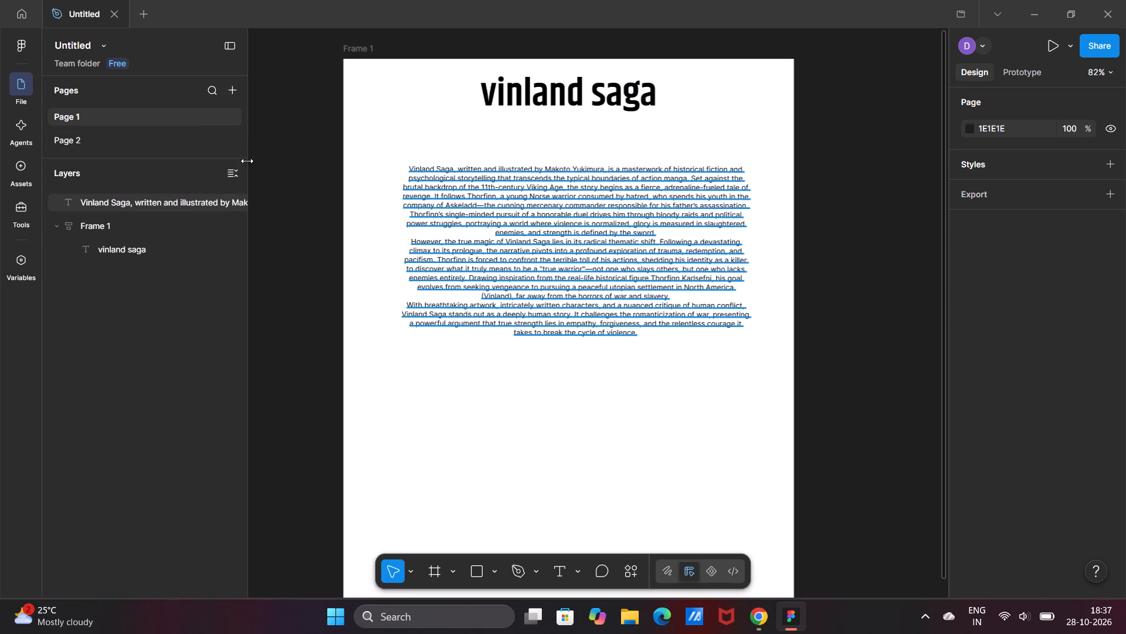
pyautogui.click(49, 173)
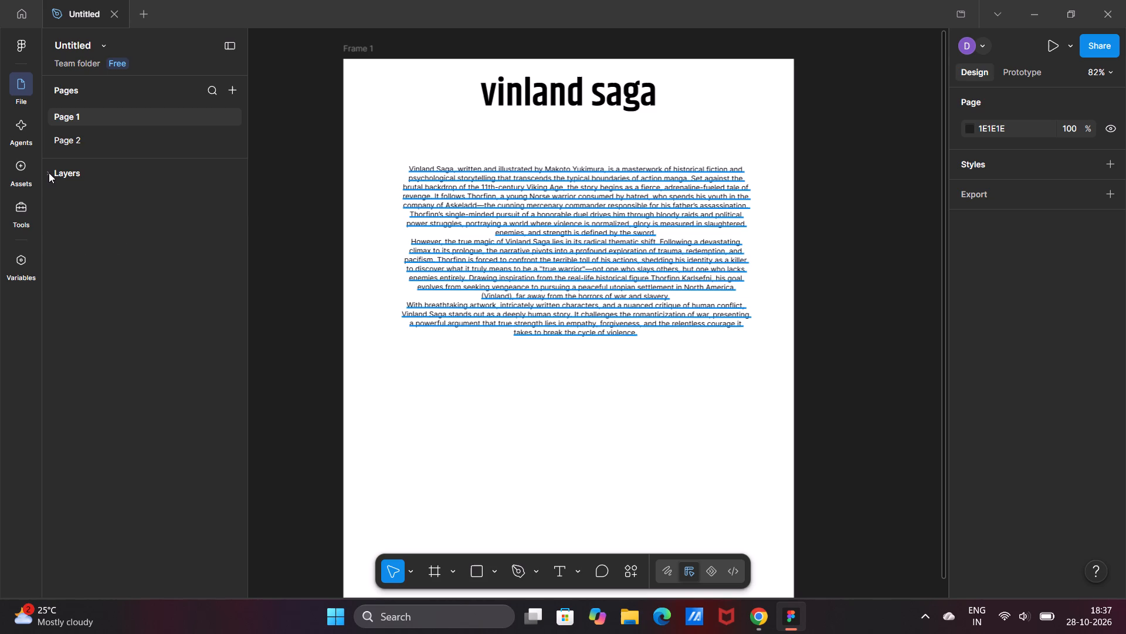
pyautogui.click(49, 173)
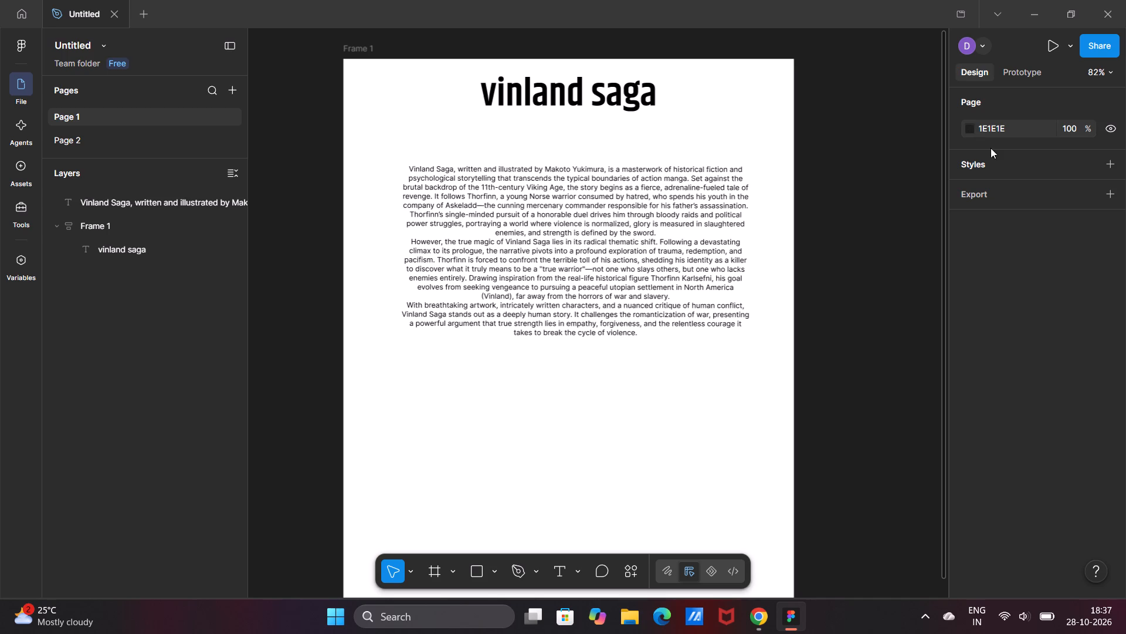
# Add a 1x PNG export setting to Page 1.
pyautogui.click(1111, 194)
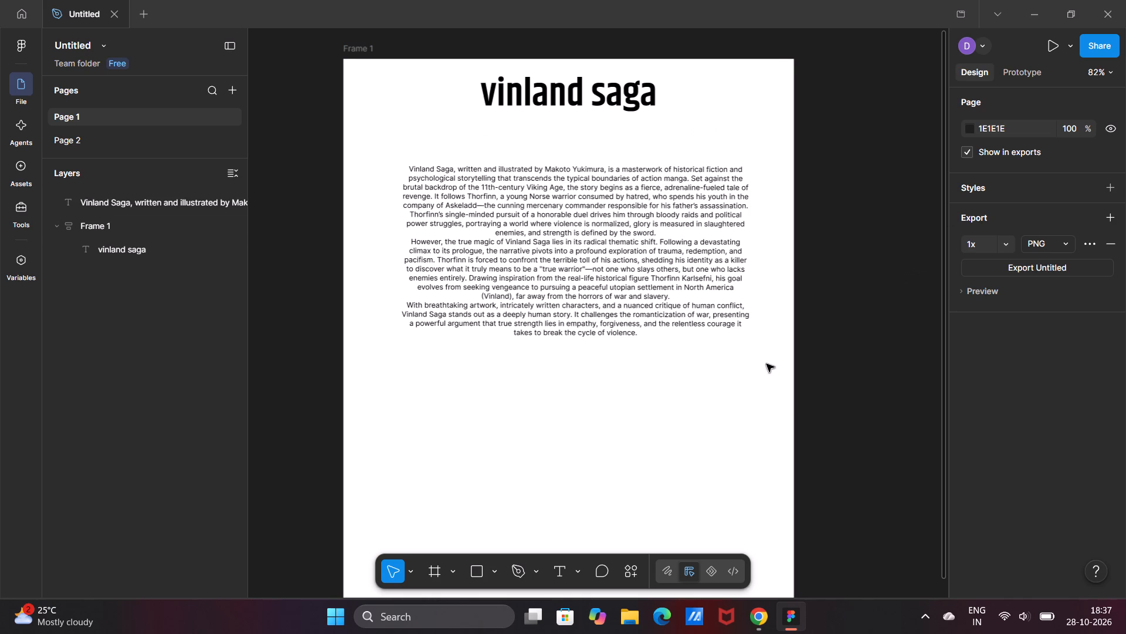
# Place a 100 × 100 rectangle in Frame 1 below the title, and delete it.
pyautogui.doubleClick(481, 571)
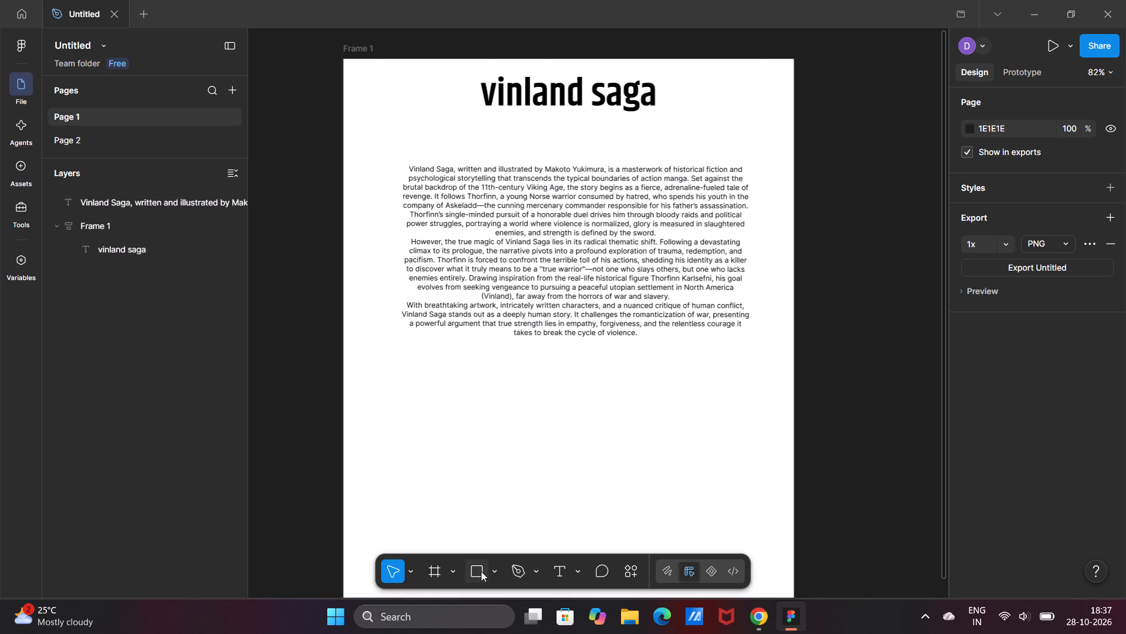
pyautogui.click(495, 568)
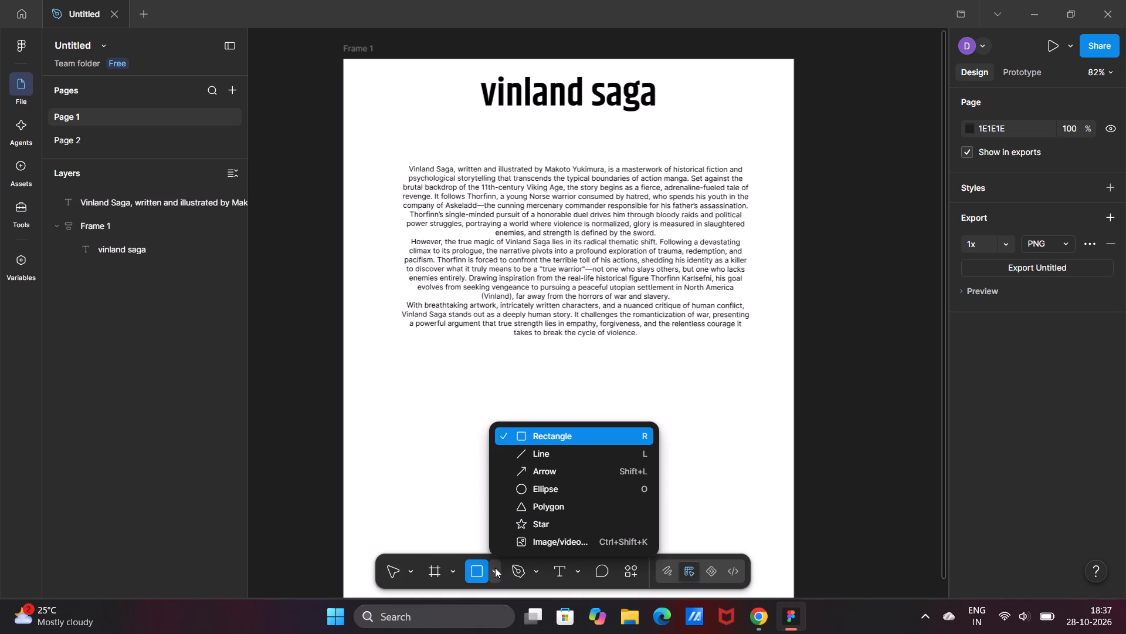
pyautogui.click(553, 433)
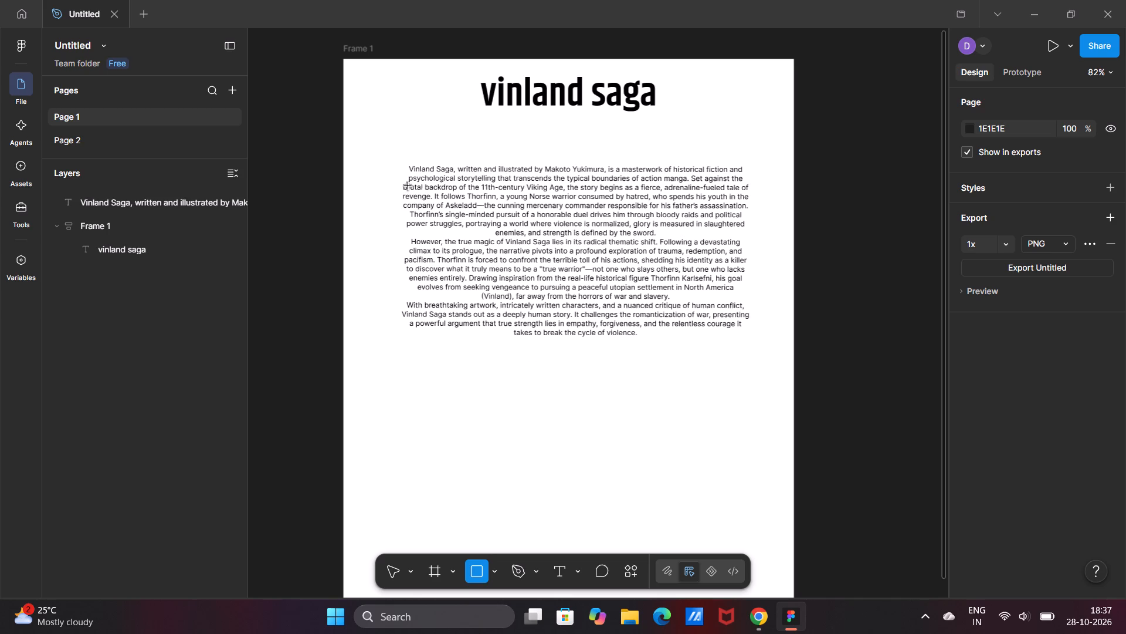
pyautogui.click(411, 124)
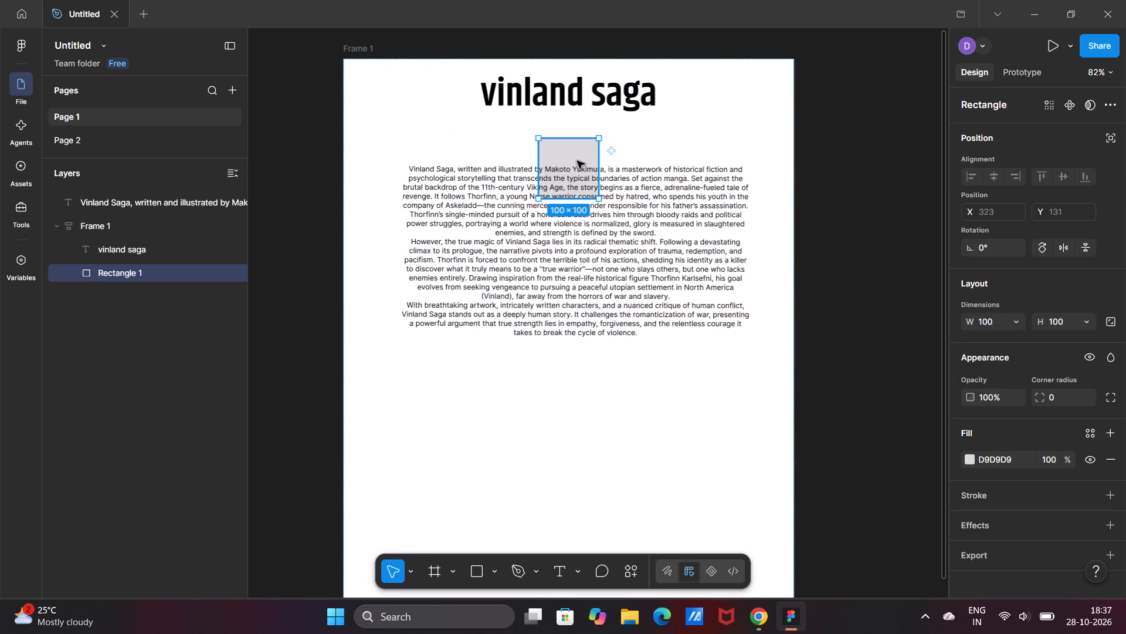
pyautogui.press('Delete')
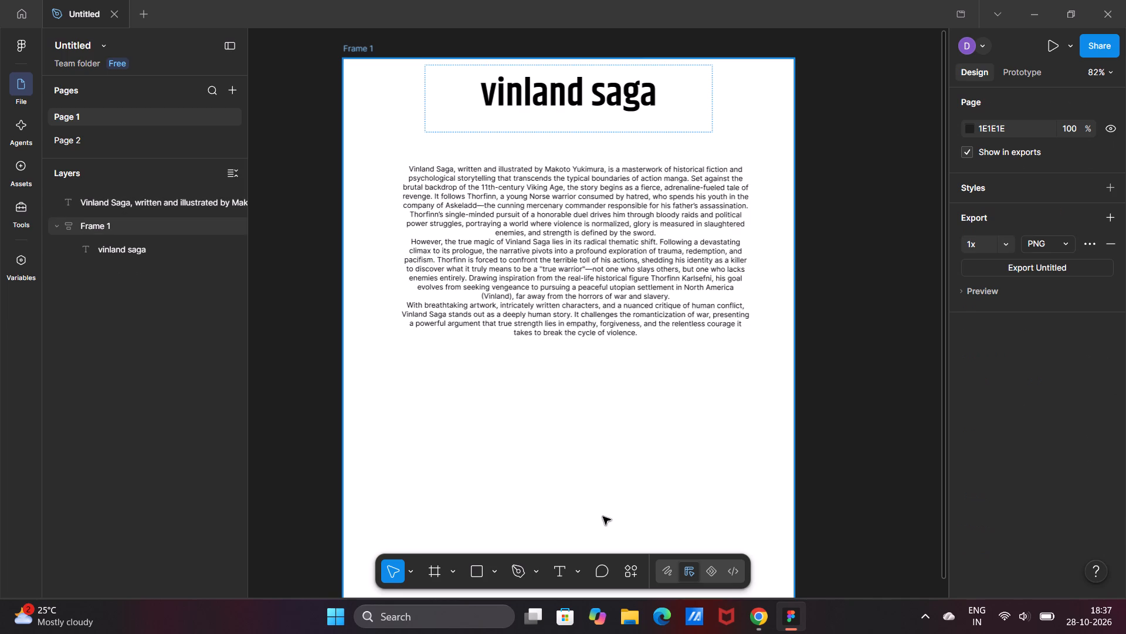
# Add a stroke to Frame 1 and set its paint type to Image.
pyautogui.doubleClick(456, 479)
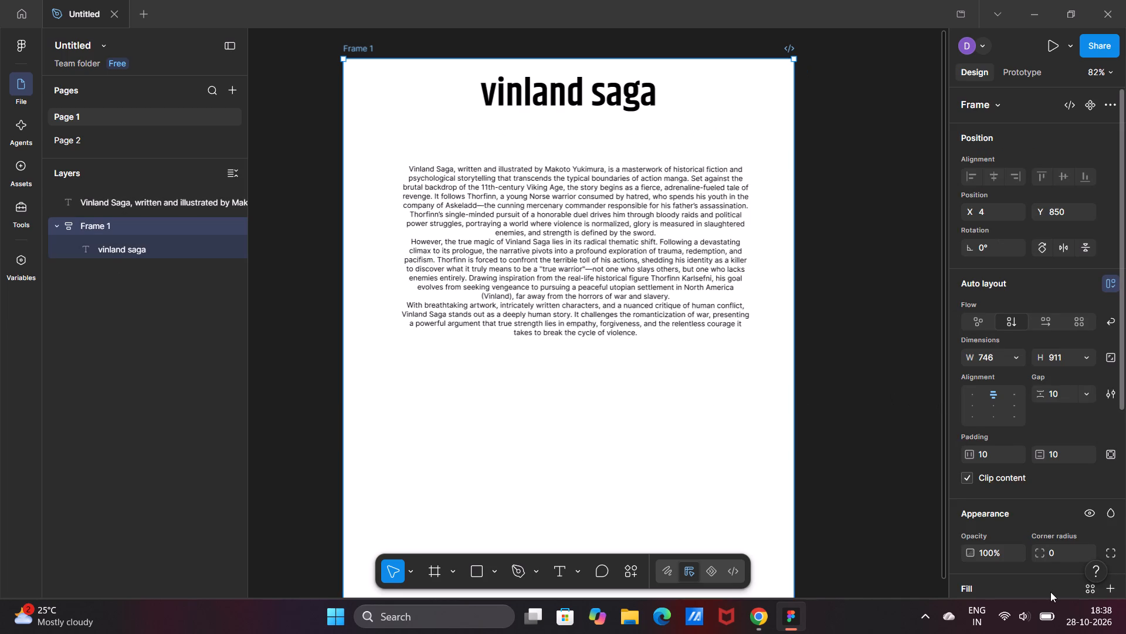
pyautogui.scroll(-2, 1050, 592)
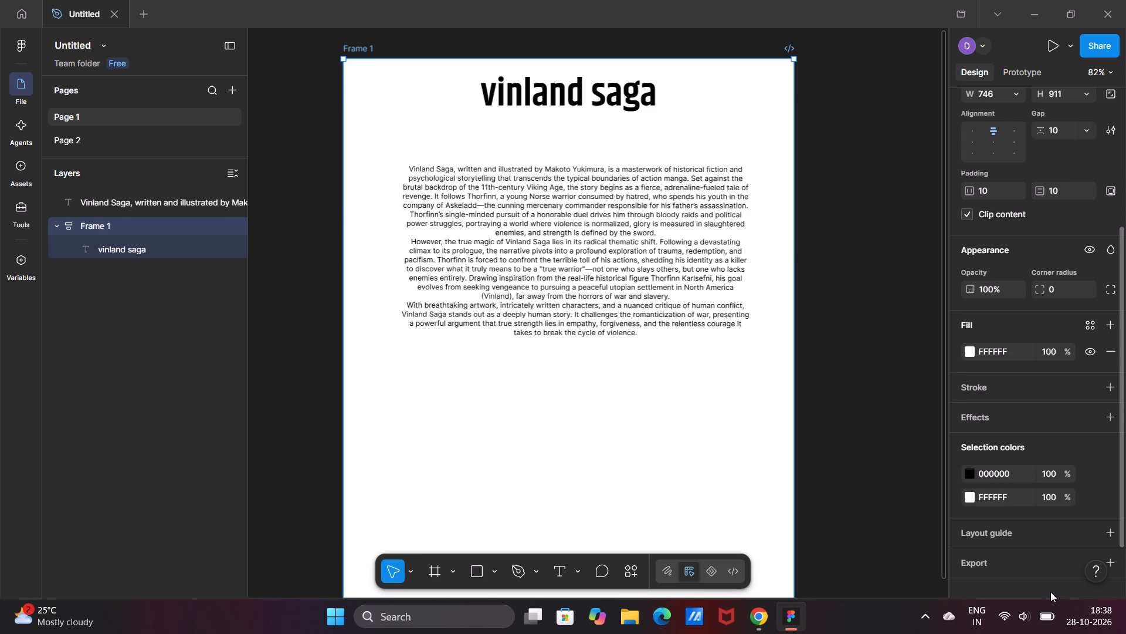
pyautogui.click(1017, 365)
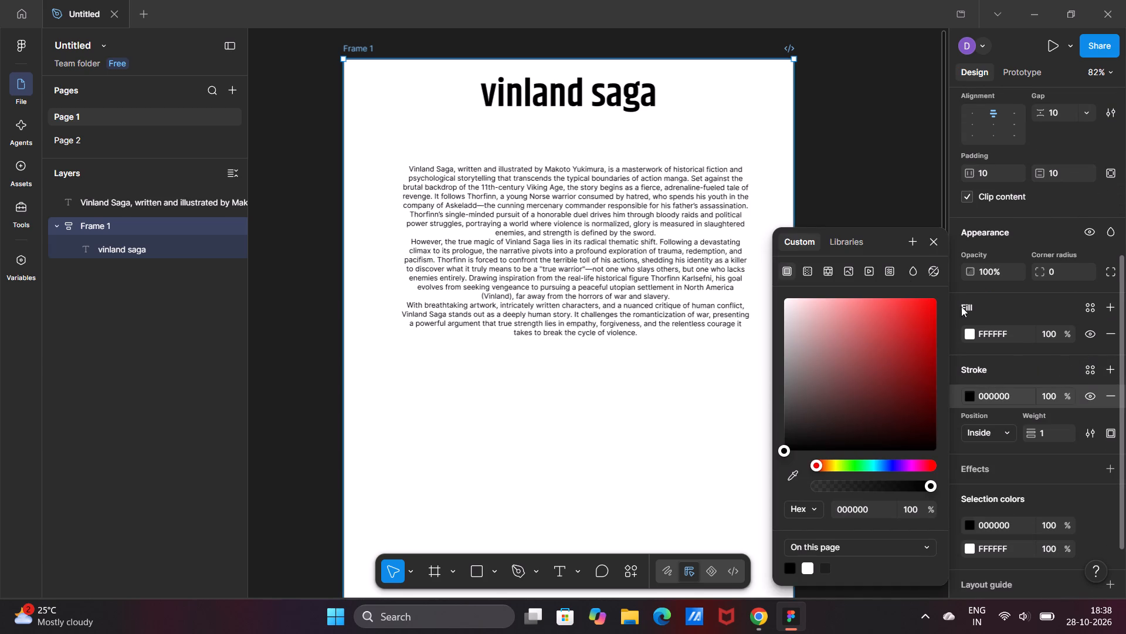
pyautogui.click(844, 271)
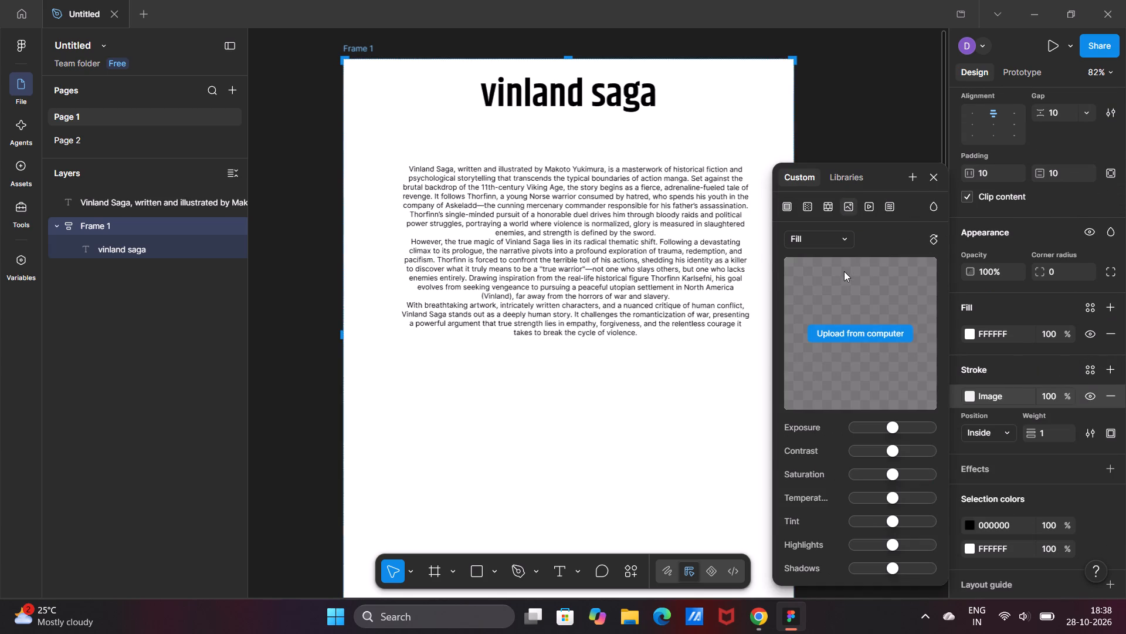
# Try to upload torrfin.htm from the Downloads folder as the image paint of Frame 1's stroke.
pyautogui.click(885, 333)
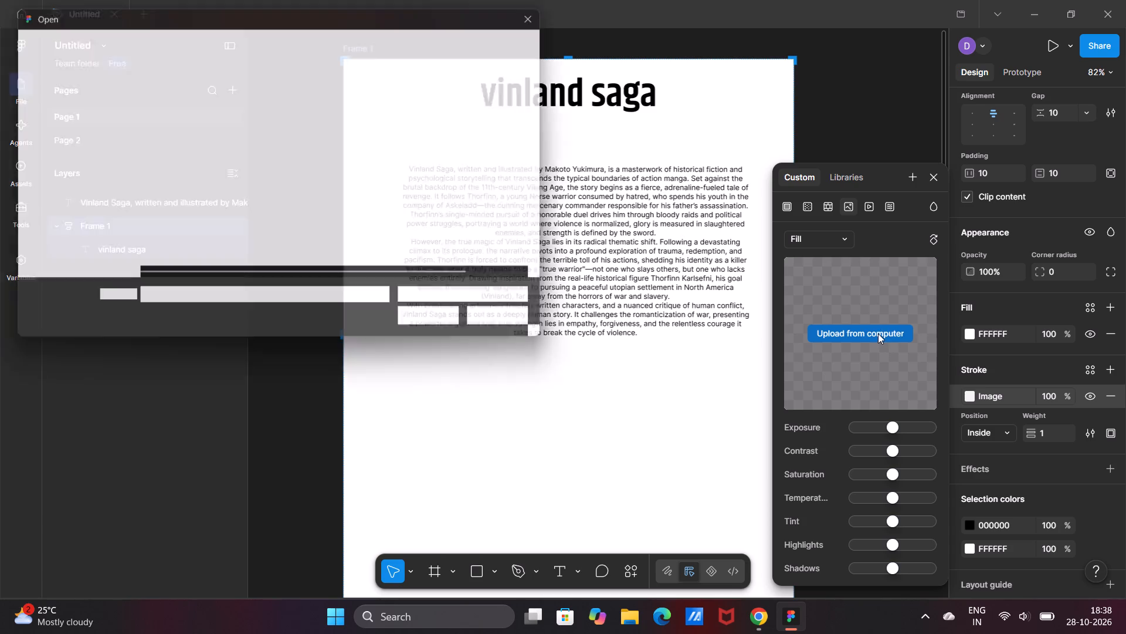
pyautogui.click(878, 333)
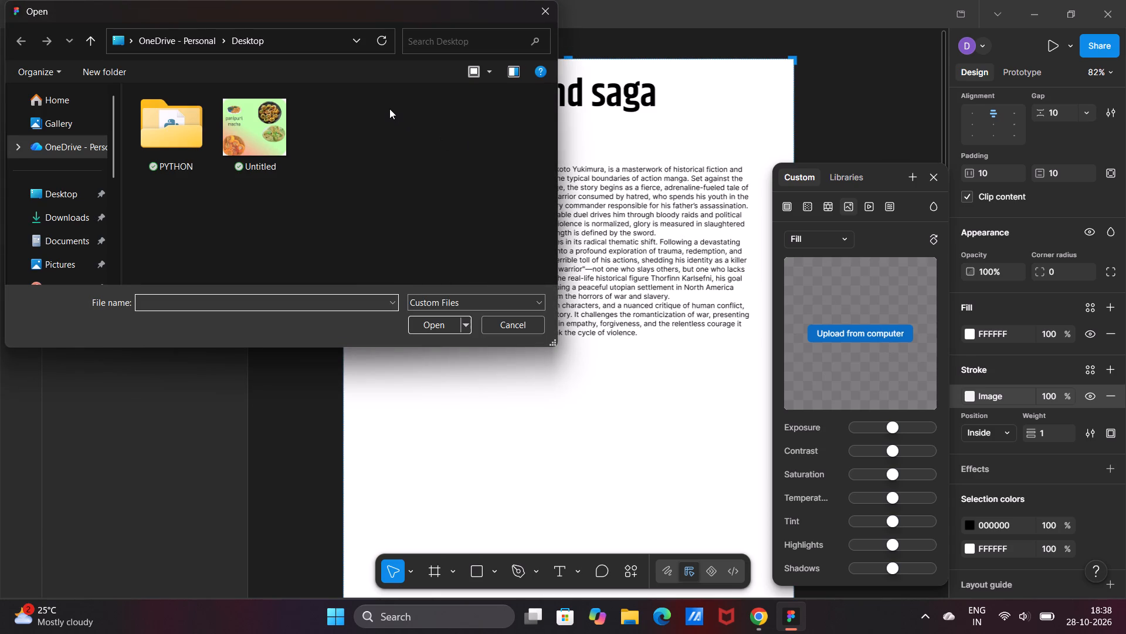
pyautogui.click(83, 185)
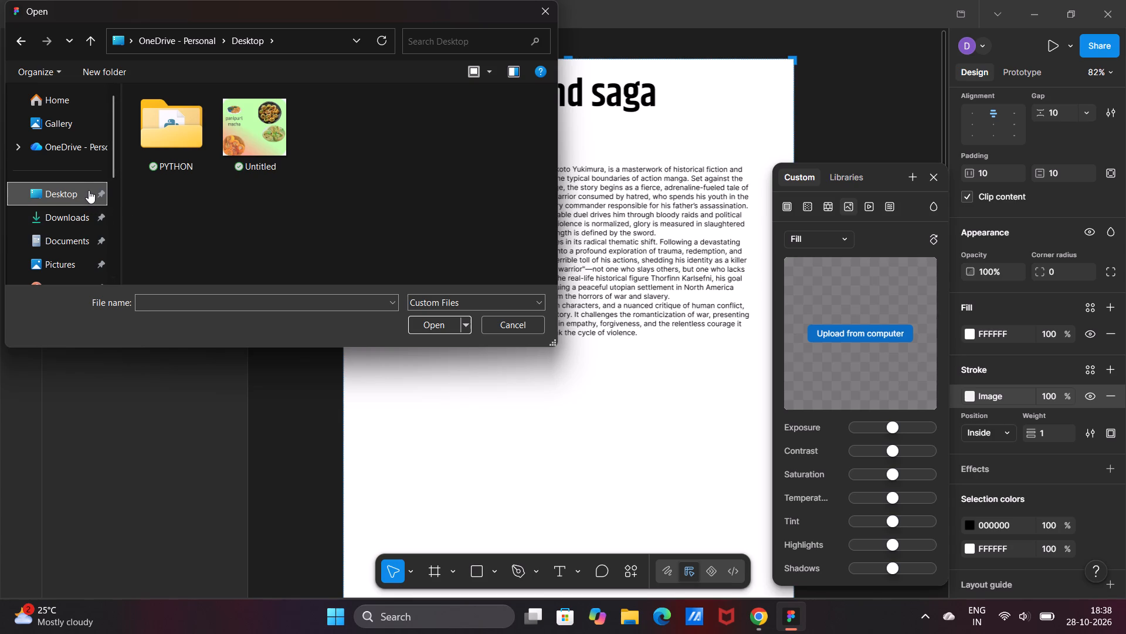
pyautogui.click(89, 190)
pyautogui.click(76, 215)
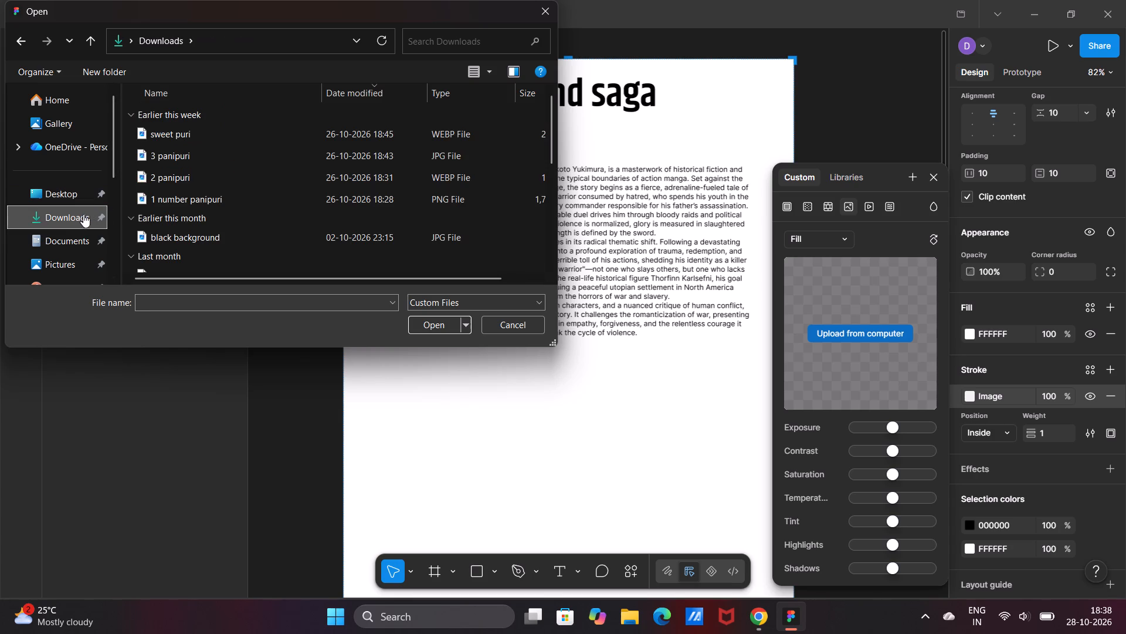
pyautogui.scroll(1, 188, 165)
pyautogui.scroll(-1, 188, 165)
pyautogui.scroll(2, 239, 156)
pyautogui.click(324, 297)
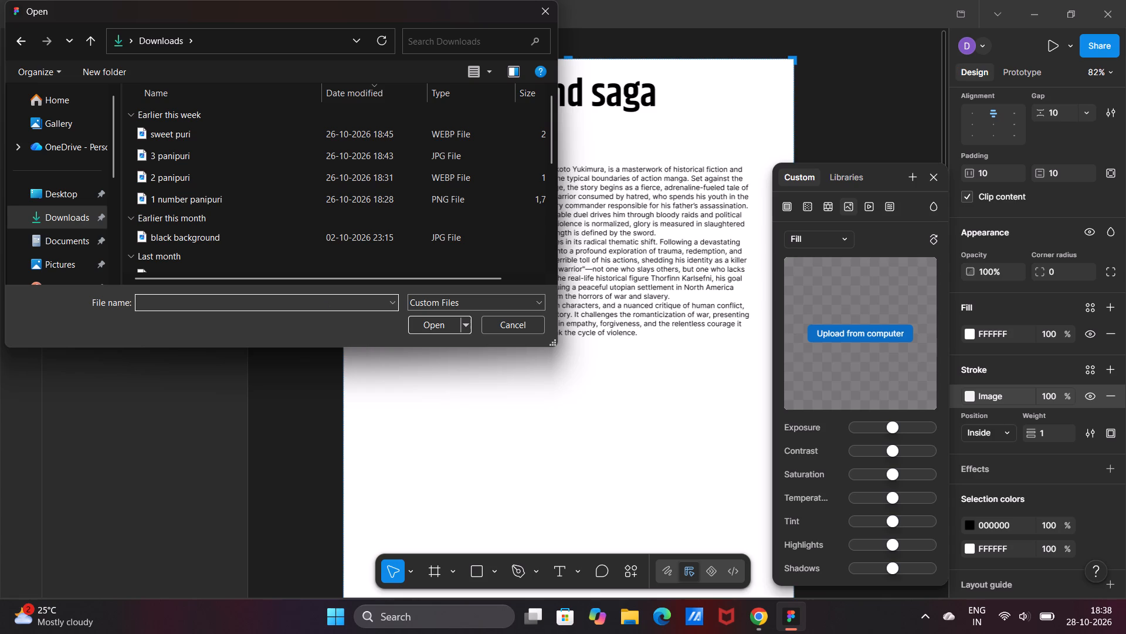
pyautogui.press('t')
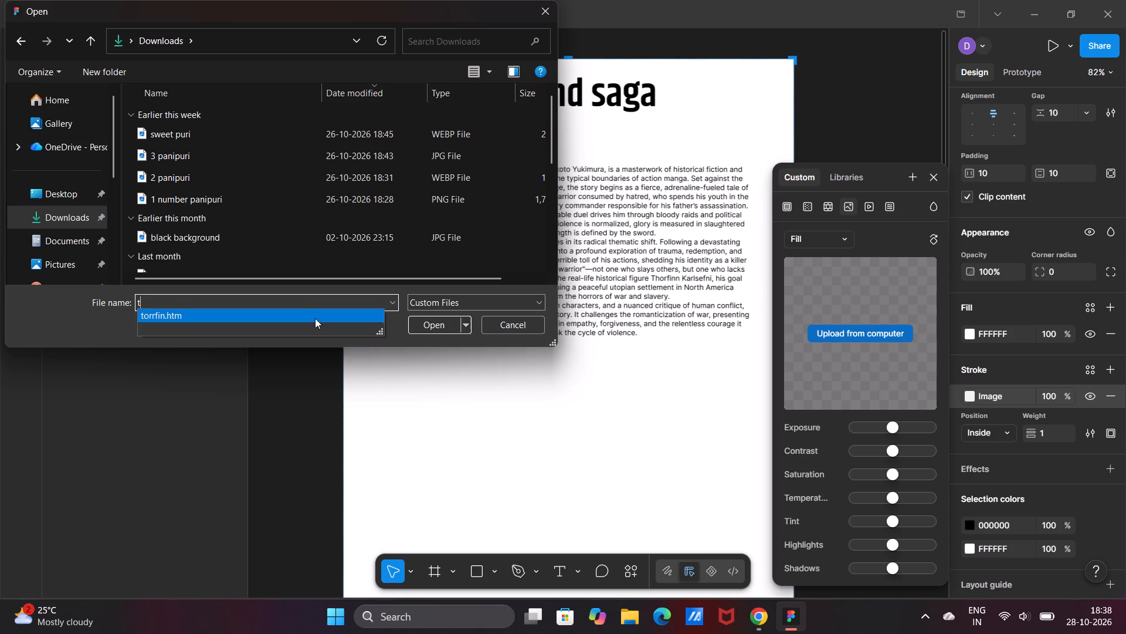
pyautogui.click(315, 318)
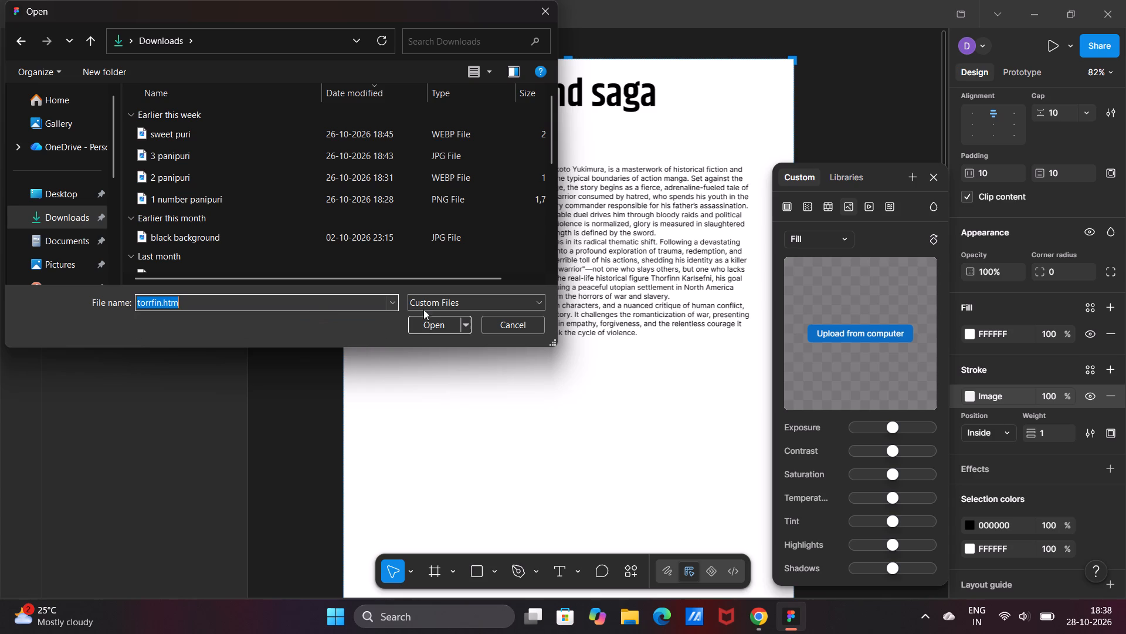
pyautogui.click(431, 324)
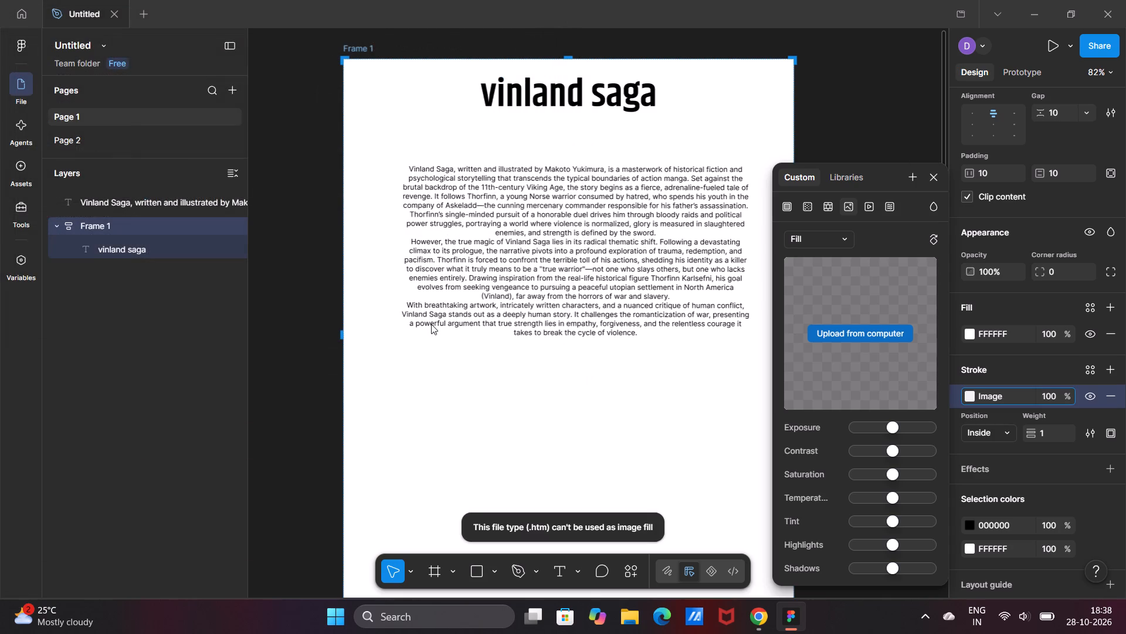
# Reopen the image upload and look through the Downloads, Desktop, Gallery and OneDrive folders for the saved Thorfinn image.
pyautogui.click(846, 328)
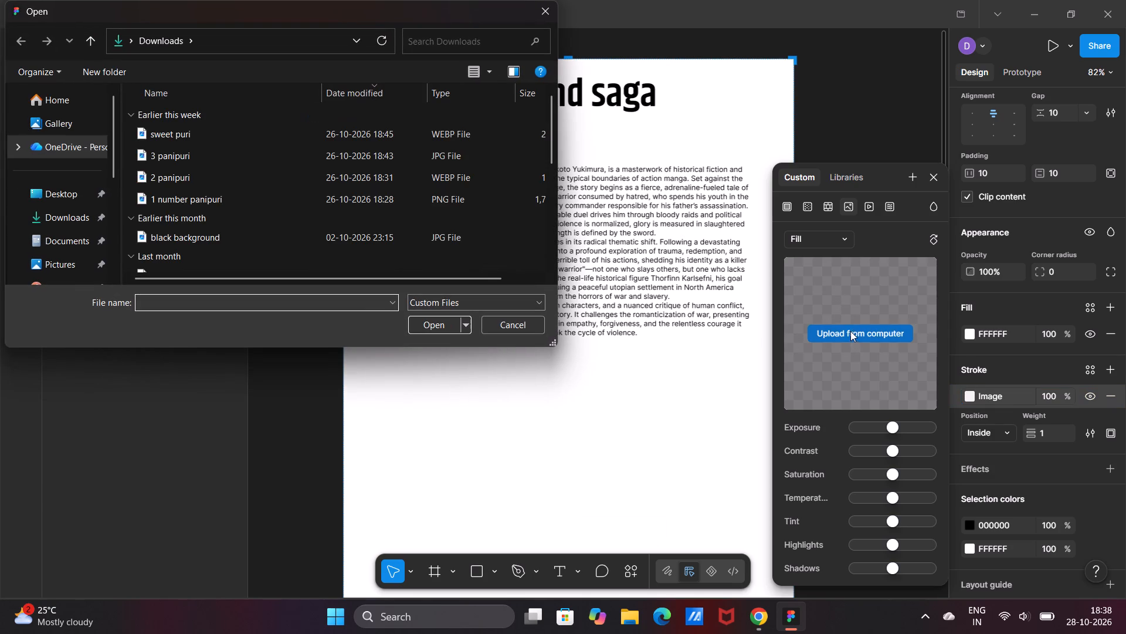
pyautogui.scroll(1, 229, 153)
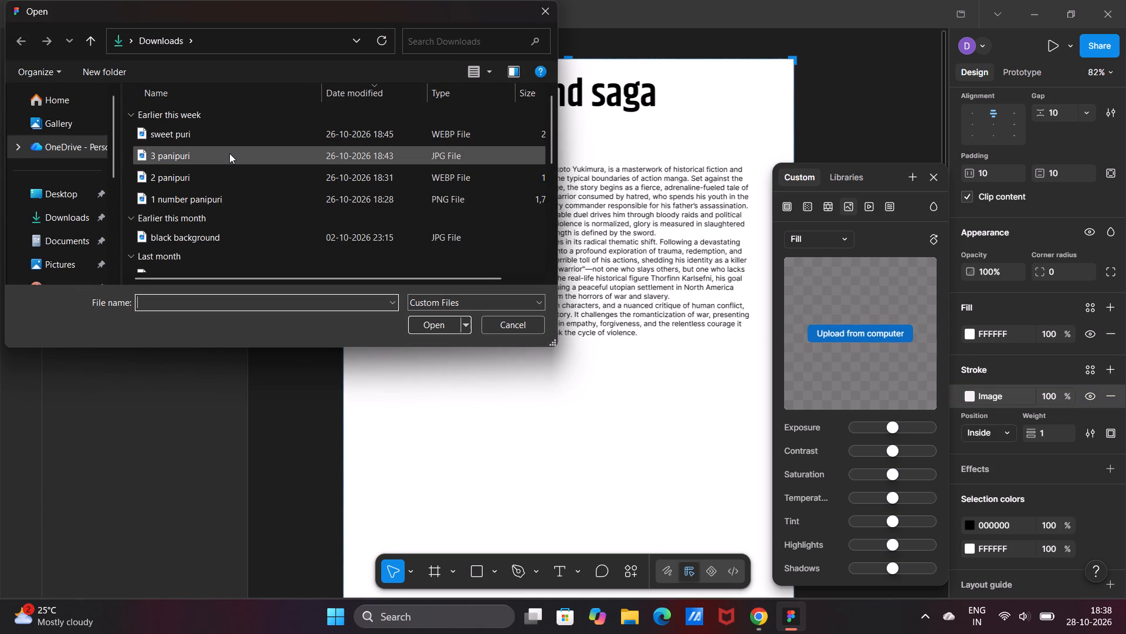
pyautogui.scroll(1, 229, 153)
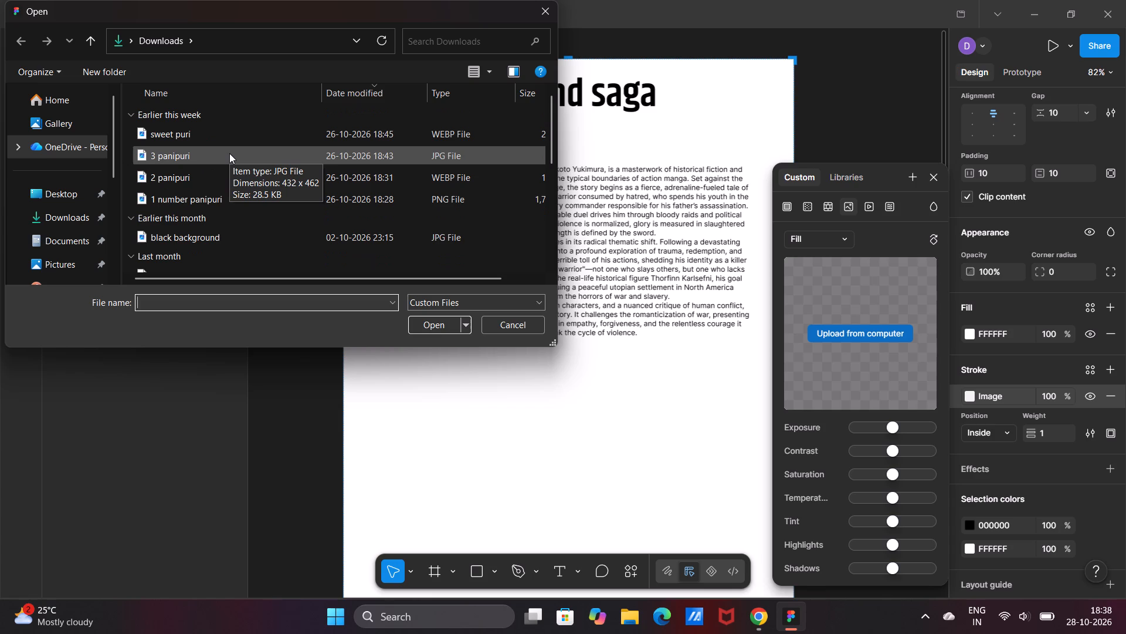
pyautogui.scroll(9, 229, 153)
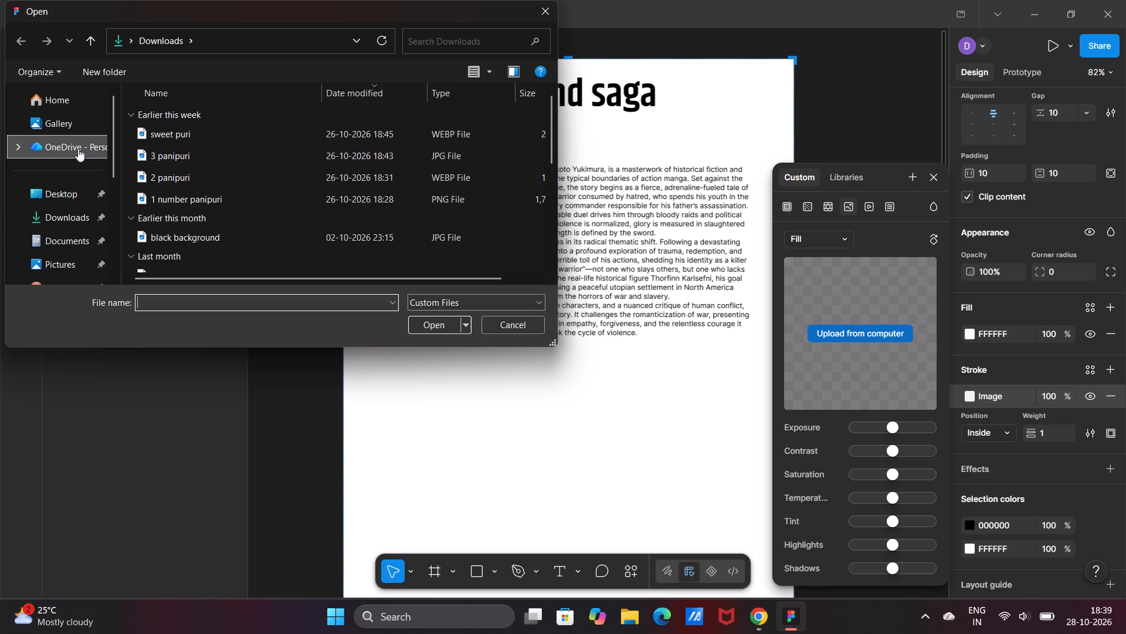
pyautogui.click(65, 194)
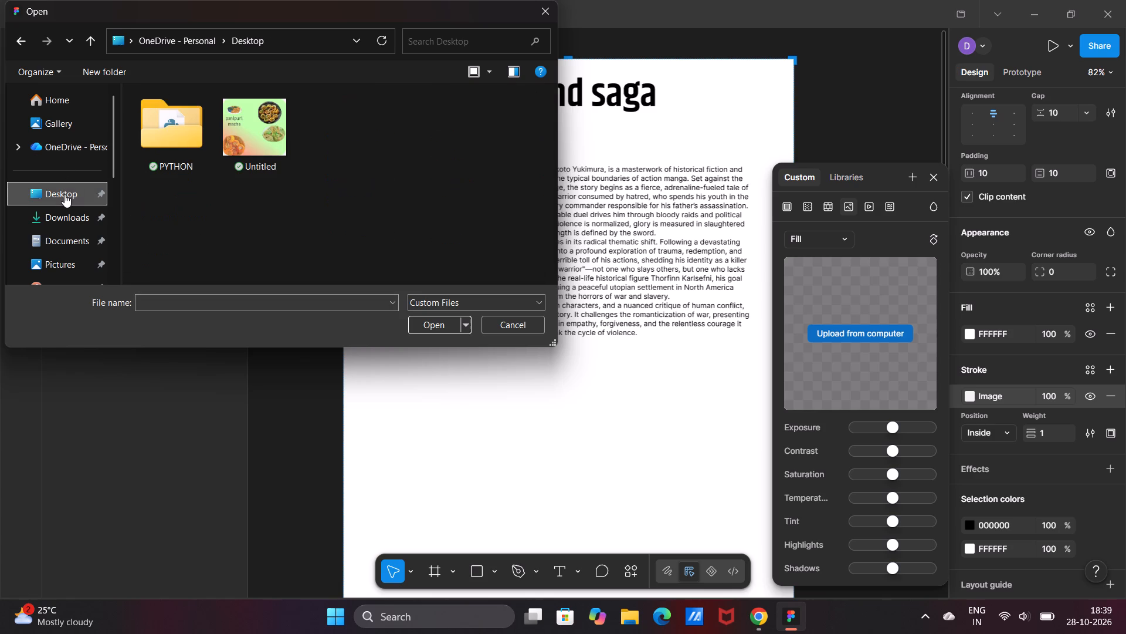
pyautogui.click(65, 131)
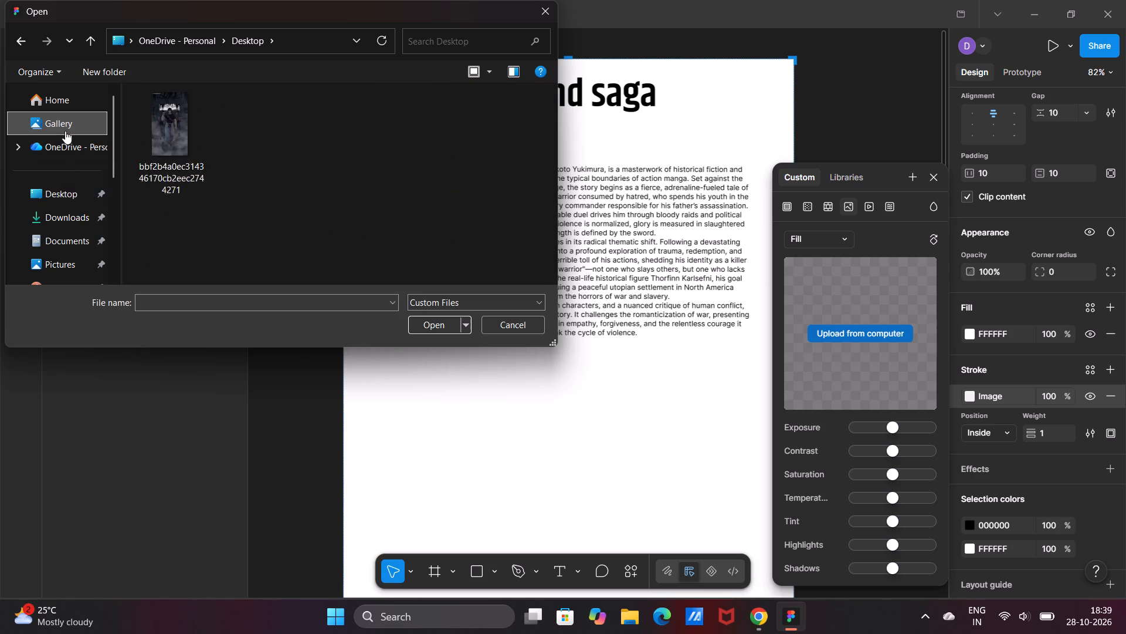
pyautogui.click(72, 147)
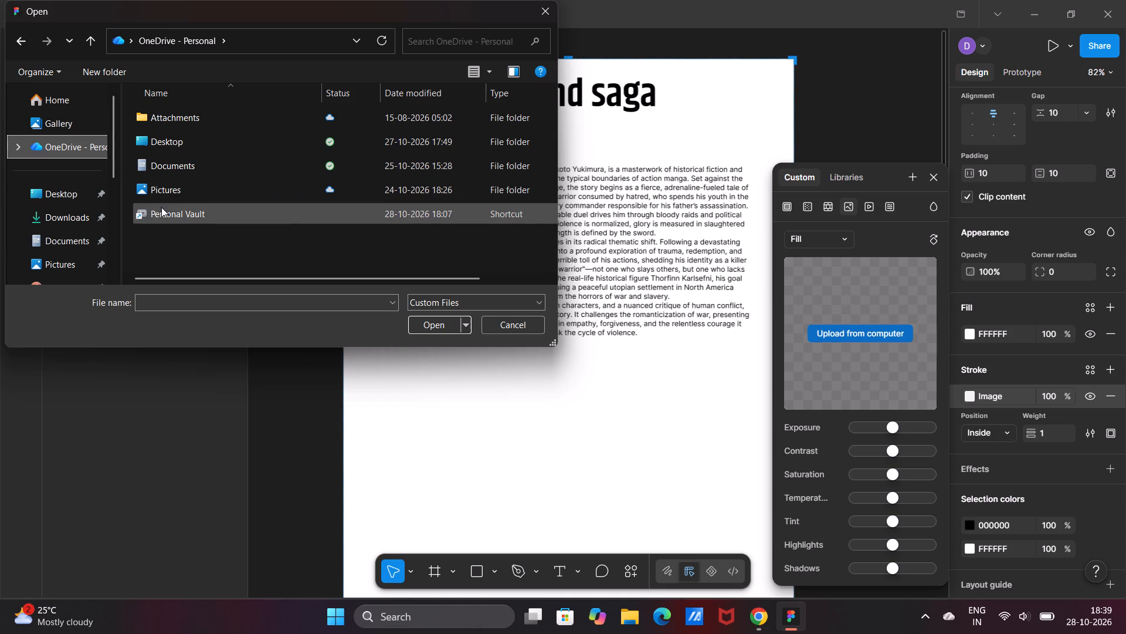
pyautogui.click(90, 215)
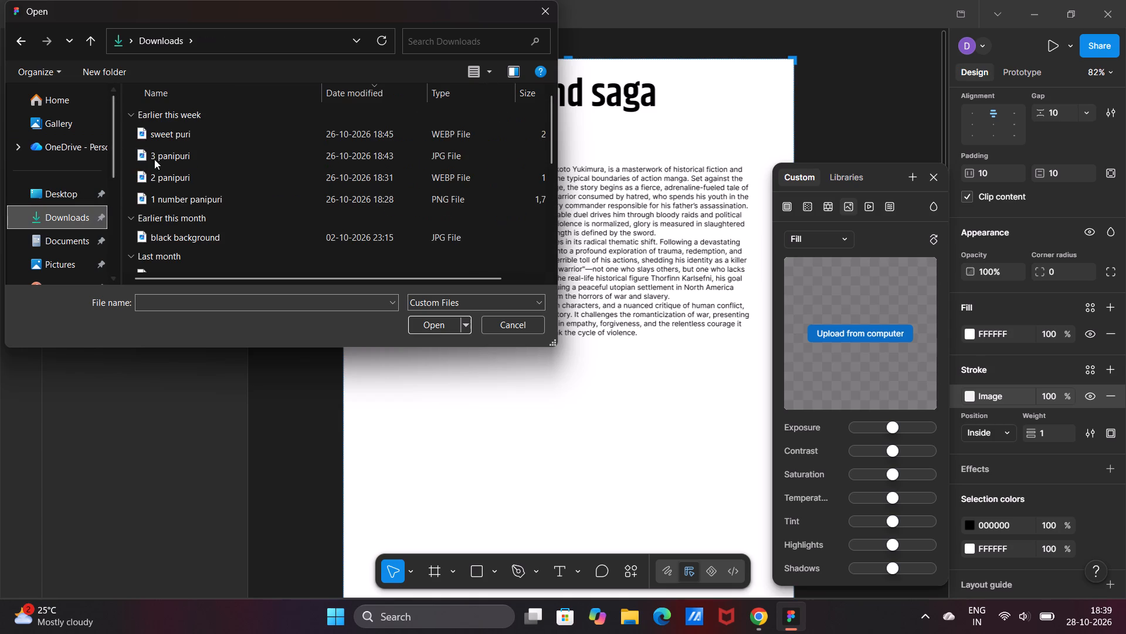
pyautogui.scroll(1, 238, 117)
pyautogui.scroll(-1, 238, 117)
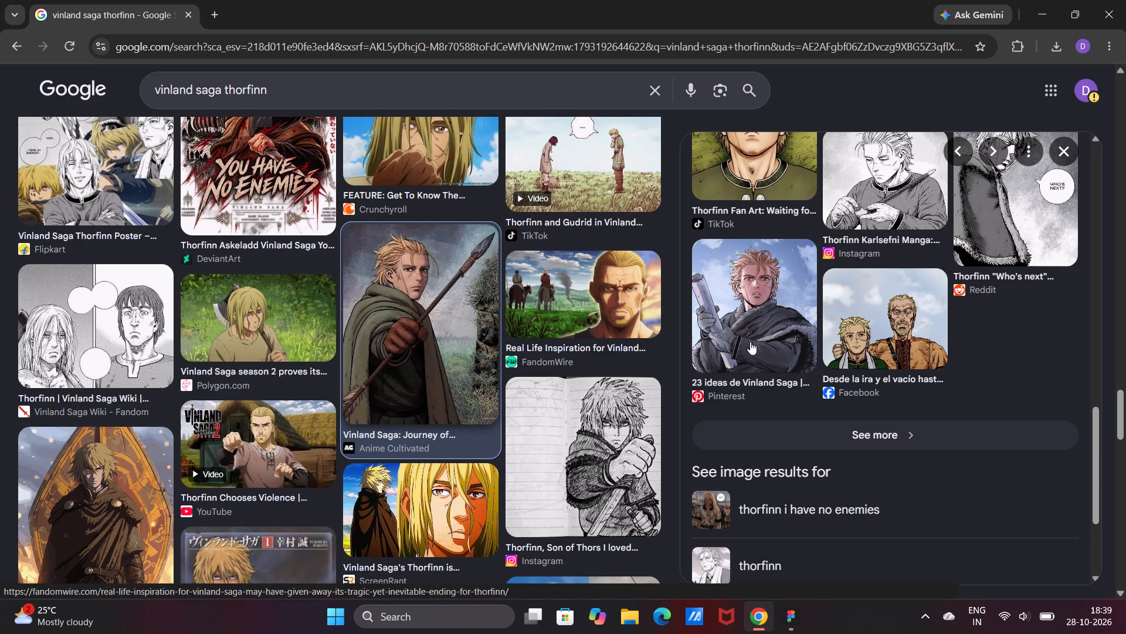
# Switch to Chrome and look through the "vinland saga thorfinn" image results for a suitable Thorfinn picture.
pyautogui.scroll(6, 865, 322)
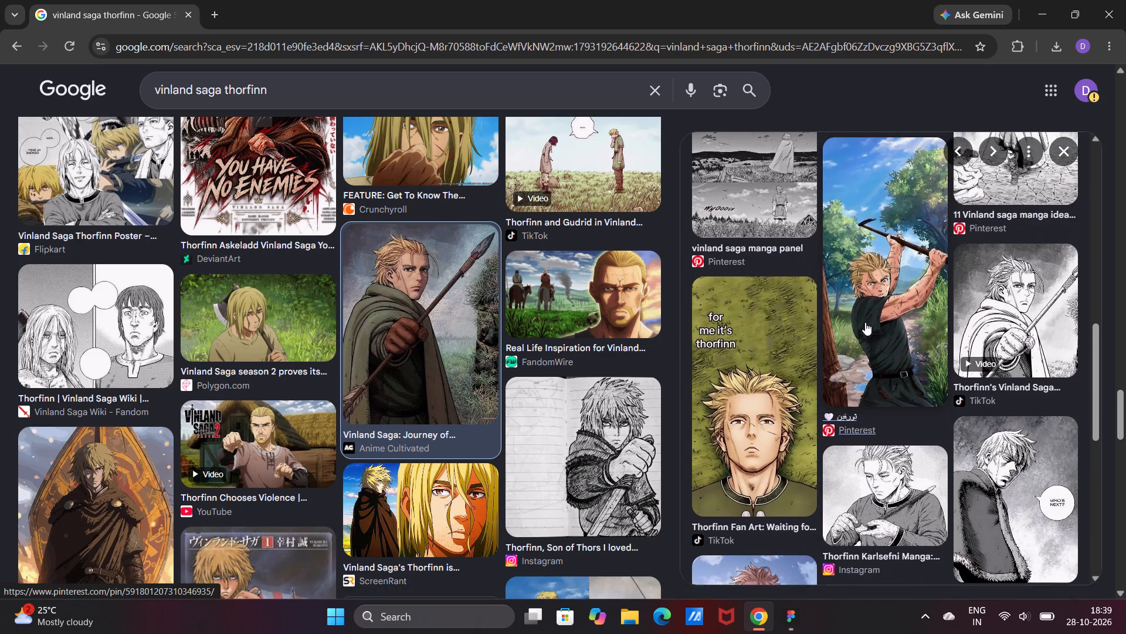
pyautogui.scroll(2, 865, 322)
pyautogui.rightClick(865, 322)
pyautogui.scroll(2, 865, 322)
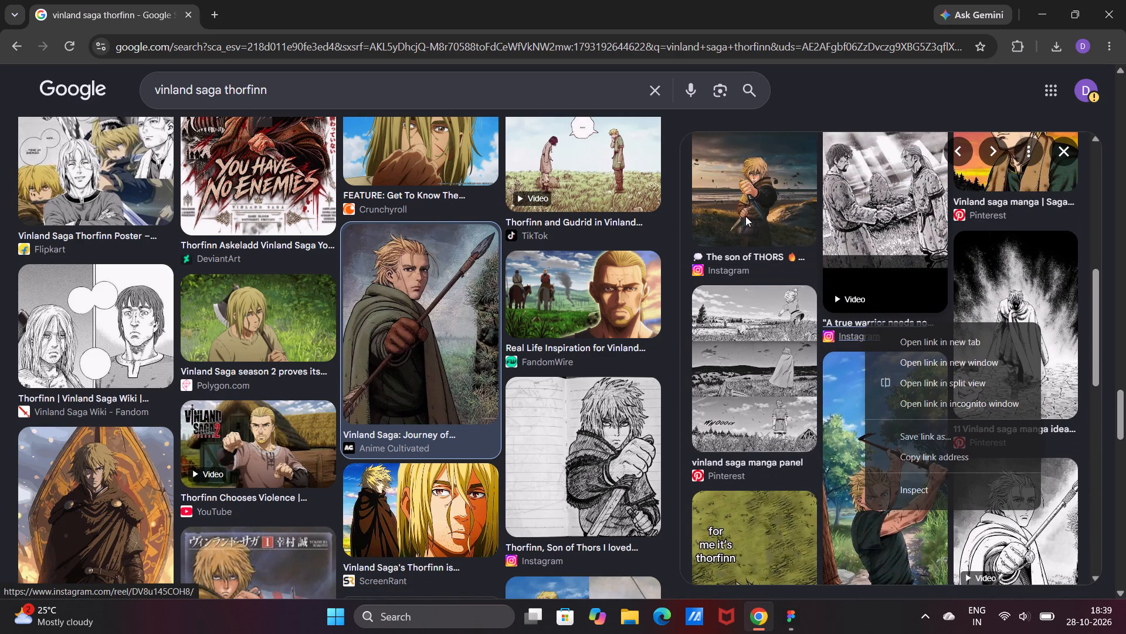
pyautogui.scroll(-4, 527, 380)
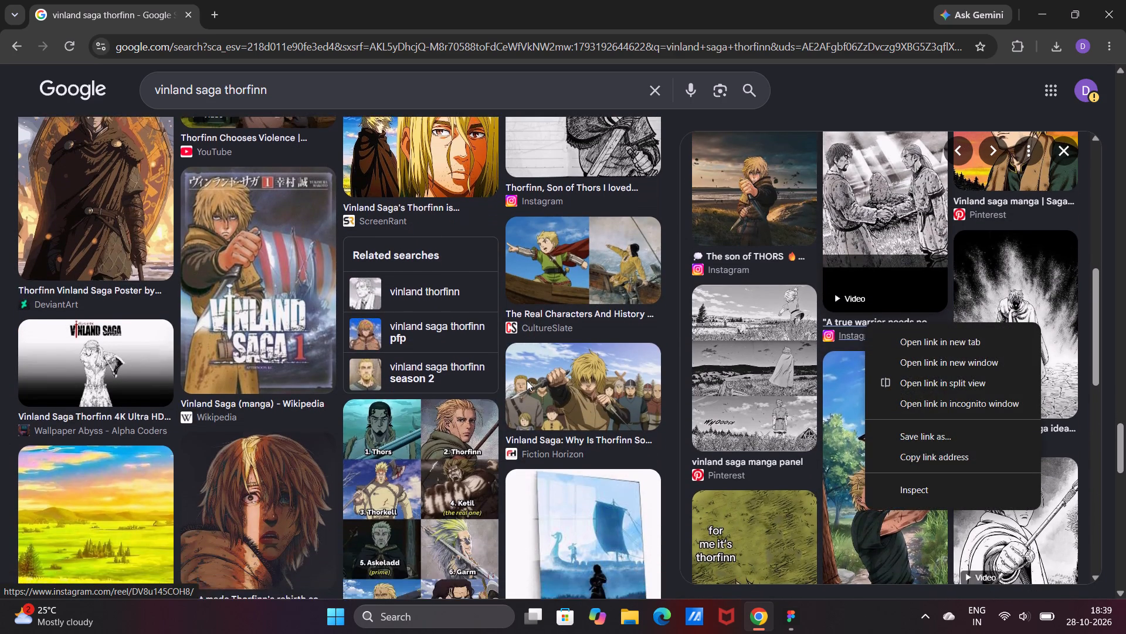
pyautogui.scroll(-1, 527, 380)
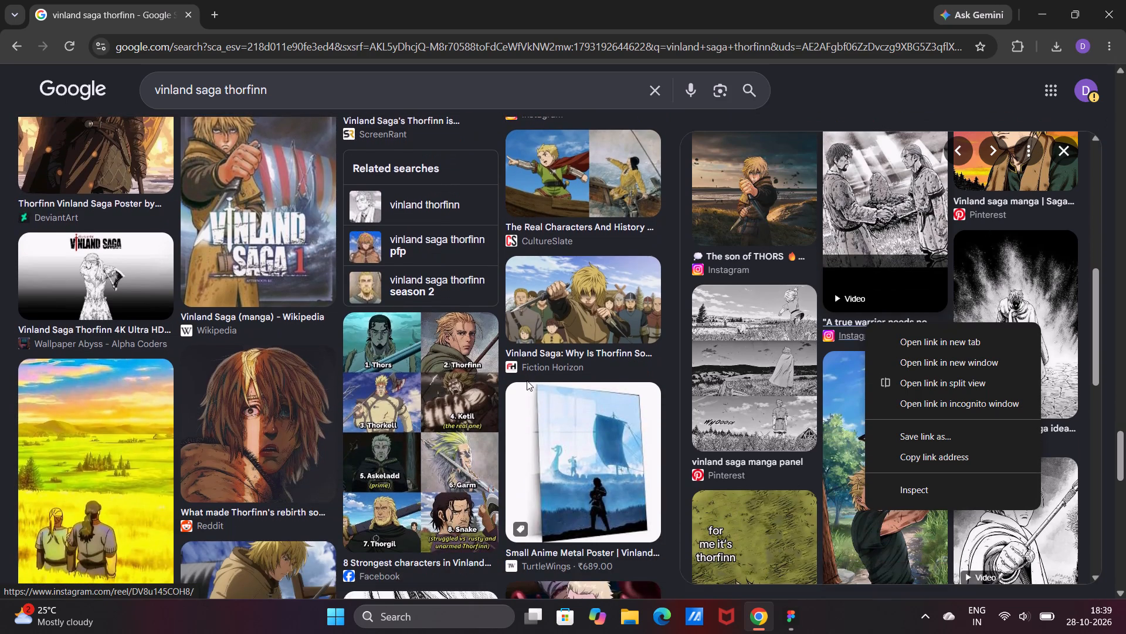
pyautogui.scroll(-4, 527, 380)
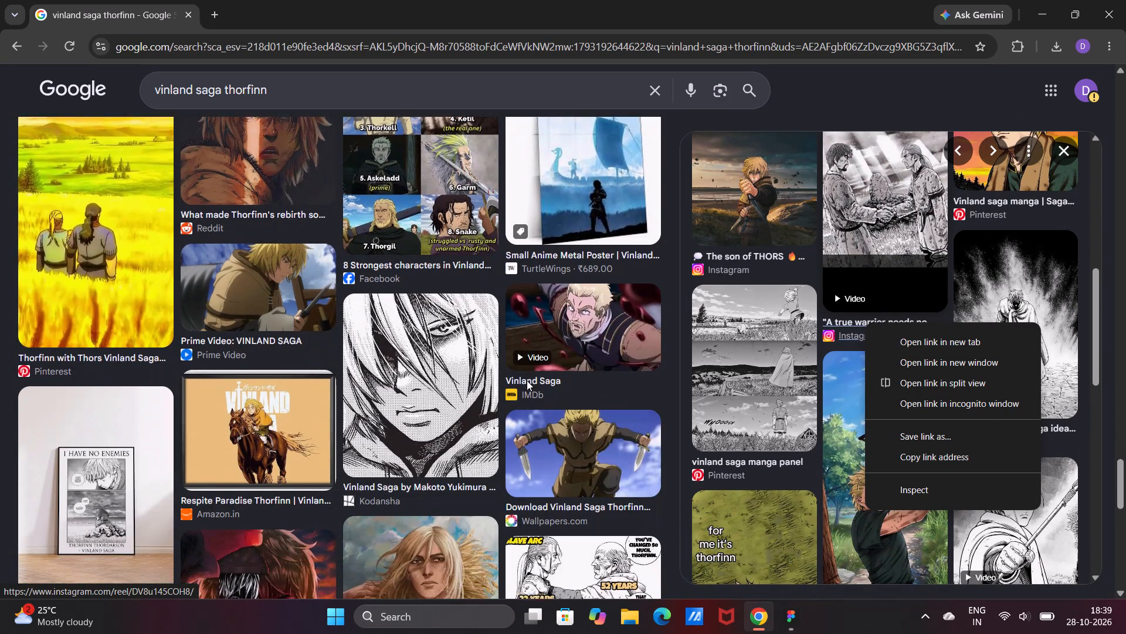
pyautogui.scroll(-4, 527, 380)
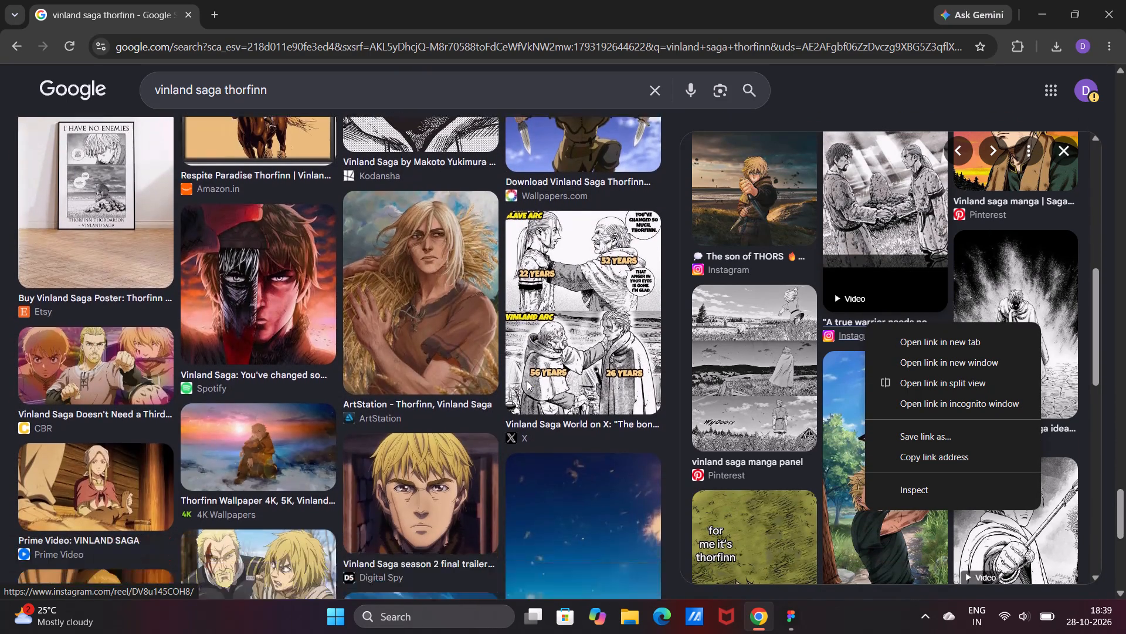
pyautogui.scroll(-3, 527, 380)
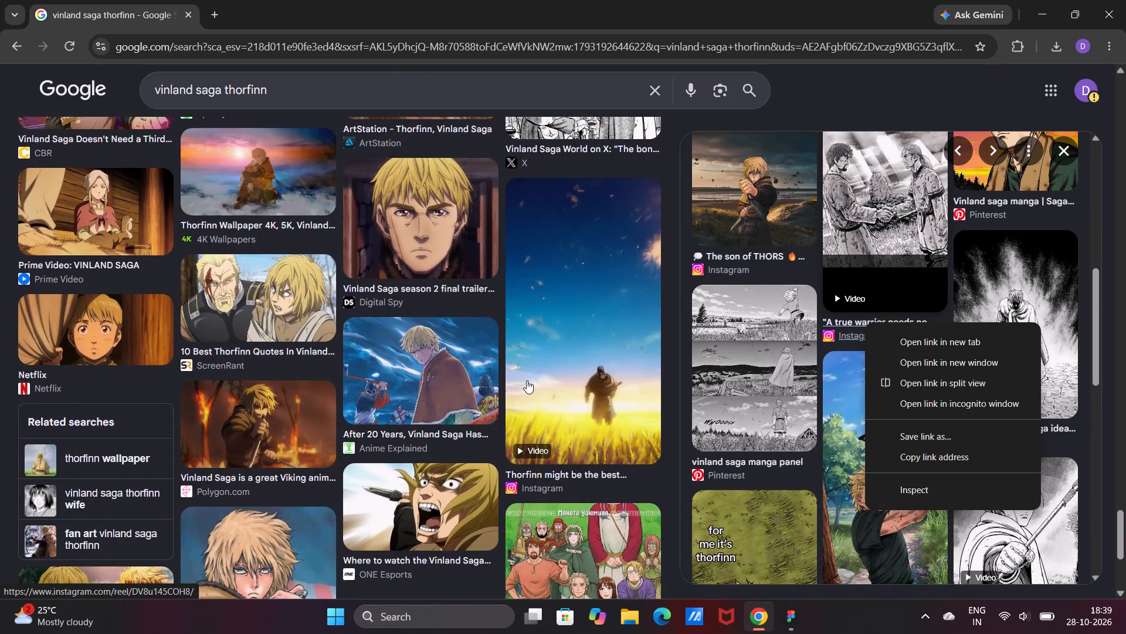
pyautogui.scroll(-4, 527, 380)
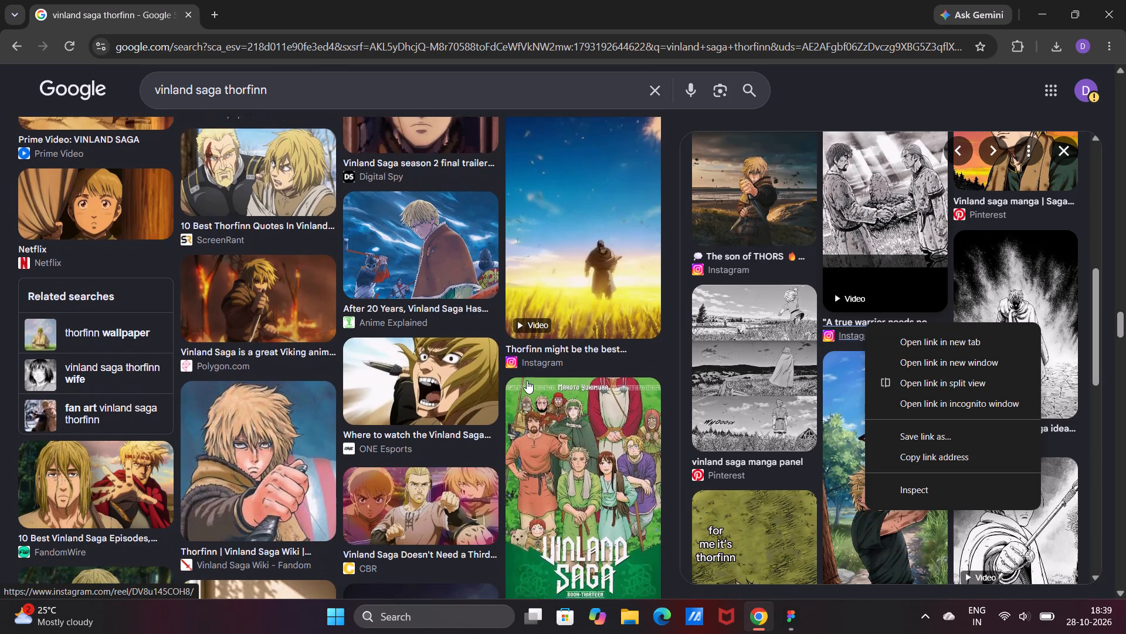
pyautogui.scroll(-4, 527, 380)
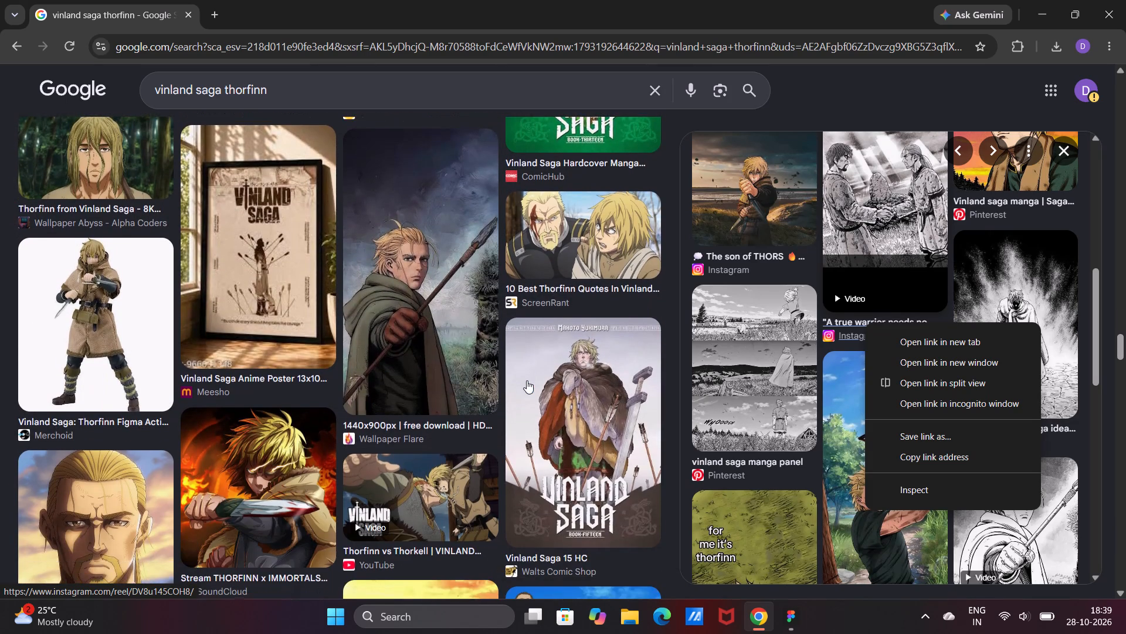
pyautogui.scroll(-1, 527, 380)
# Save the Wallpaper Flare image of Thorfinn holding a spear to Downloads as torrfin.htm, replacing the existing file.
pyautogui.click(432, 346)
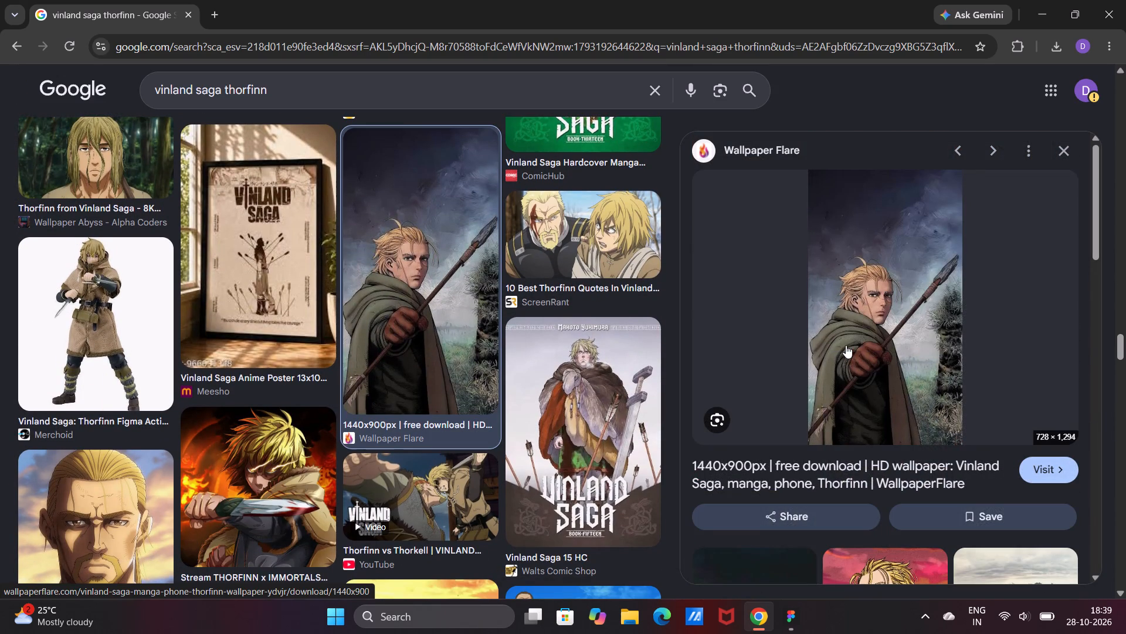
pyautogui.click(904, 444)
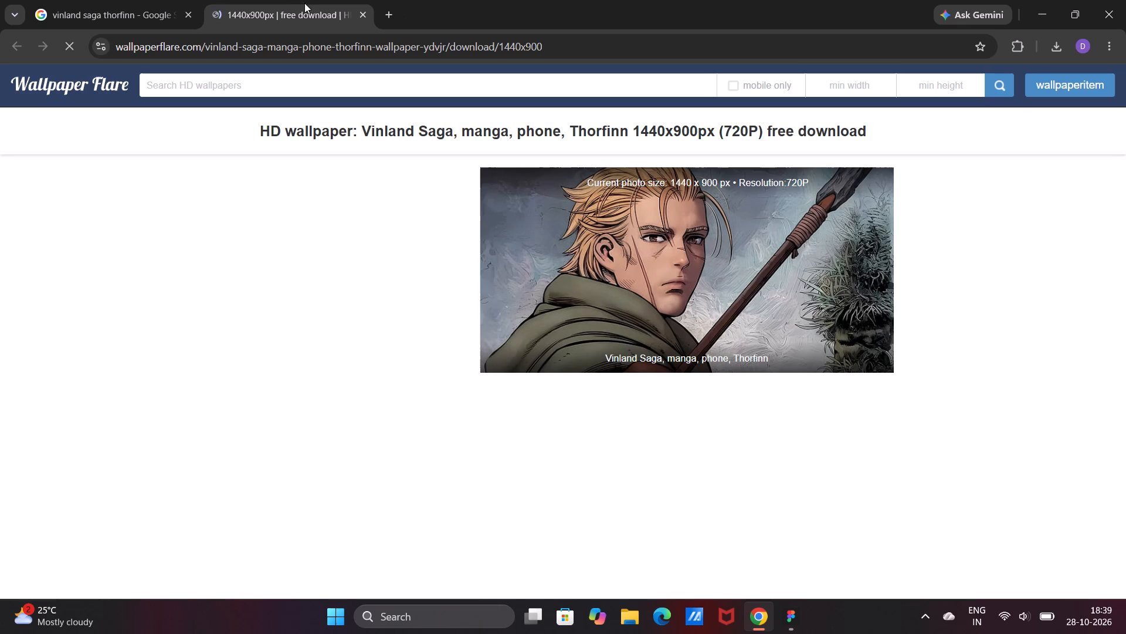
pyautogui.click(360, 16)
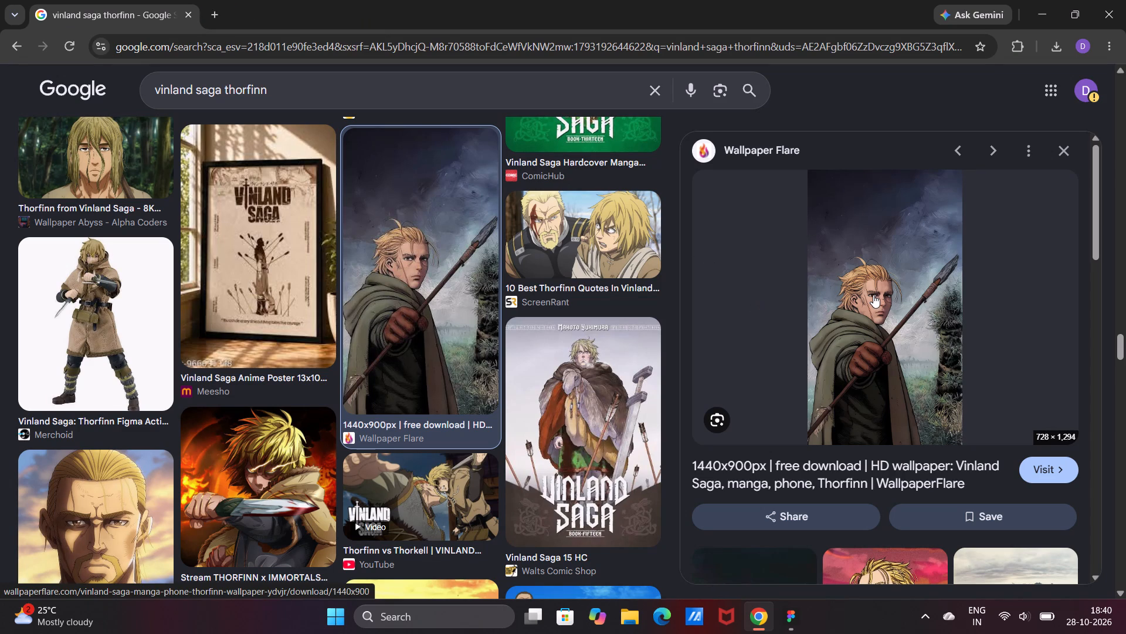
pyautogui.rightClick(873, 295)
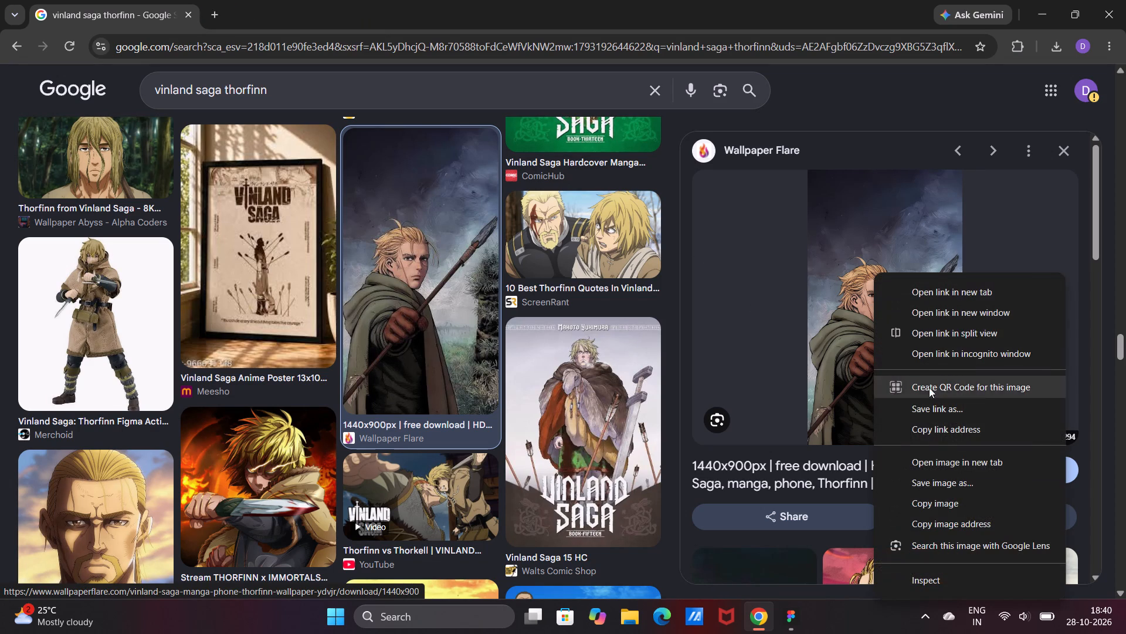
pyautogui.click(935, 480)
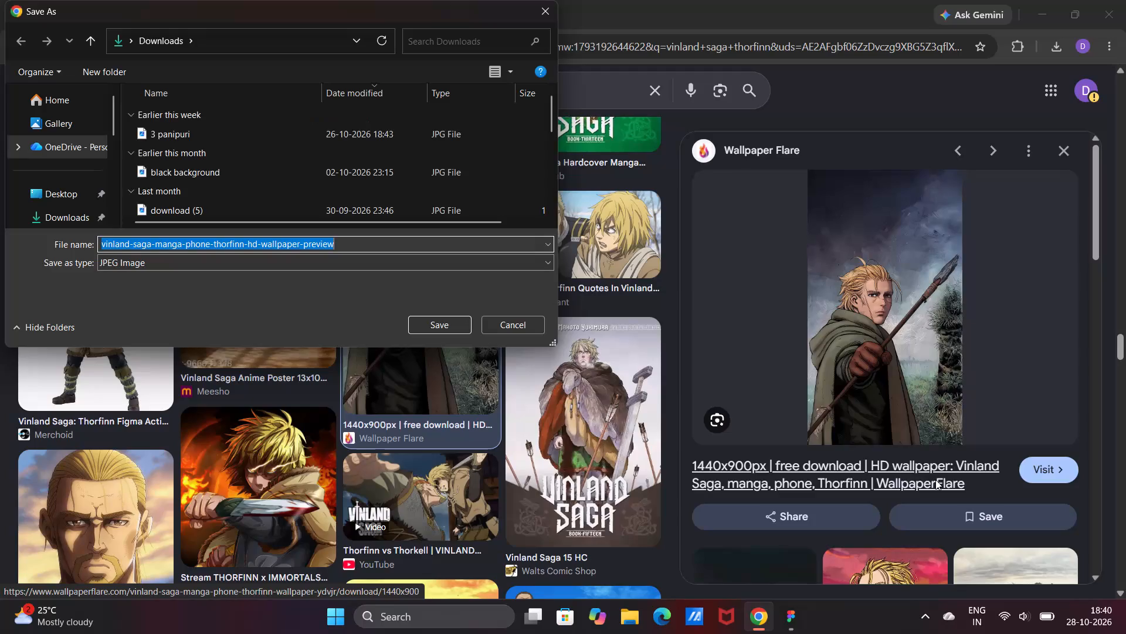
pyautogui.press('t')
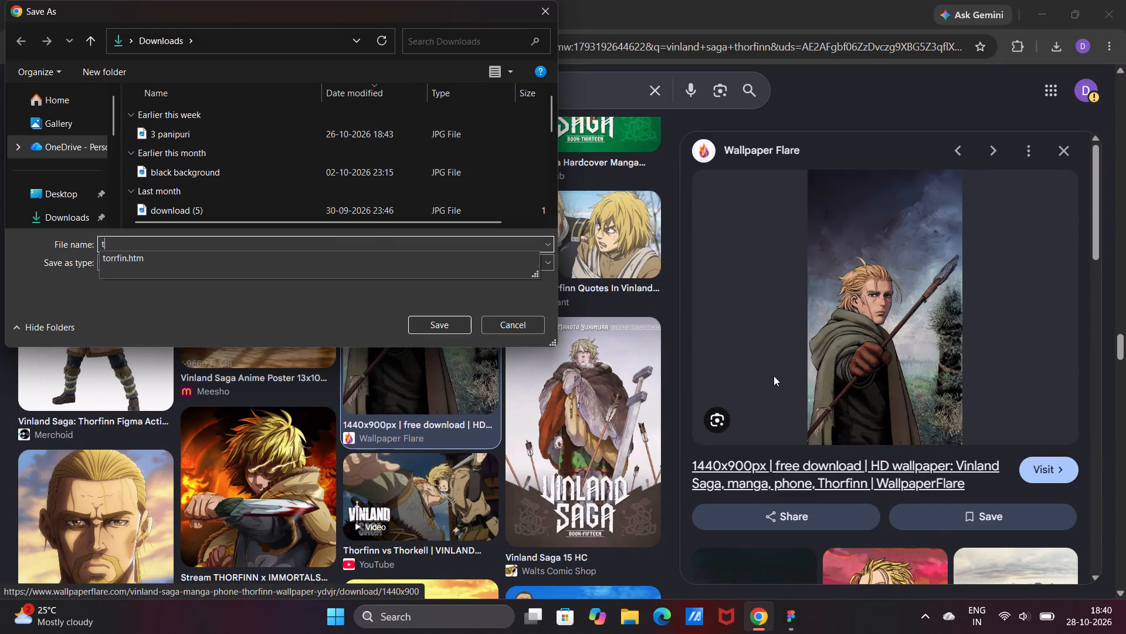
pyautogui.click(372, 253)
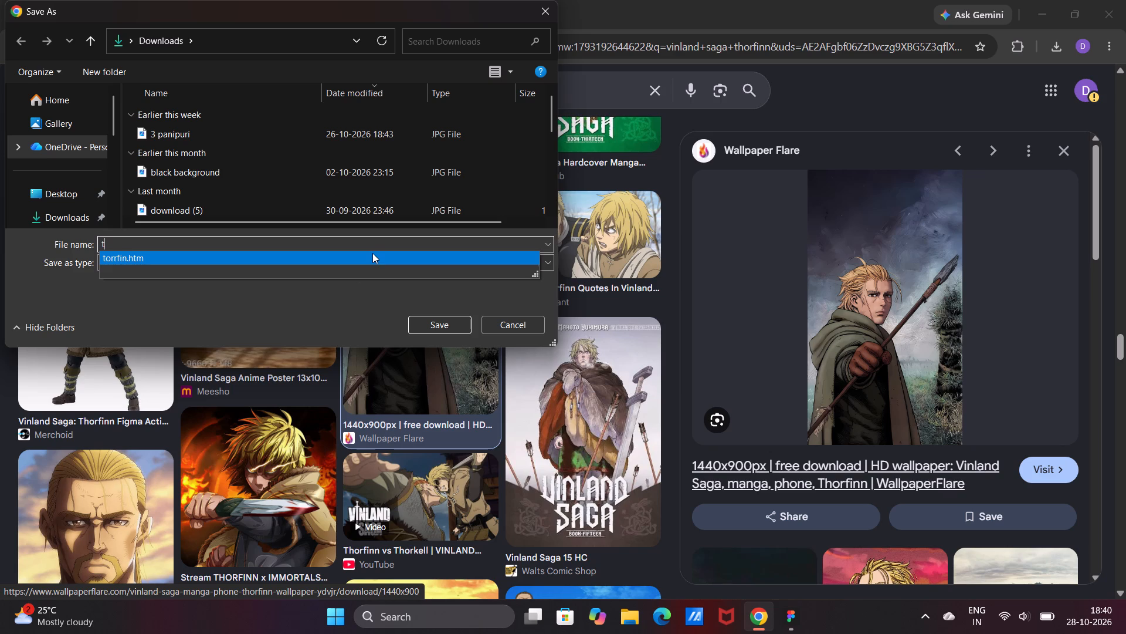
pyautogui.click(447, 321)
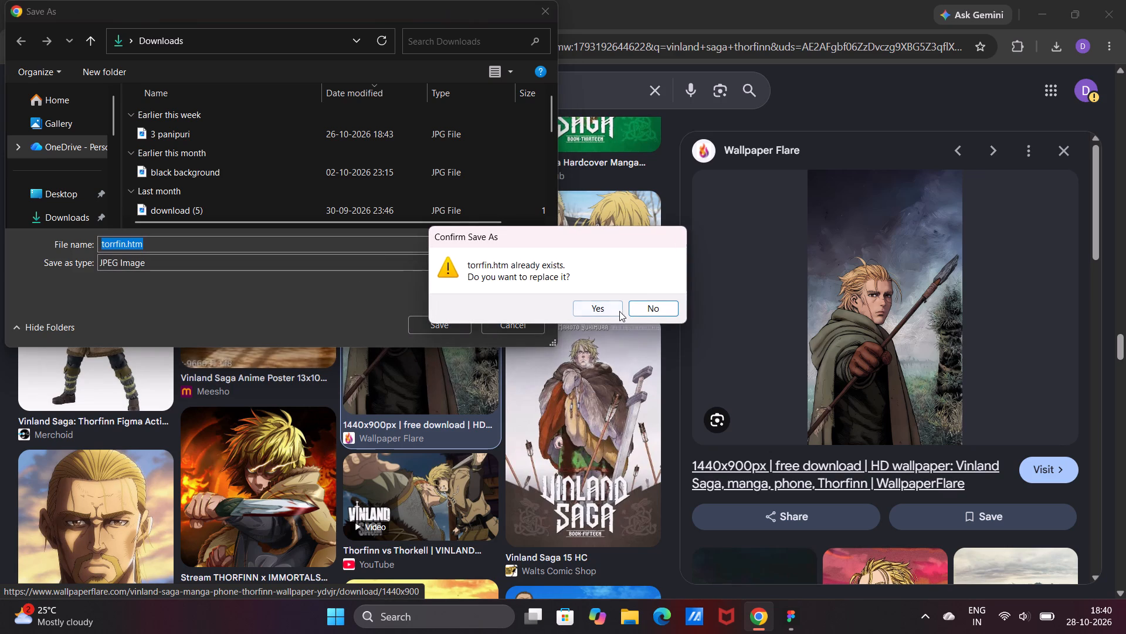
pyautogui.click(589, 304)
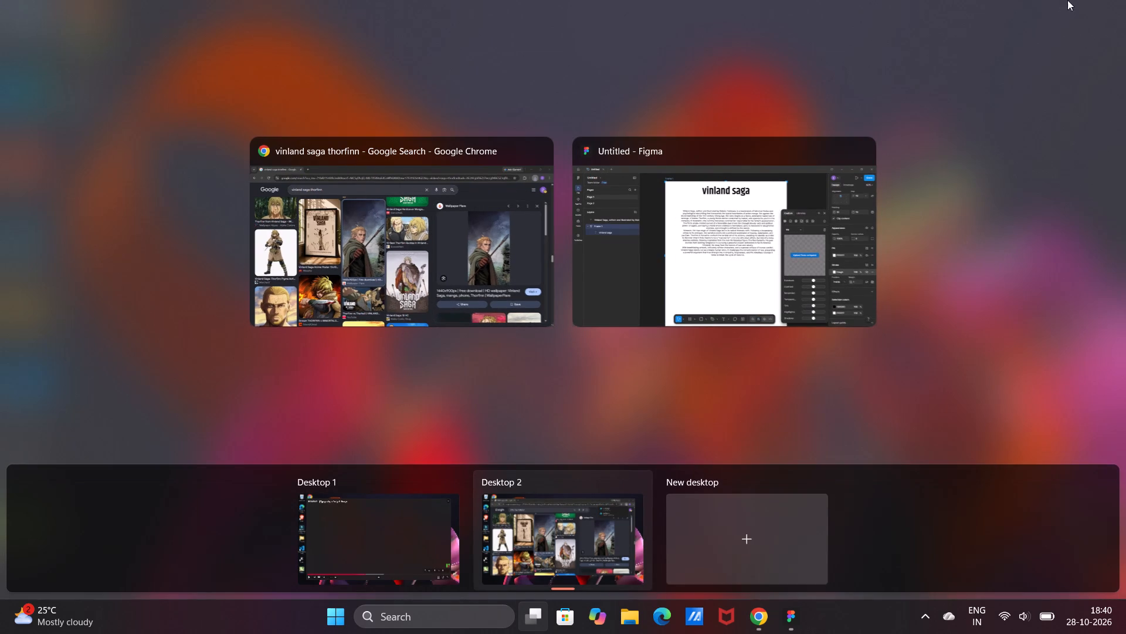
# Switch to Figma and upload torrfin.htm from Downloads as the image paint of Frame 1's stroke.
pyautogui.click(841, 216)
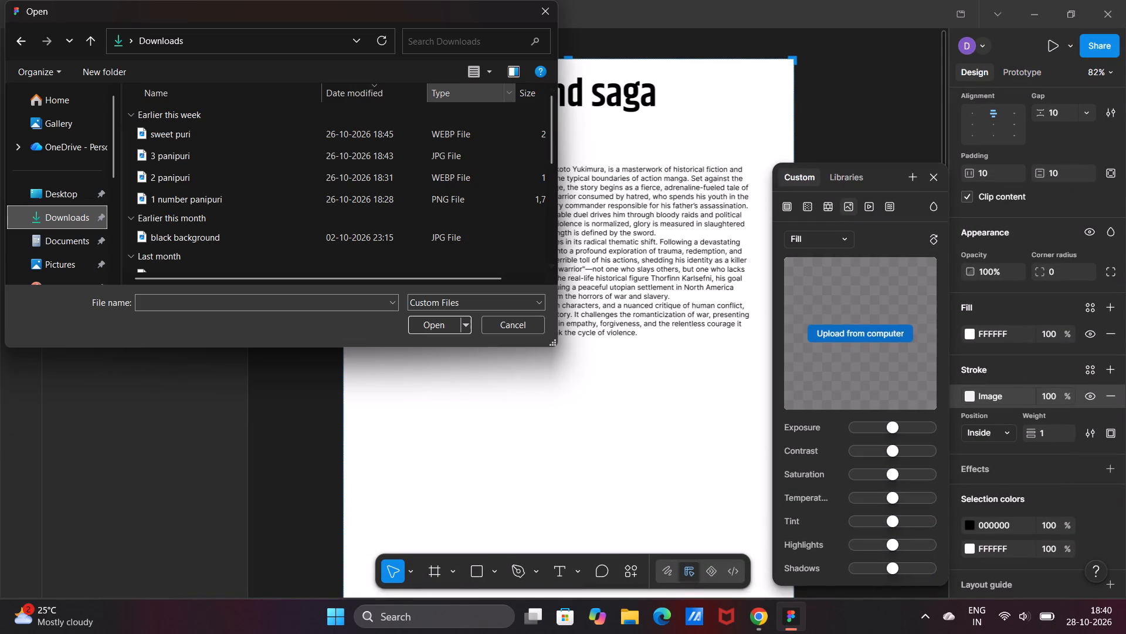
pyautogui.scroll(2, 411, 227)
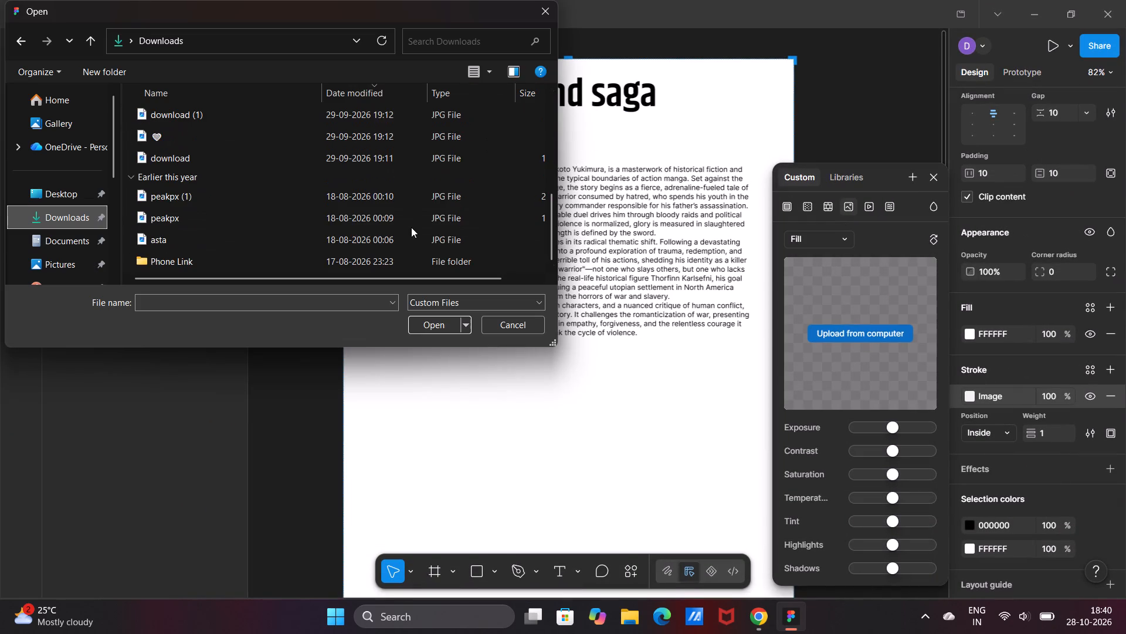
pyautogui.scroll(1, 411, 227)
pyautogui.scroll(-1, 411, 227)
pyautogui.scroll(6, 411, 227)
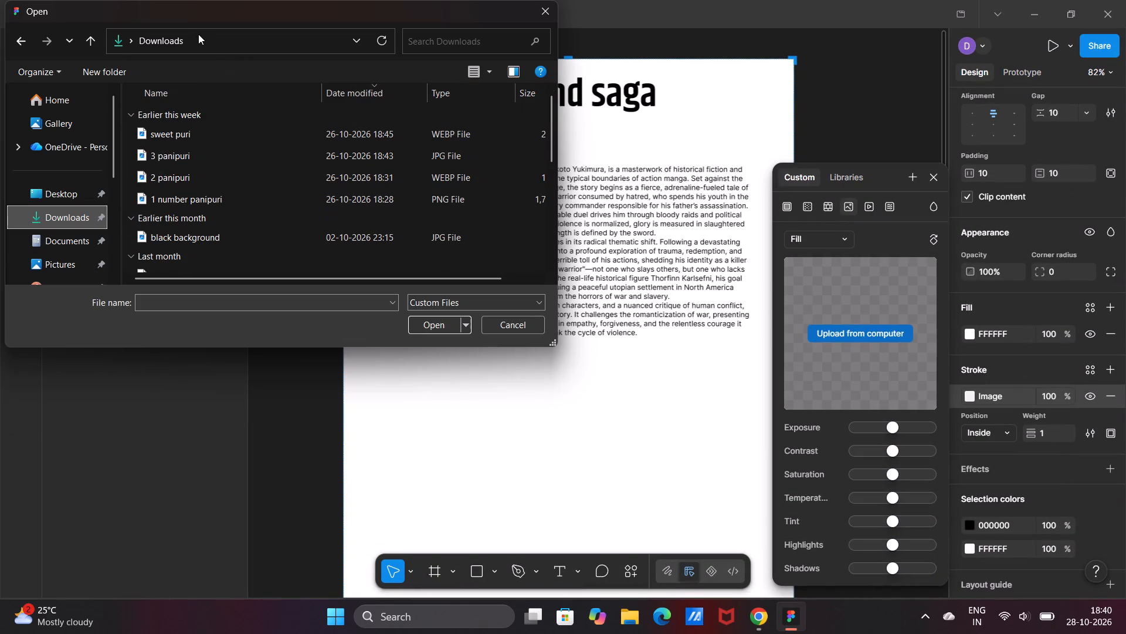
pyautogui.click(175, 114)
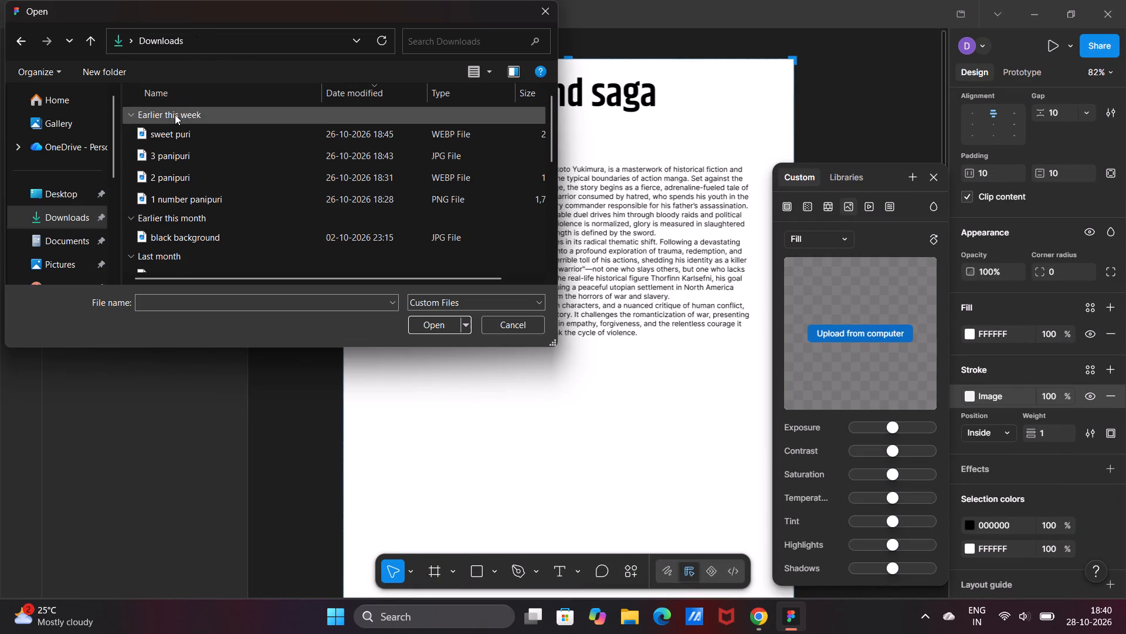
pyautogui.click(174, 116)
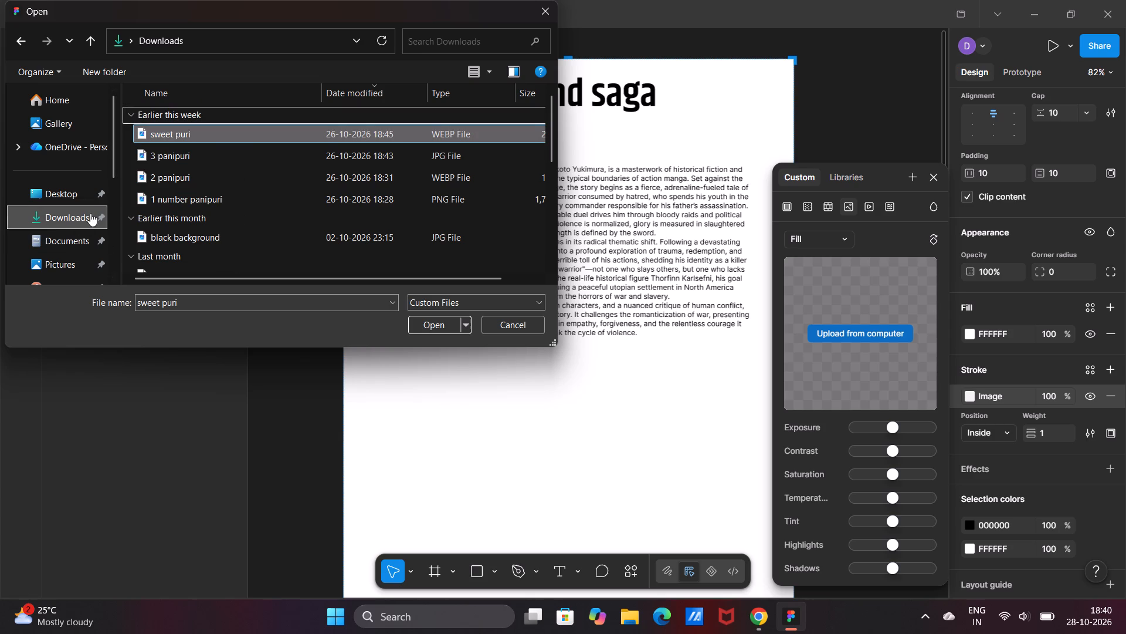
pyautogui.click(204, 303)
pyautogui.press('BackSpace')
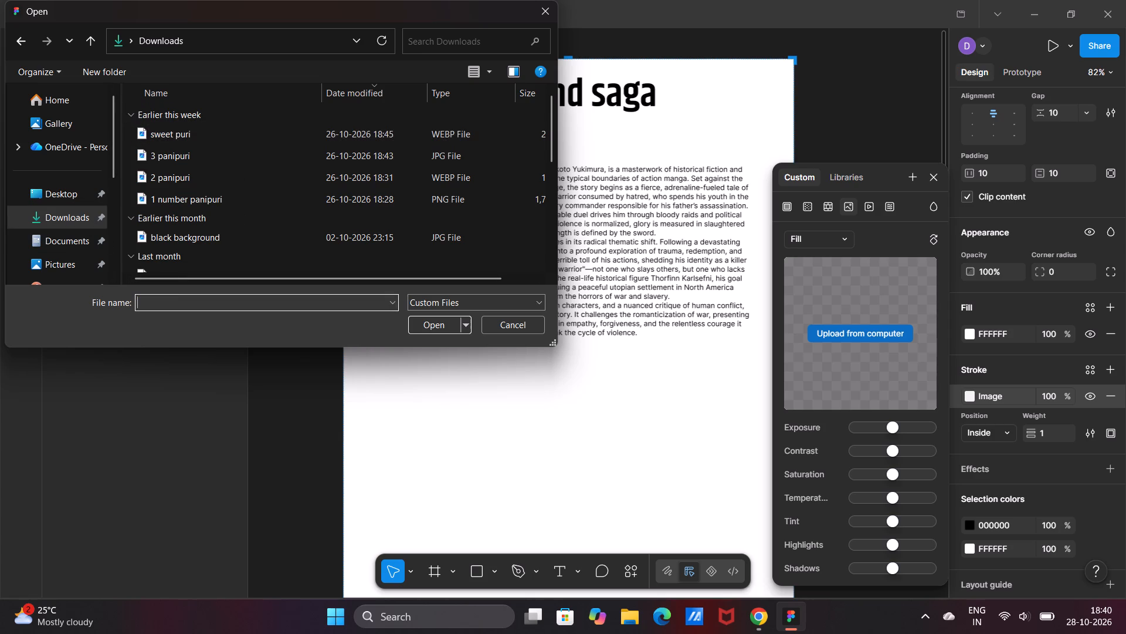
pyautogui.press('t')
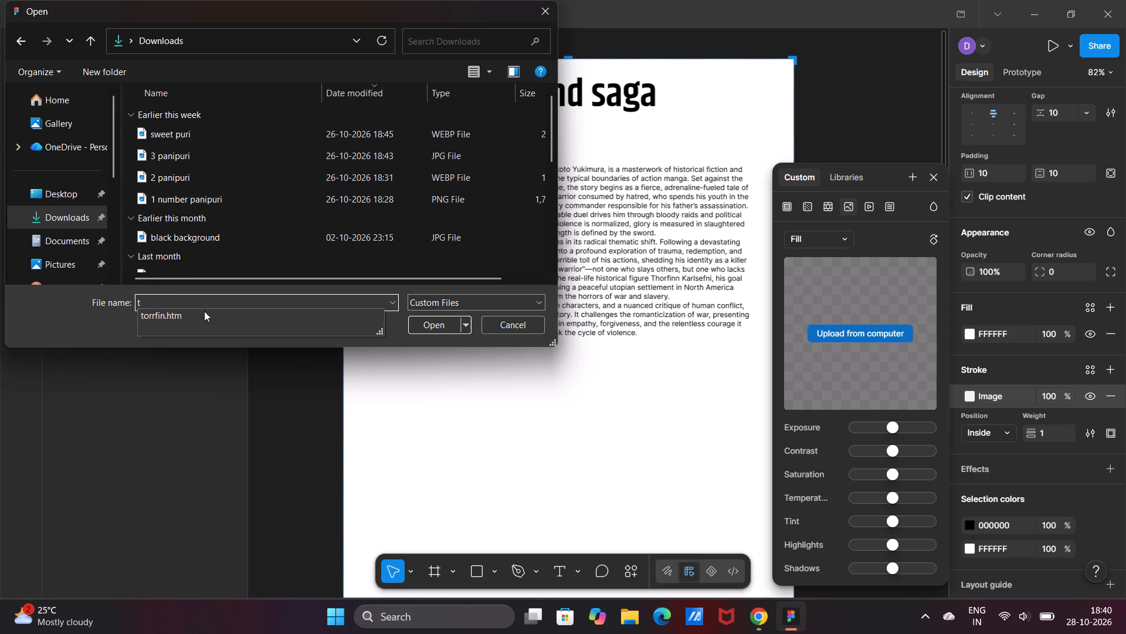
pyautogui.click(203, 315)
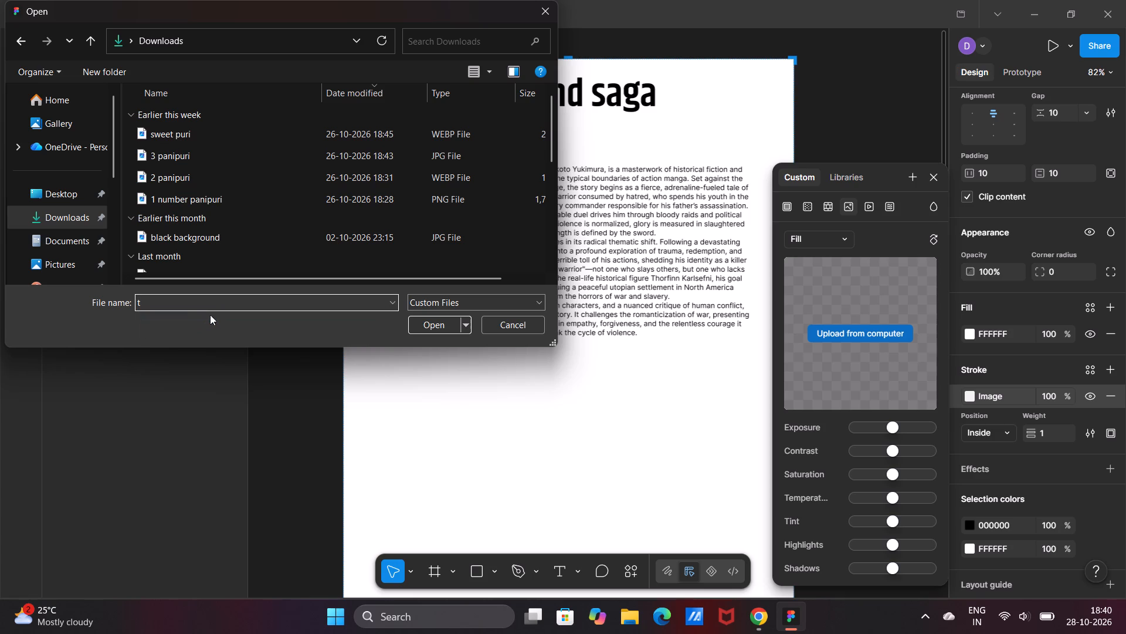
pyautogui.click(466, 323)
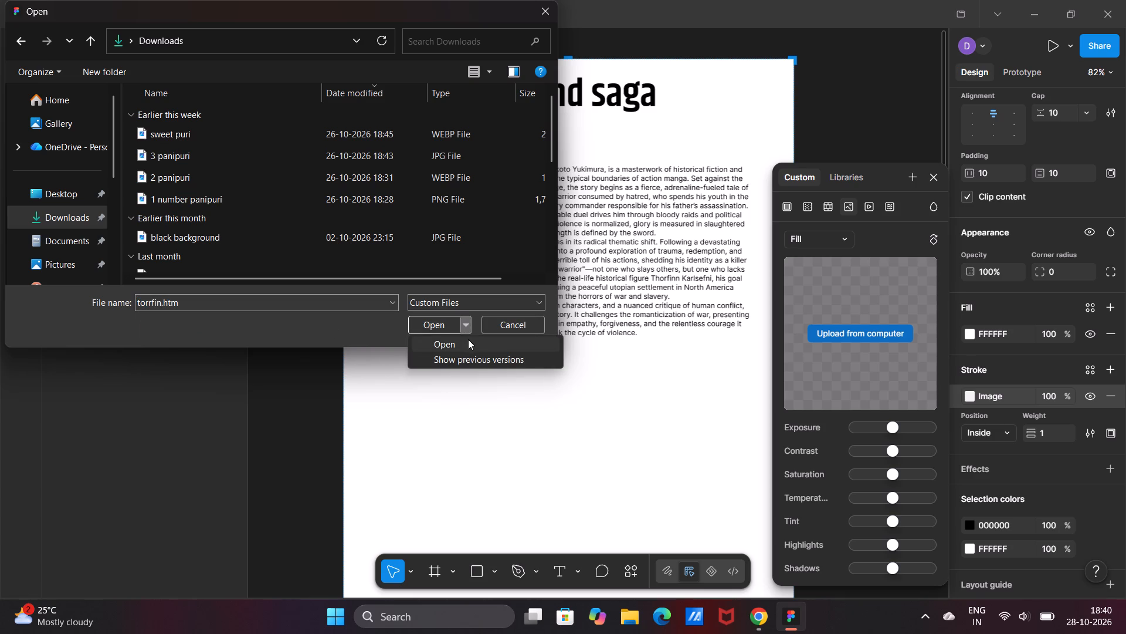
pyautogui.click(471, 342)
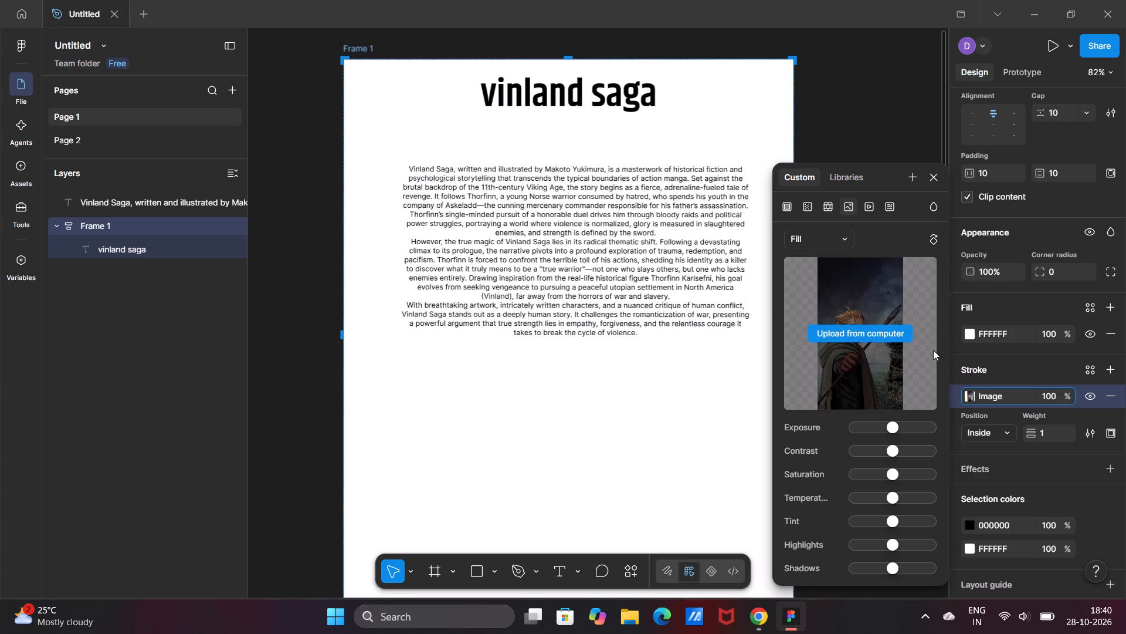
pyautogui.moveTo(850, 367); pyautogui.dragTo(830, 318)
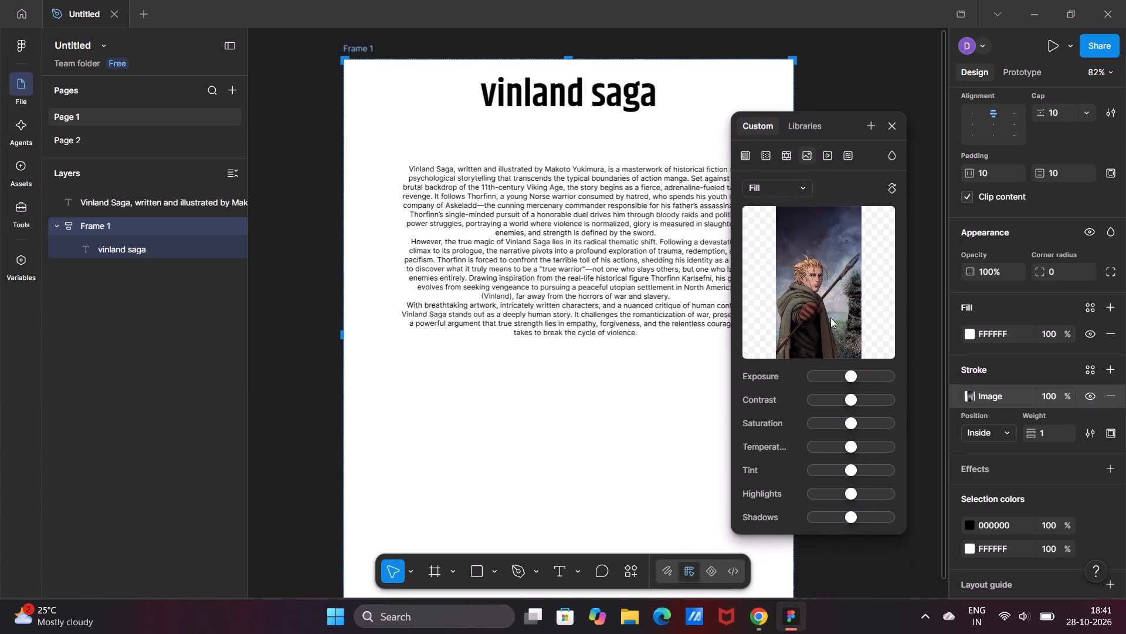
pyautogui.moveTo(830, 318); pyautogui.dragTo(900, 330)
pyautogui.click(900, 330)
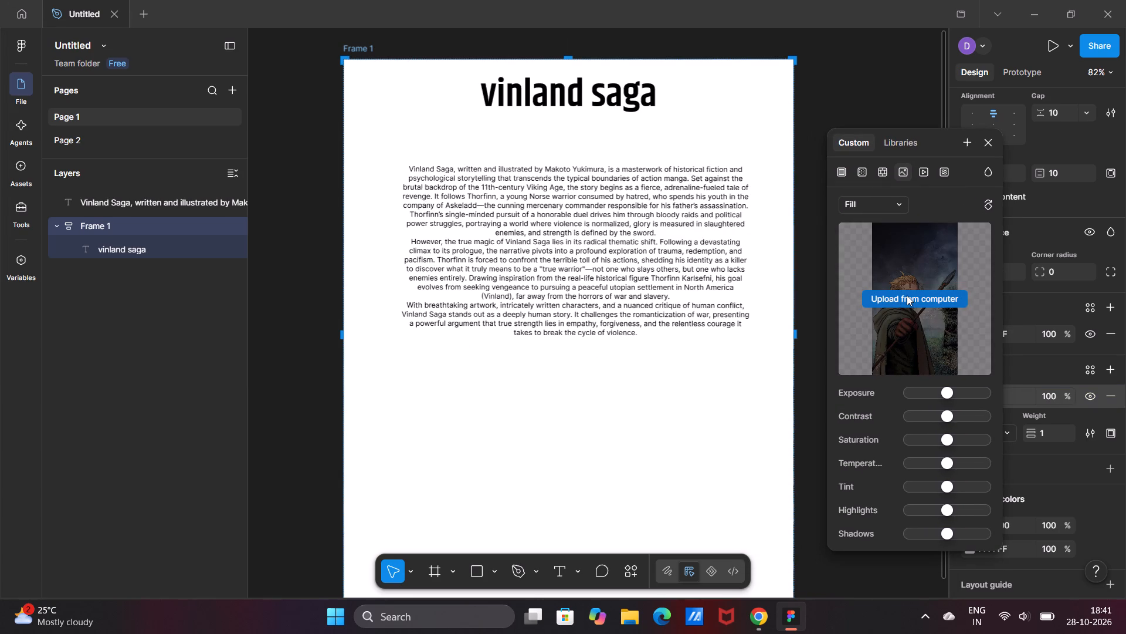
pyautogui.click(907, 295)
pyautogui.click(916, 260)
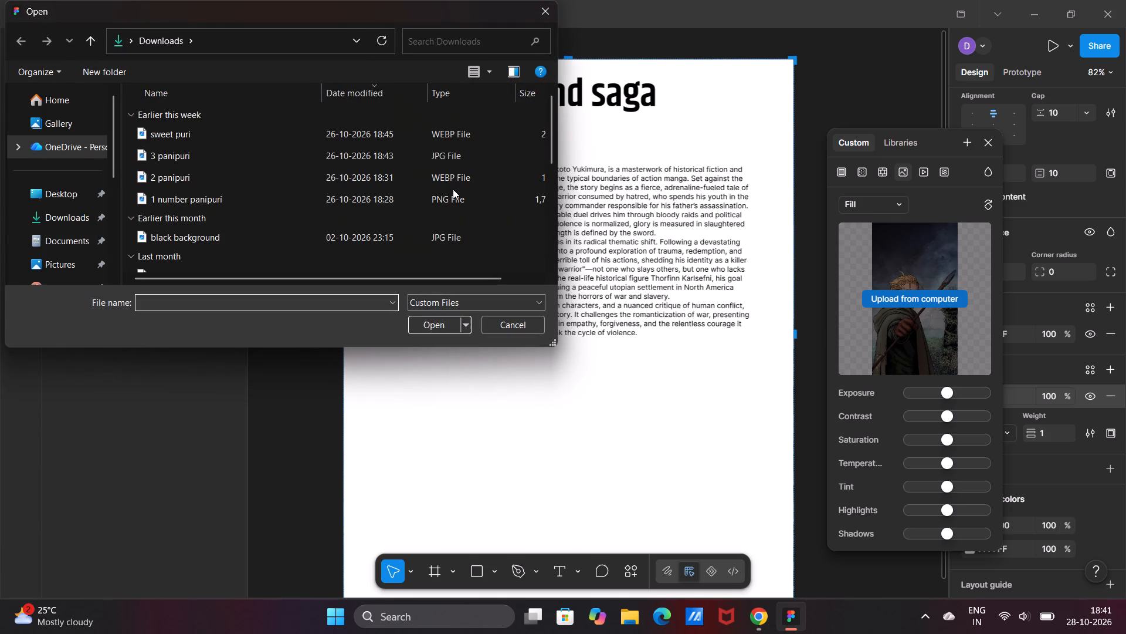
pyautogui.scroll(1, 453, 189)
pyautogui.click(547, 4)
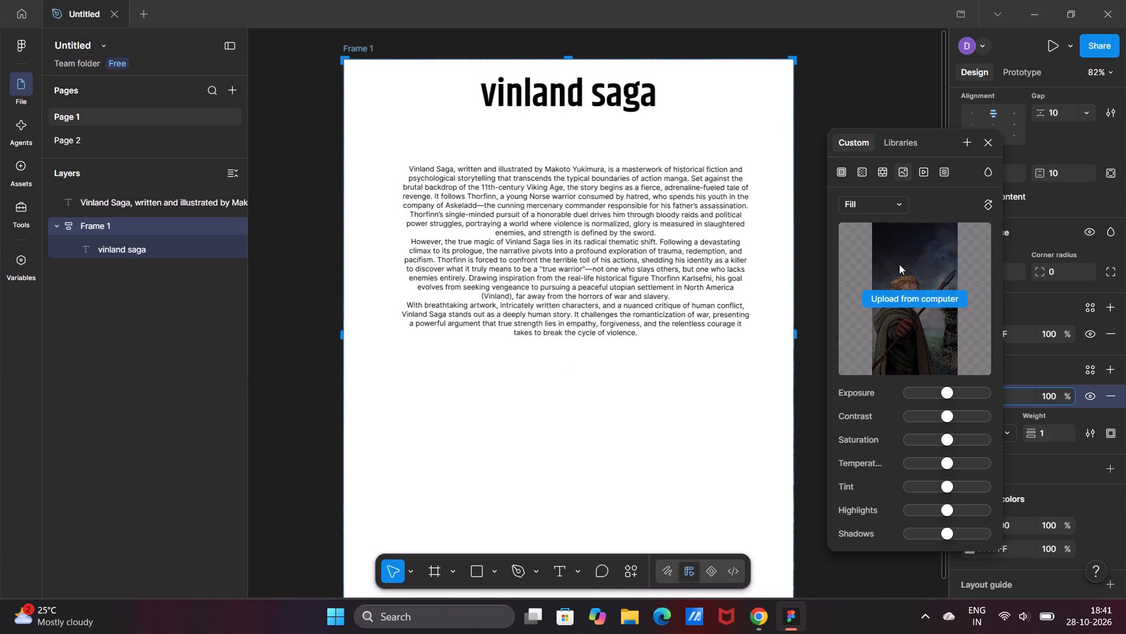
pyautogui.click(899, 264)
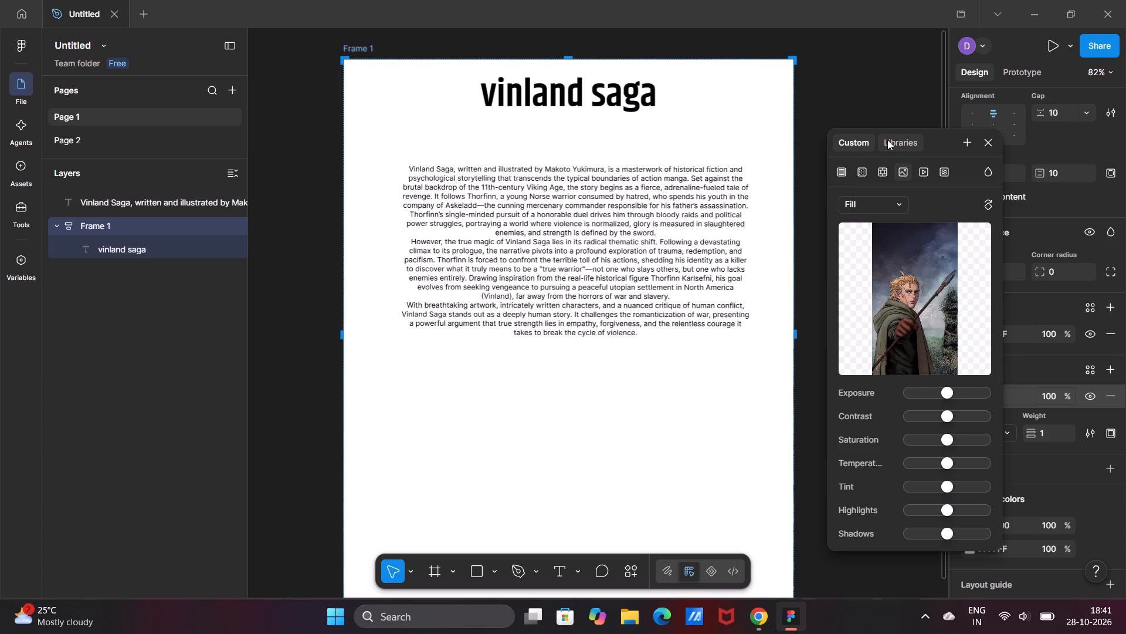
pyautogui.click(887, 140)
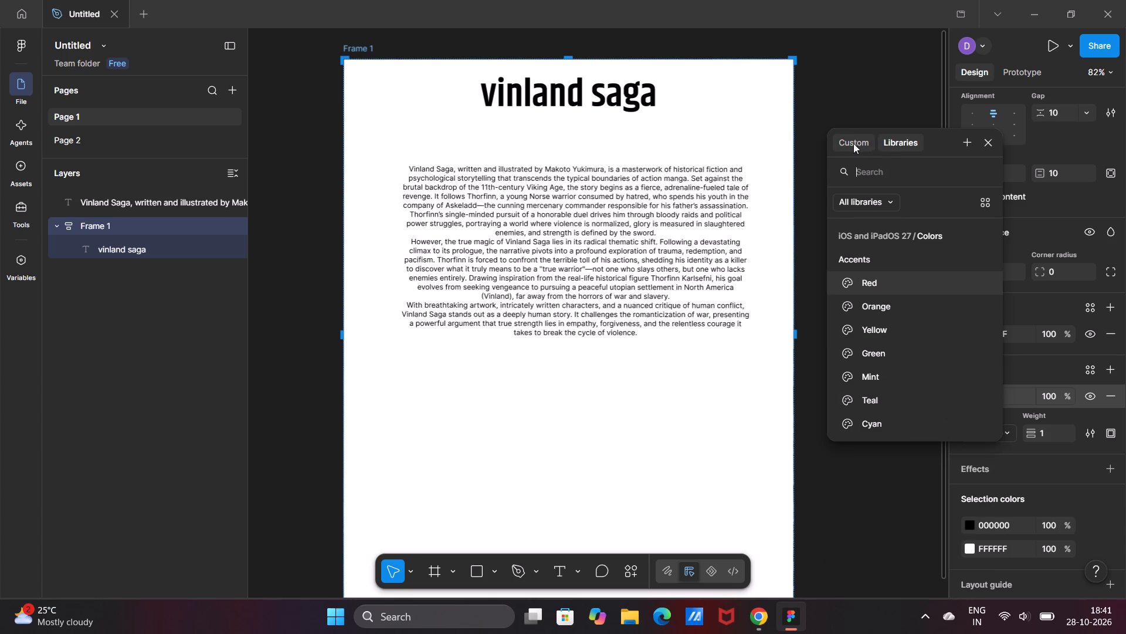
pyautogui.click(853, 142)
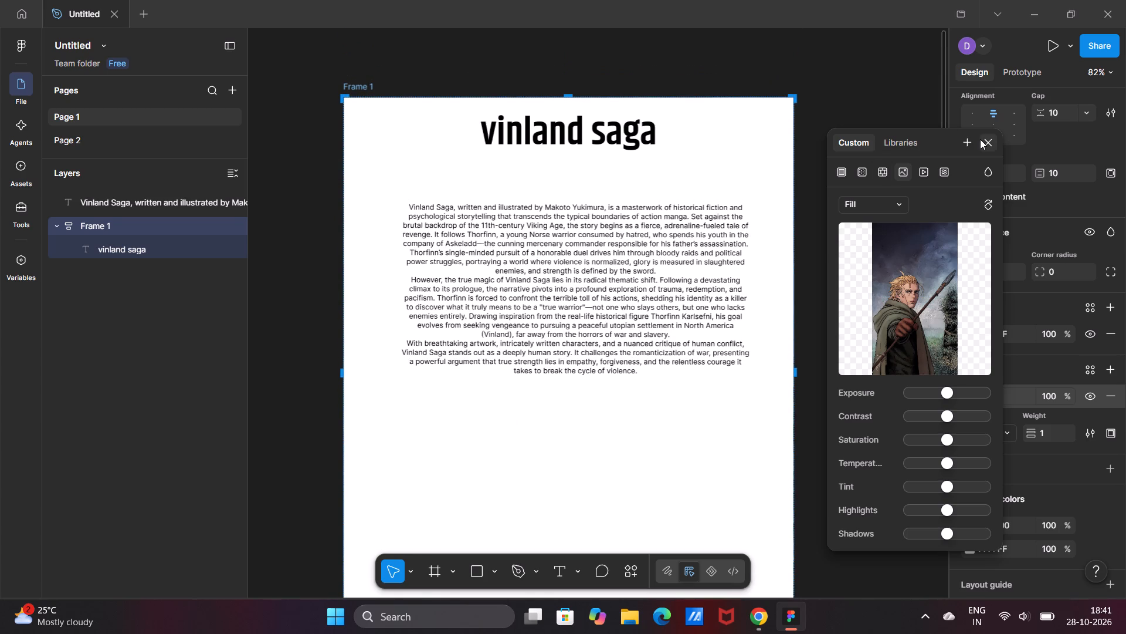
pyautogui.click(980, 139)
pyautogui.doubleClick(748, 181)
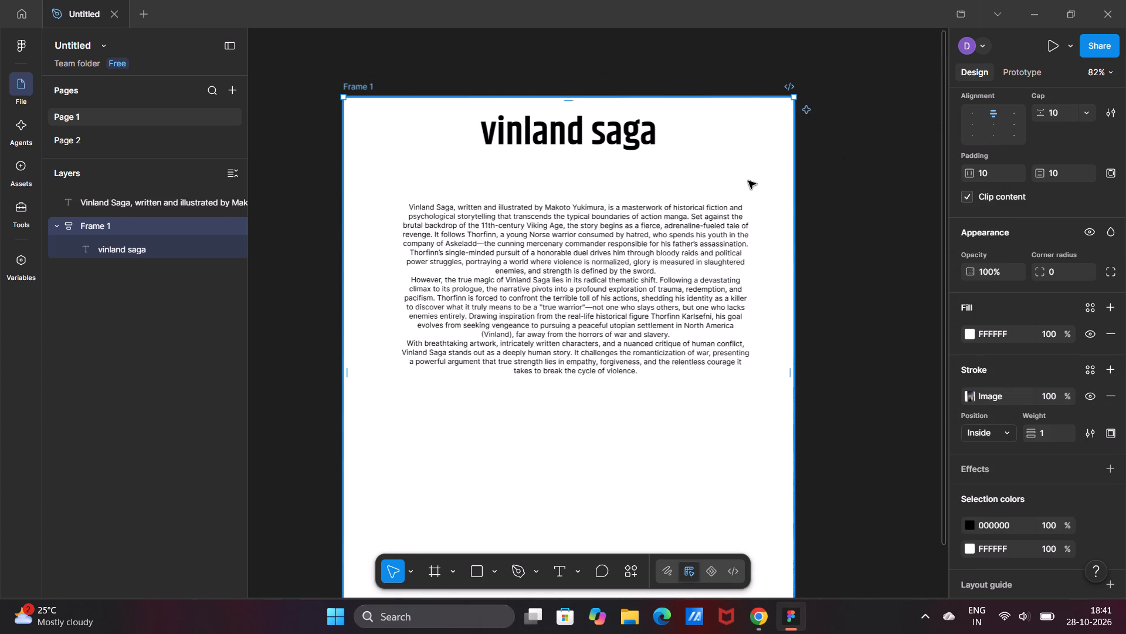
# Set the scaling mode of Frame 1's image stroke to Fit and close the paint settings.
pyautogui.click(970, 399)
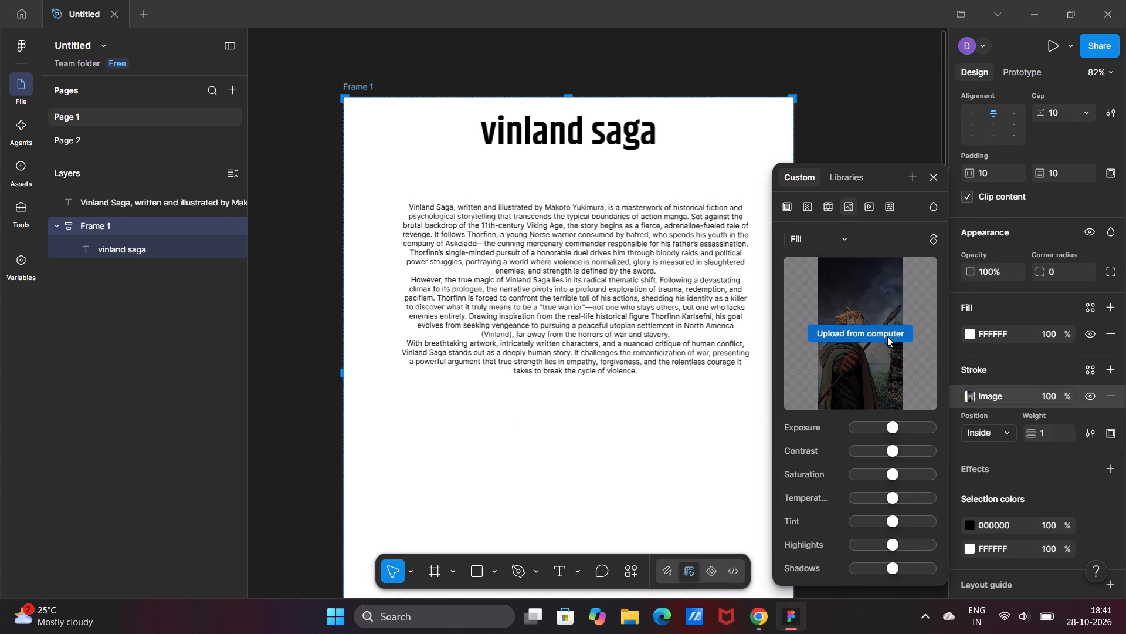
pyautogui.click(844, 234)
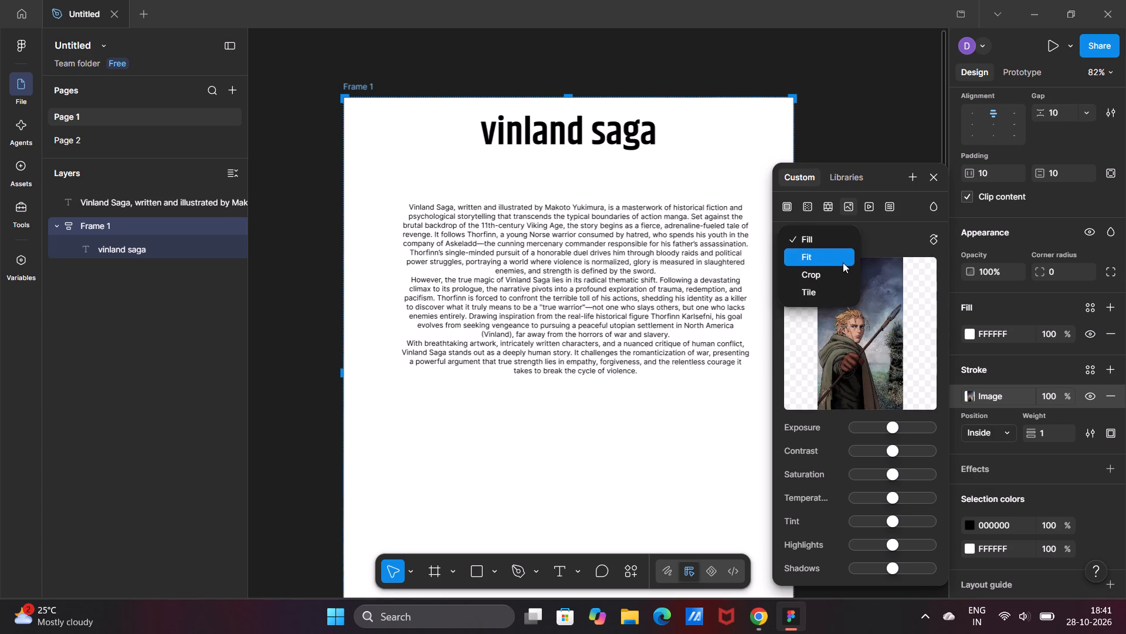
pyautogui.click(843, 262)
pyautogui.click(843, 235)
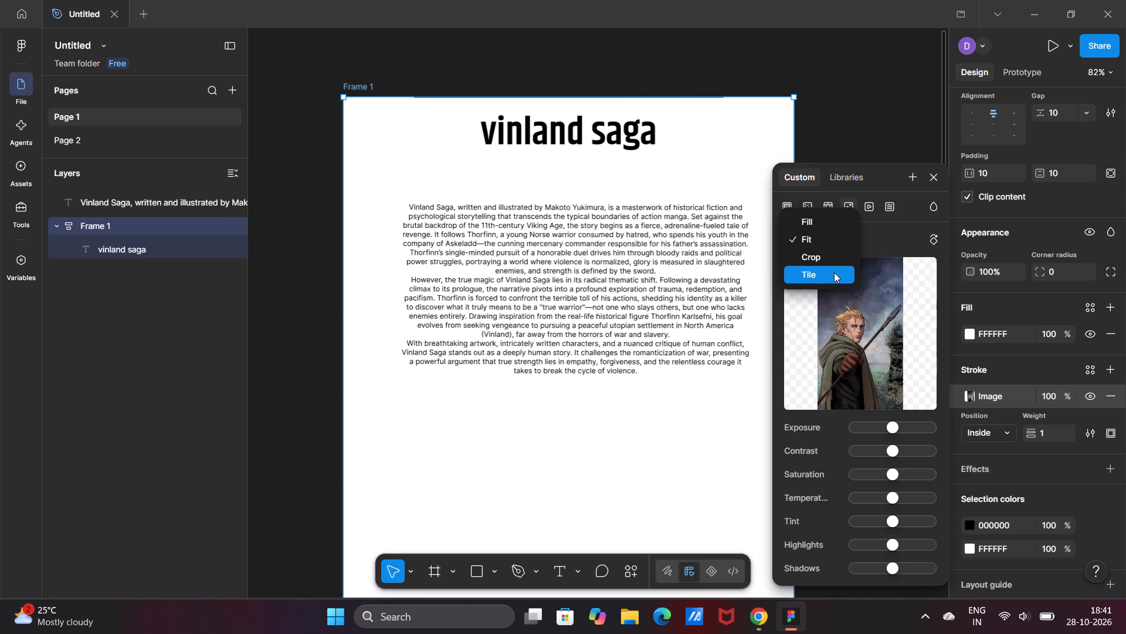
pyautogui.click(864, 312)
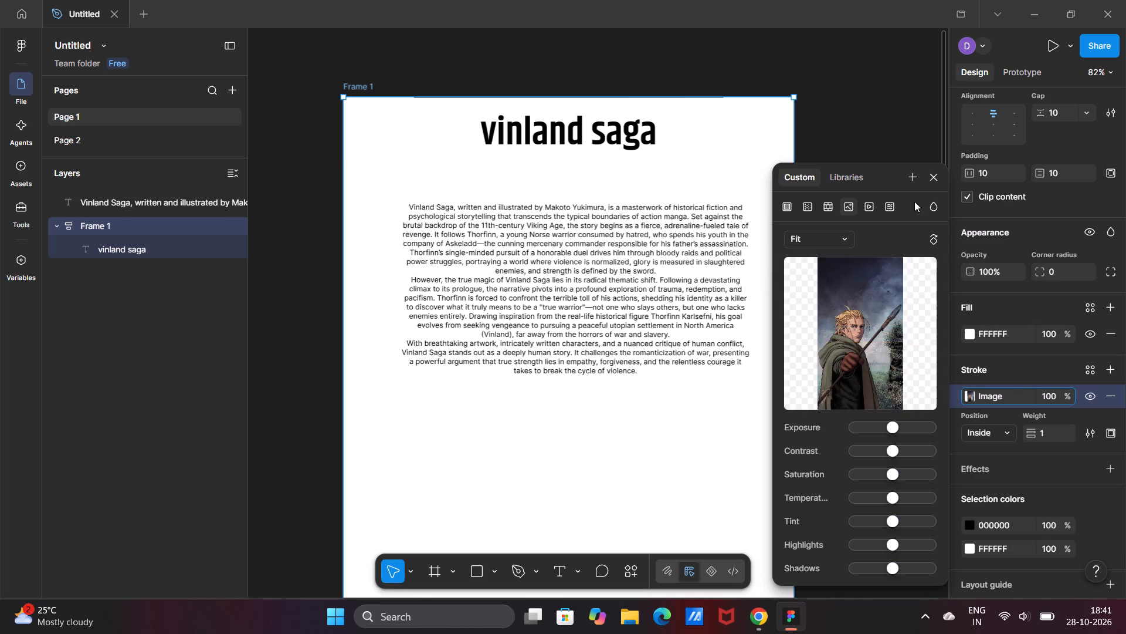
pyautogui.click(934, 168)
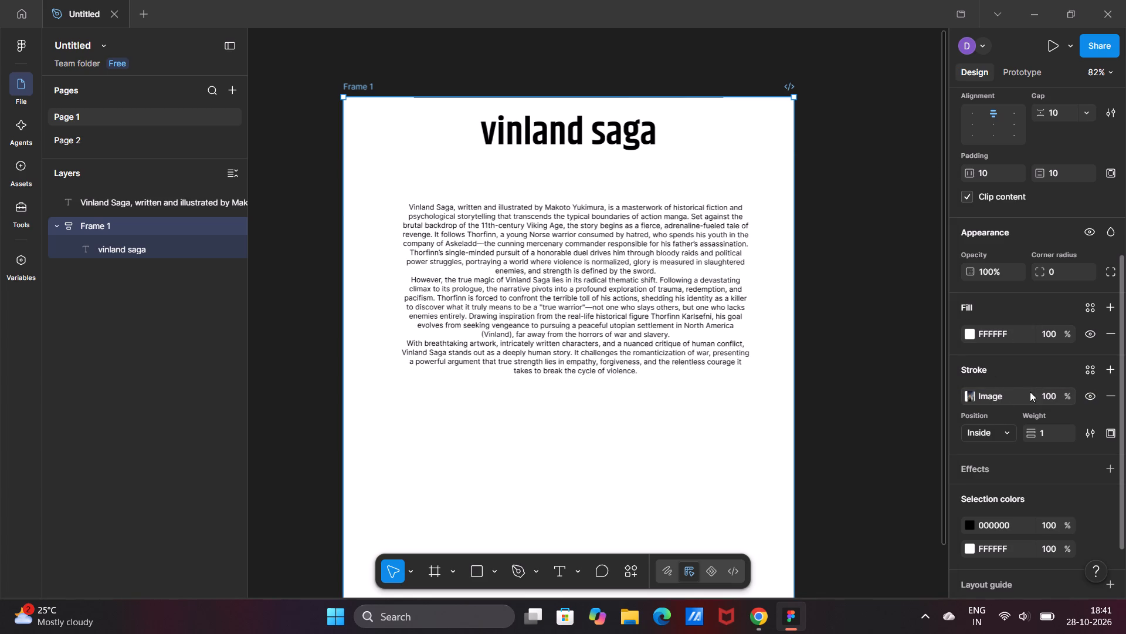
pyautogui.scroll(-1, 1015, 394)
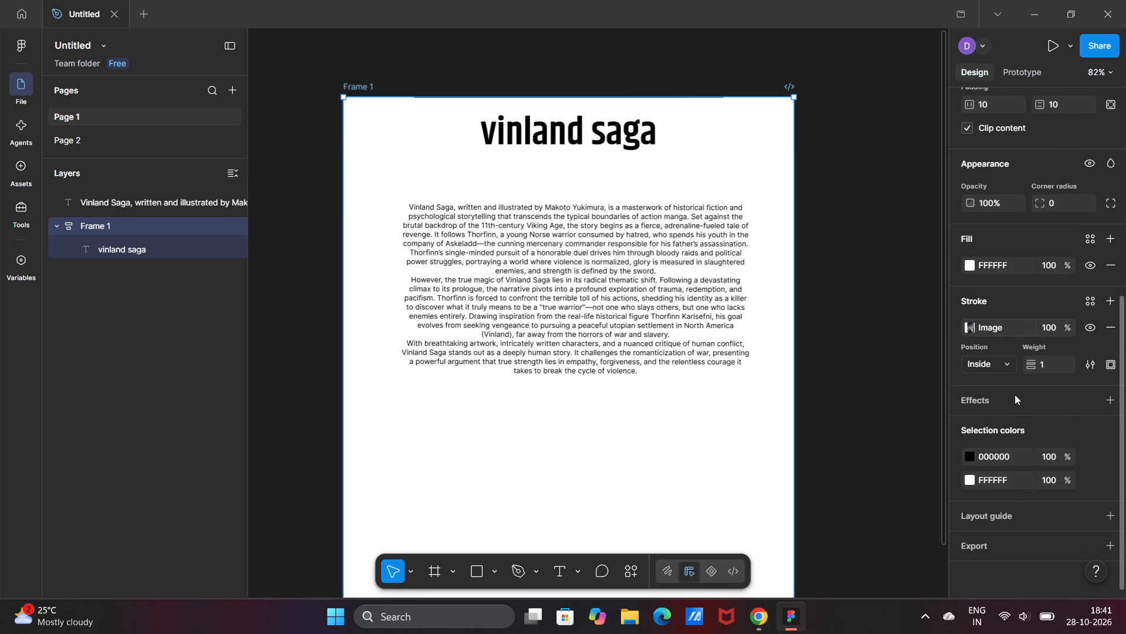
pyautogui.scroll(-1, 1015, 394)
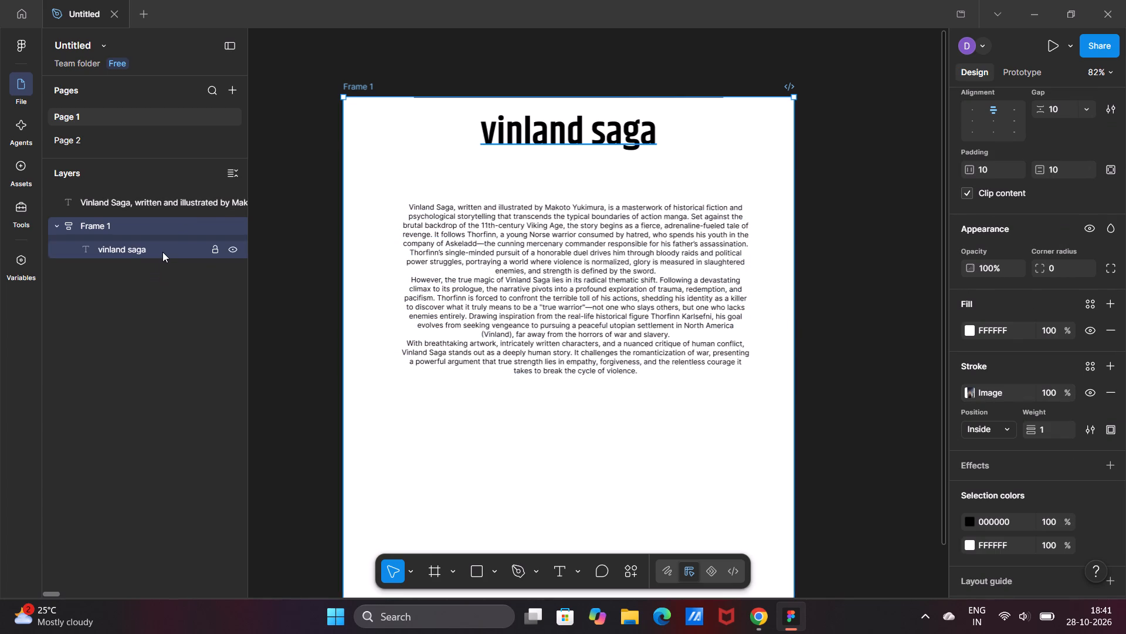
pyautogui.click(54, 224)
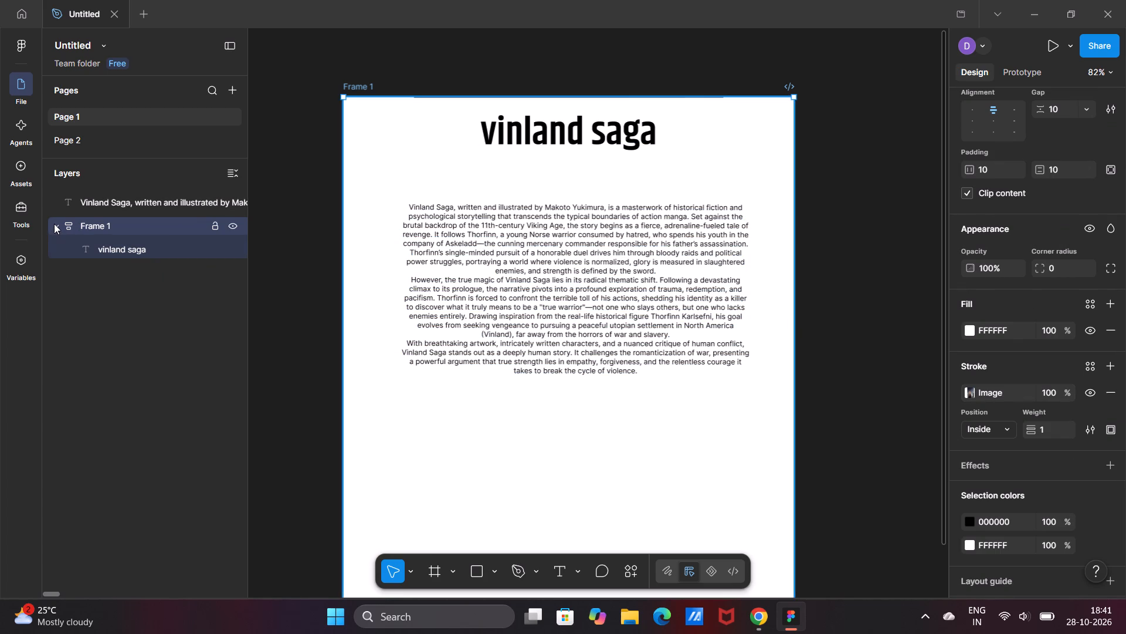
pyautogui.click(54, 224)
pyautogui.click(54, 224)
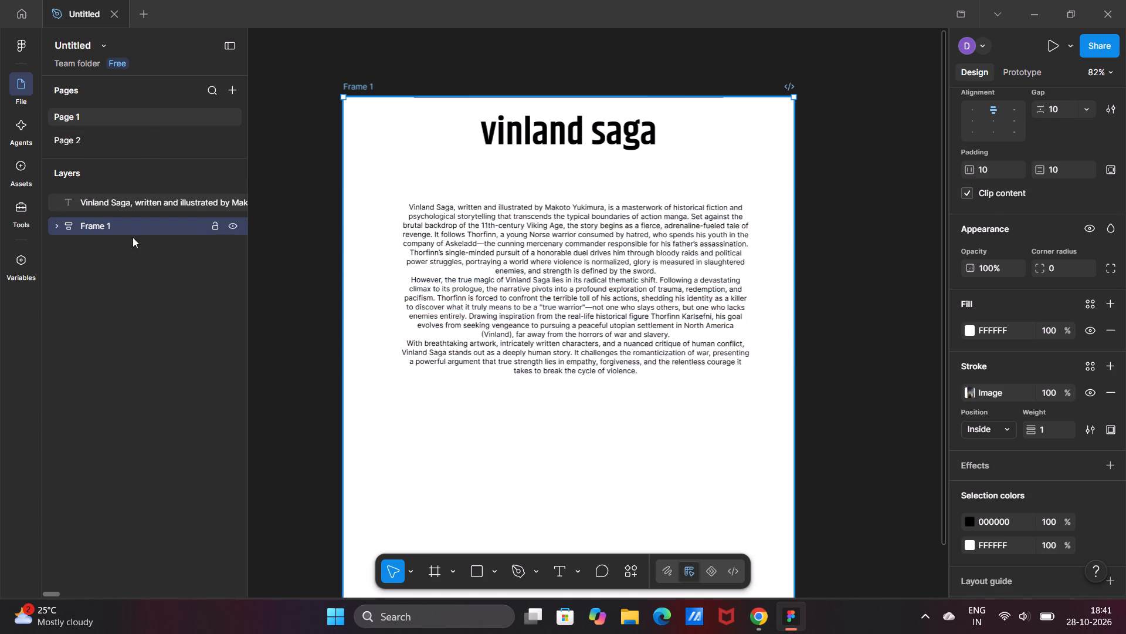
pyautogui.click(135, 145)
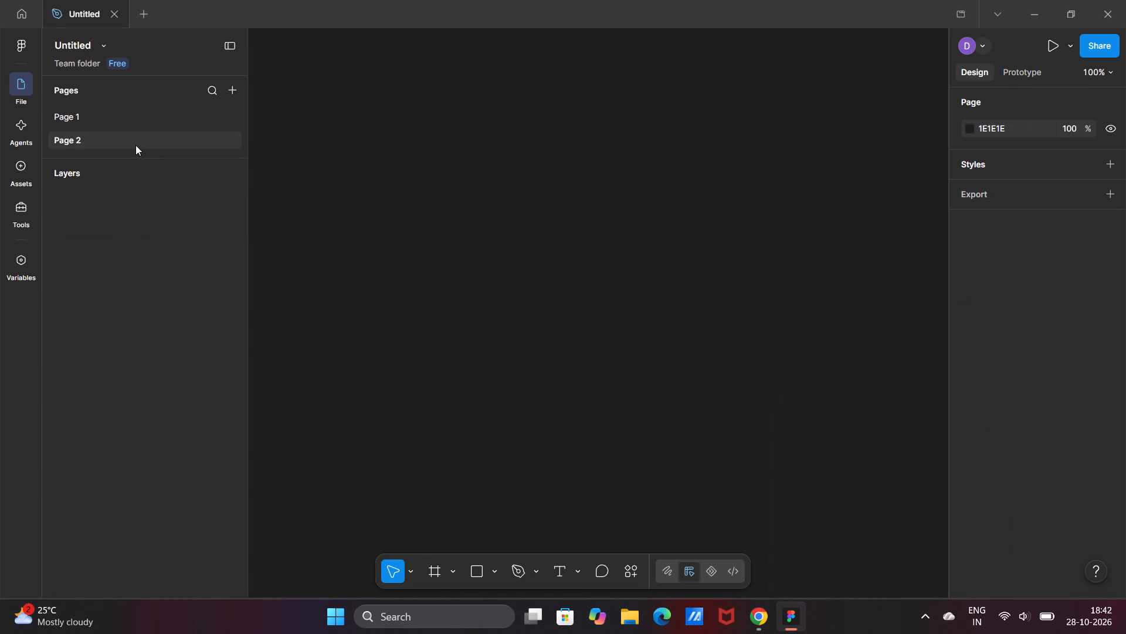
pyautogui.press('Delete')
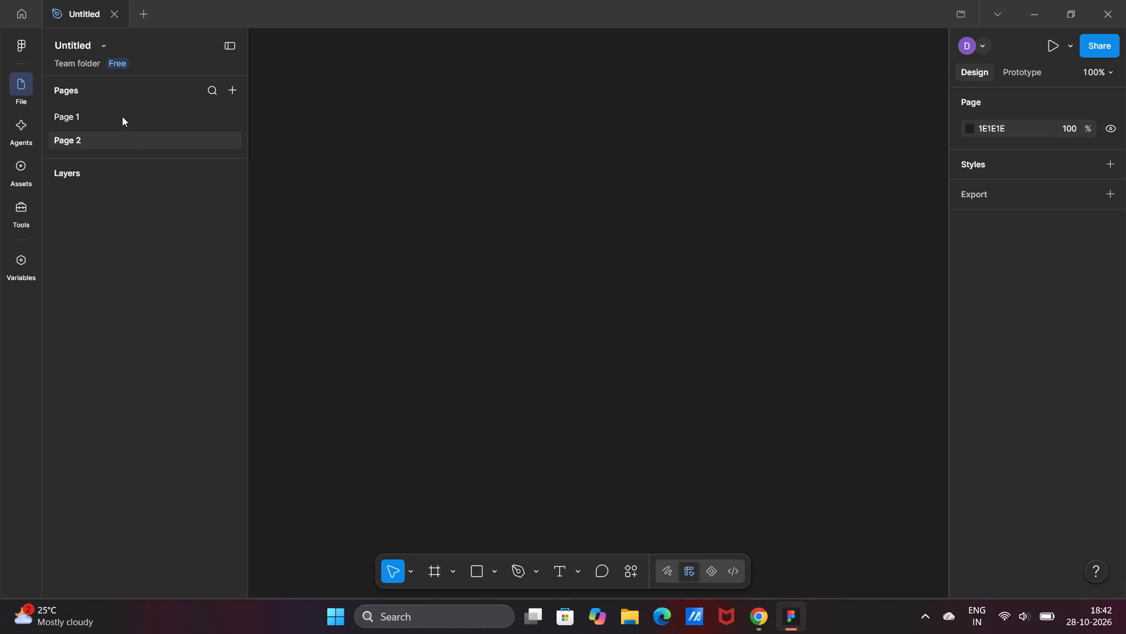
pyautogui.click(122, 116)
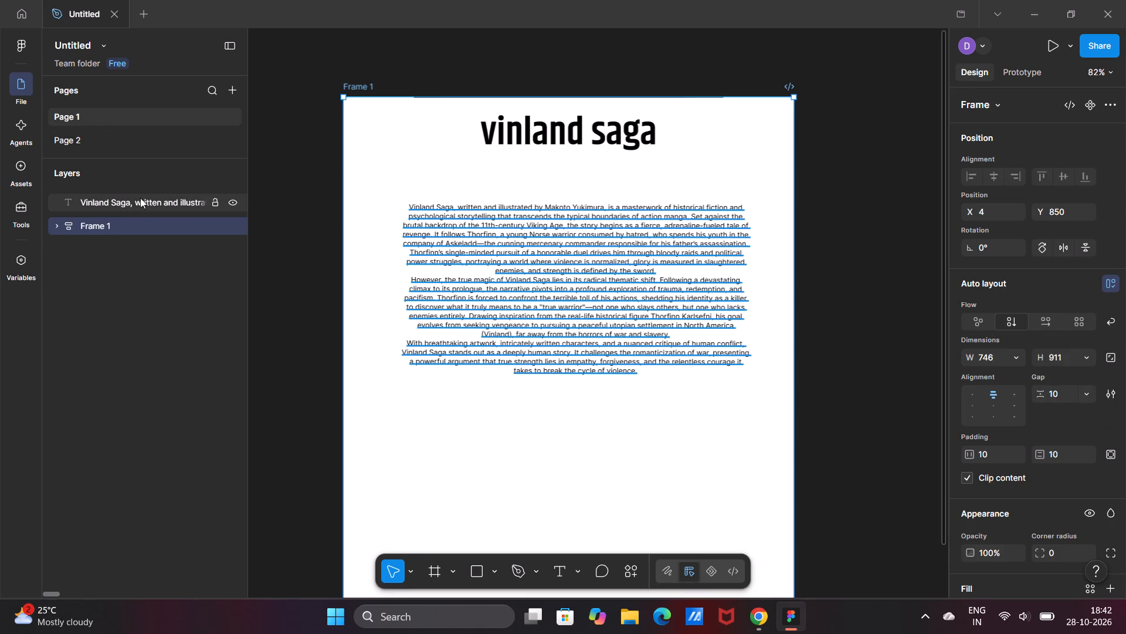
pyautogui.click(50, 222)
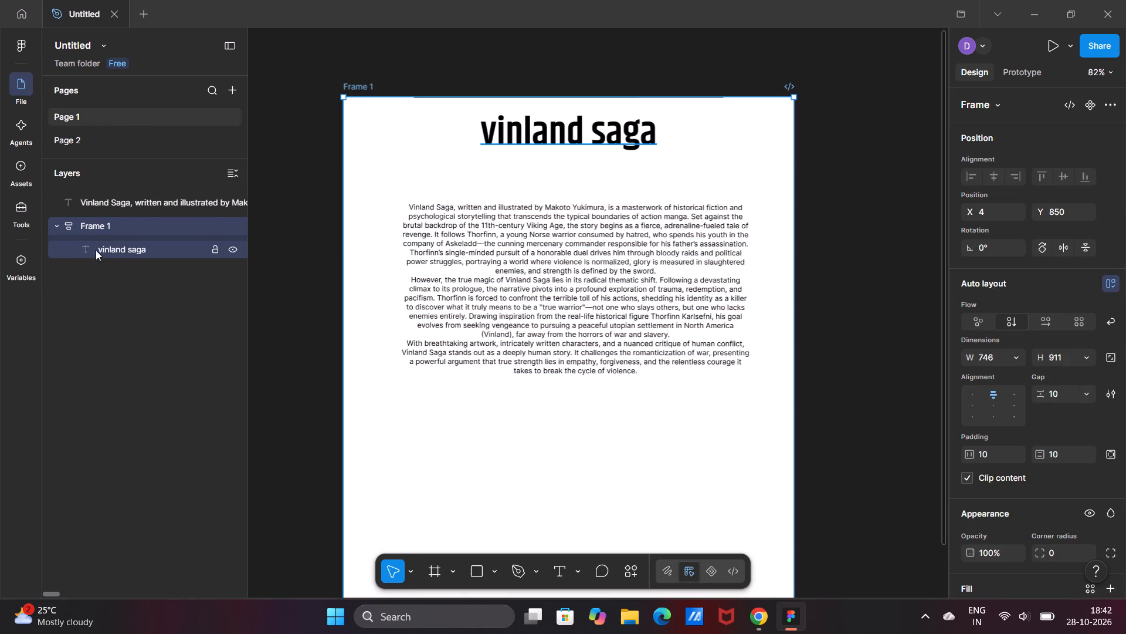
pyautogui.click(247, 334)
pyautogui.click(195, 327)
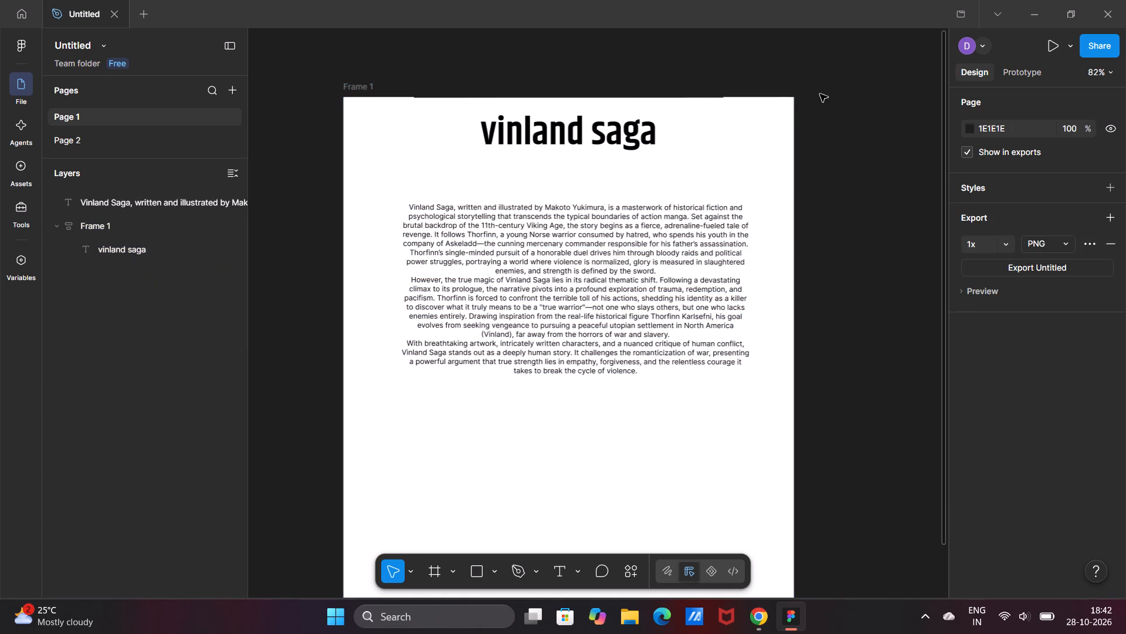
# Change Frame 1's fill to an image and upload torrfin.htm from Downloads as its picture.
pyautogui.click(762, 157)
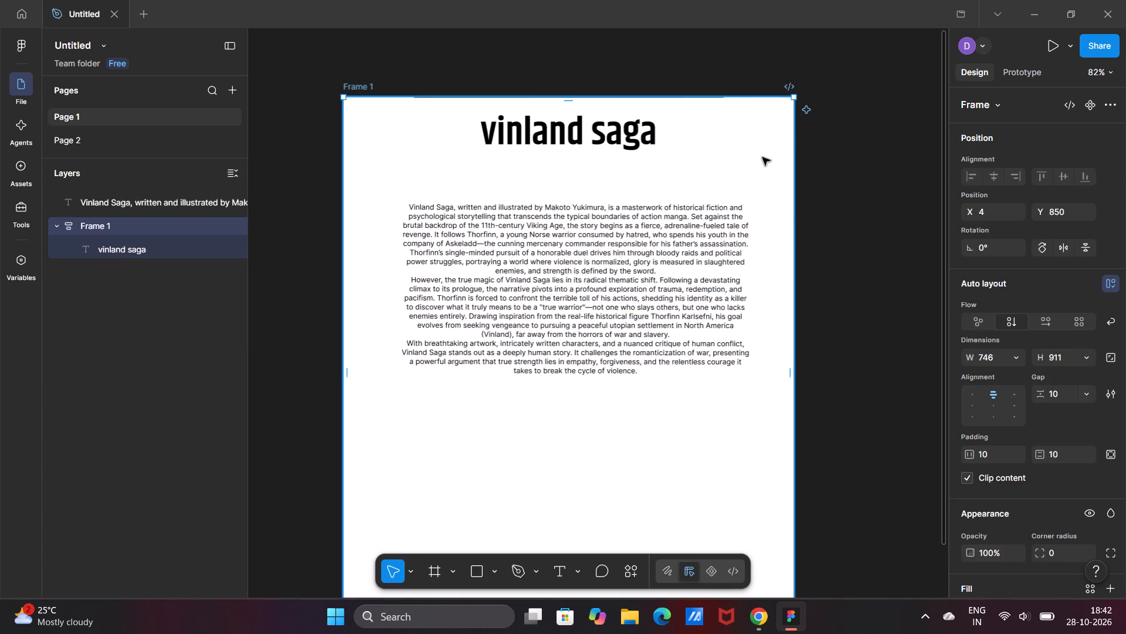
pyautogui.scroll(-2, 987, 342)
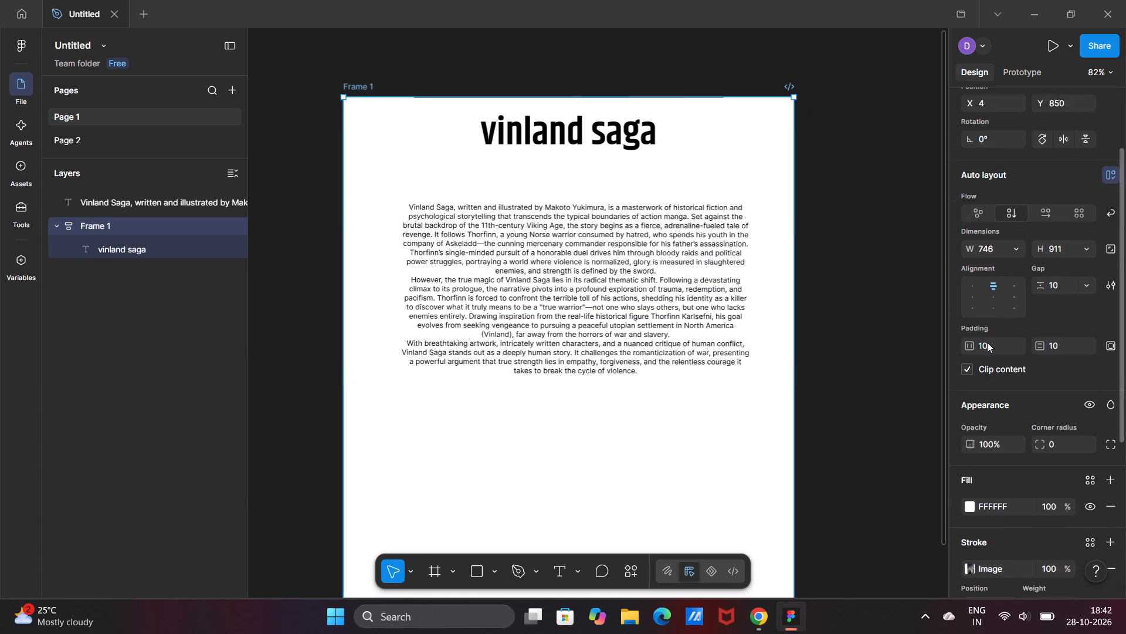
pyautogui.scroll(-2, 987, 342)
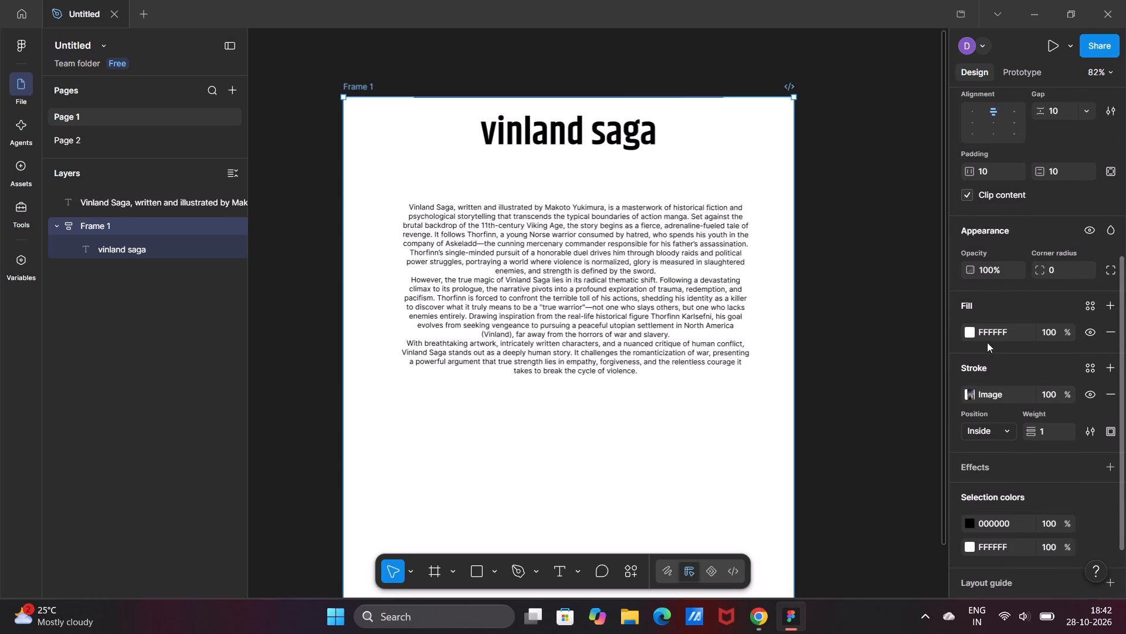
pyautogui.click(965, 327)
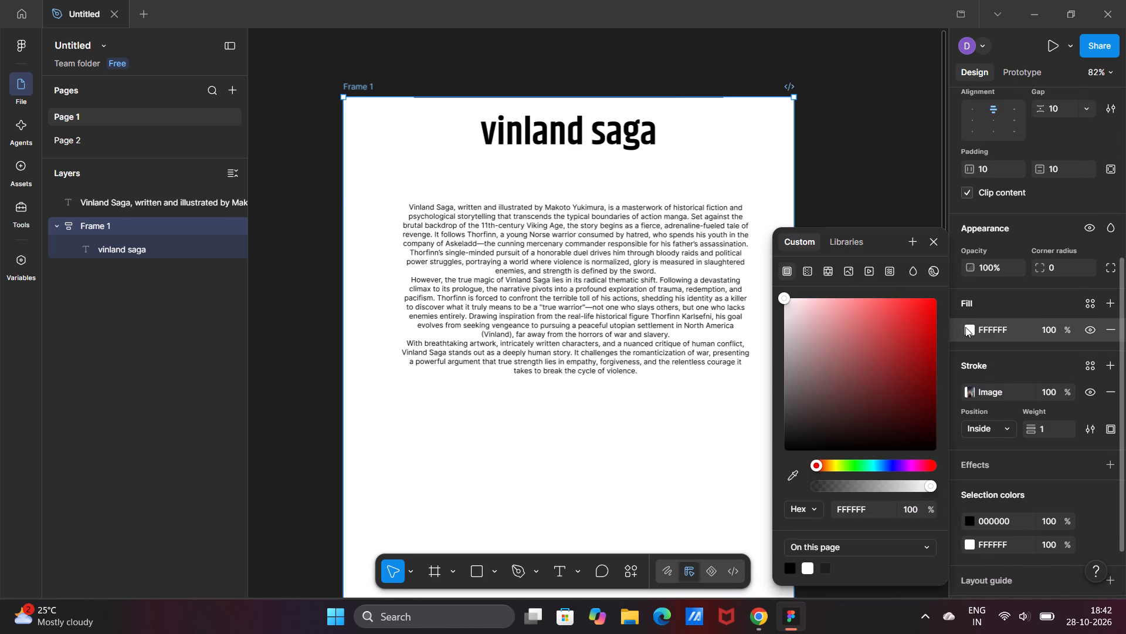
pyautogui.click(849, 269)
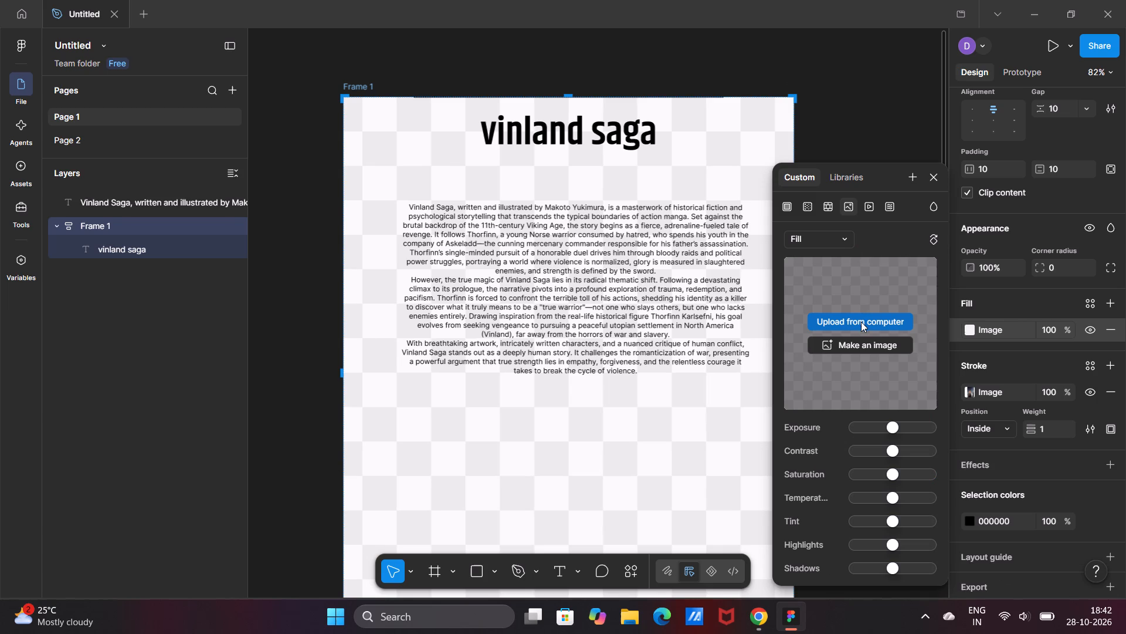
pyautogui.click(861, 322)
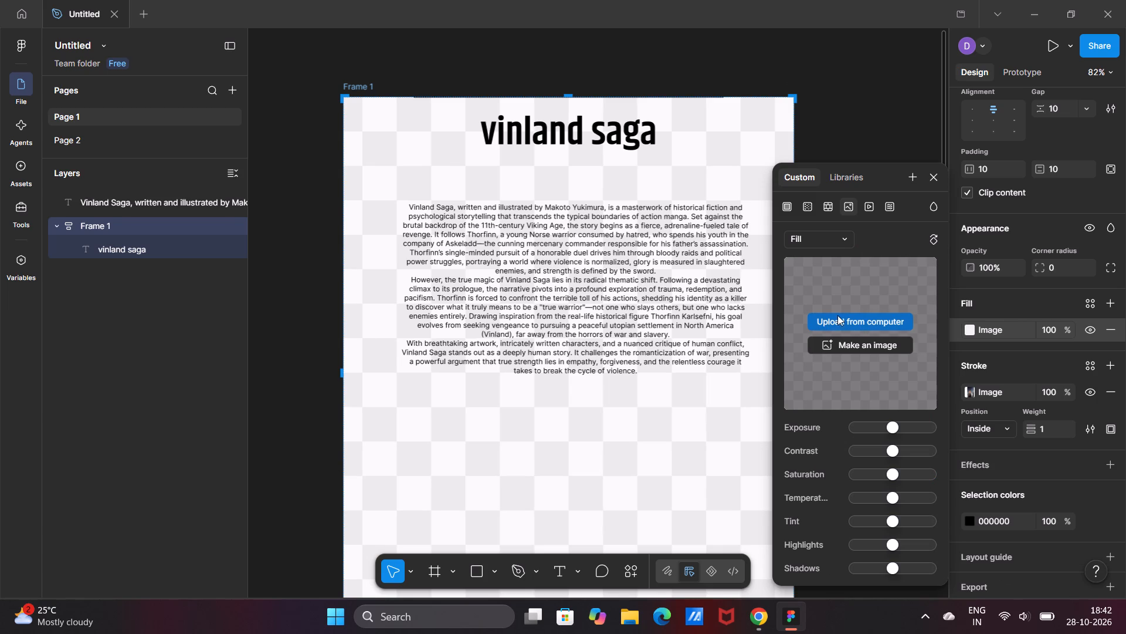
pyautogui.doubleClick(843, 316)
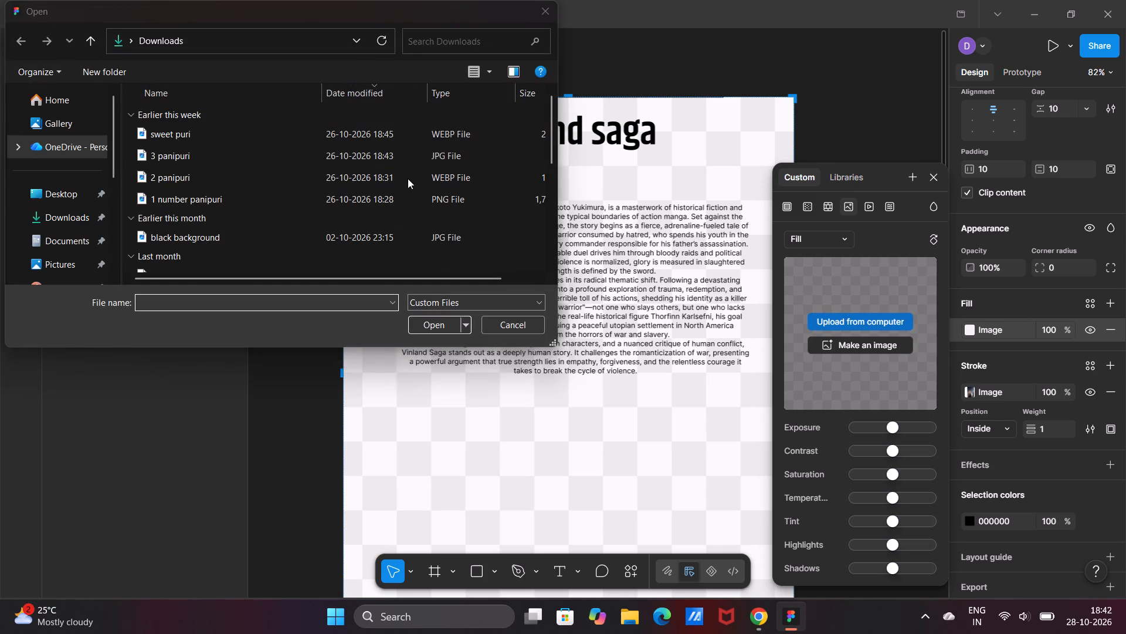
pyautogui.click(301, 306)
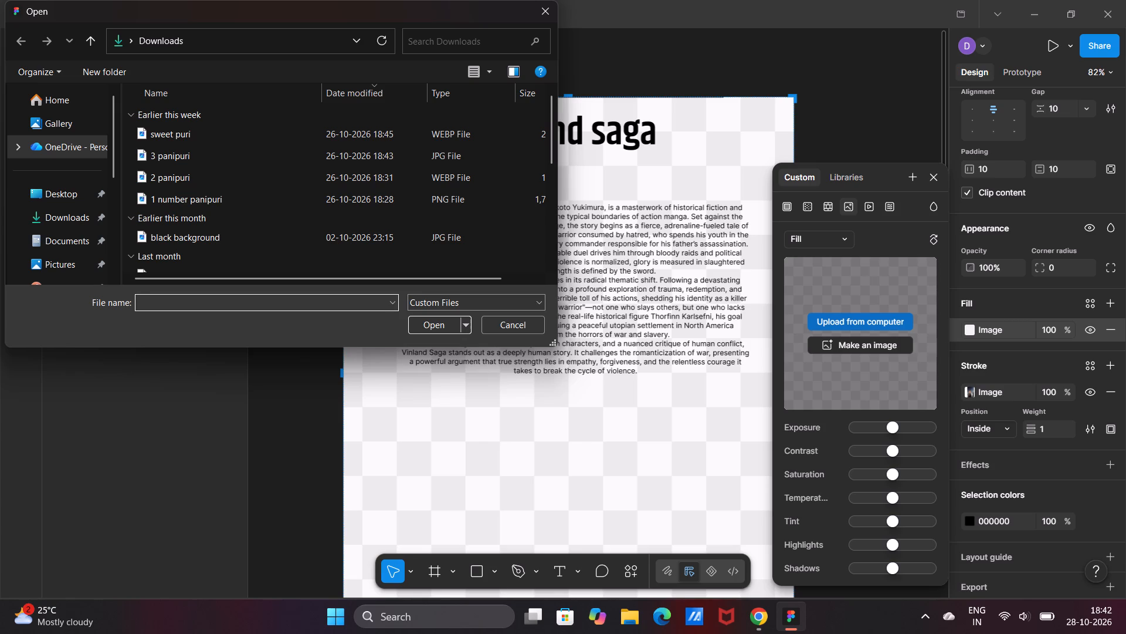
pyautogui.press('t')
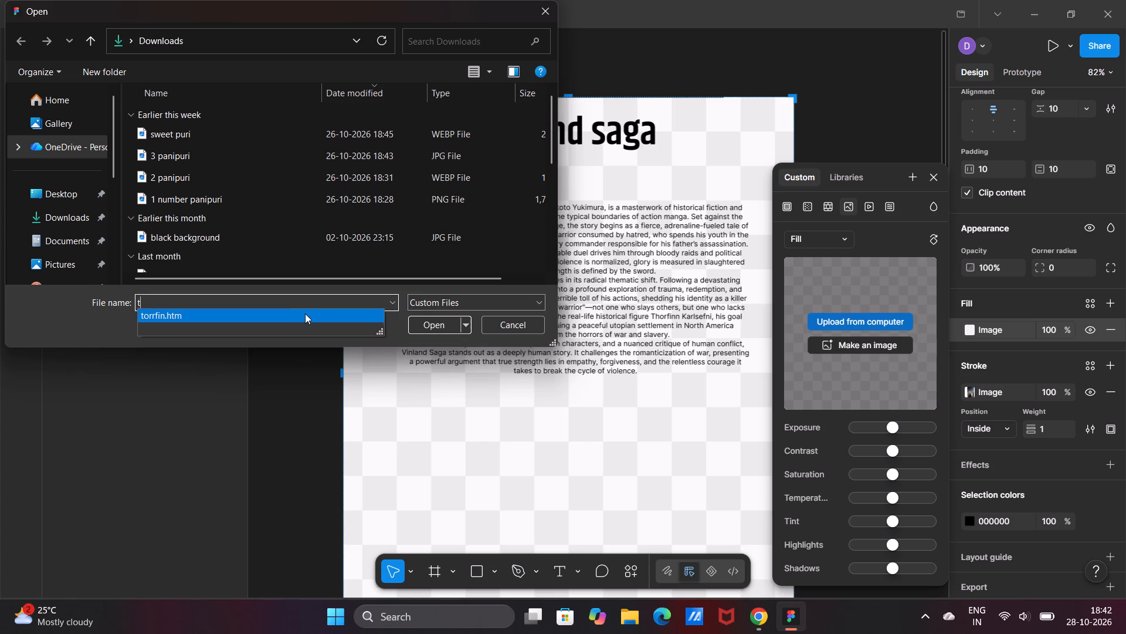
pyautogui.click(306, 313)
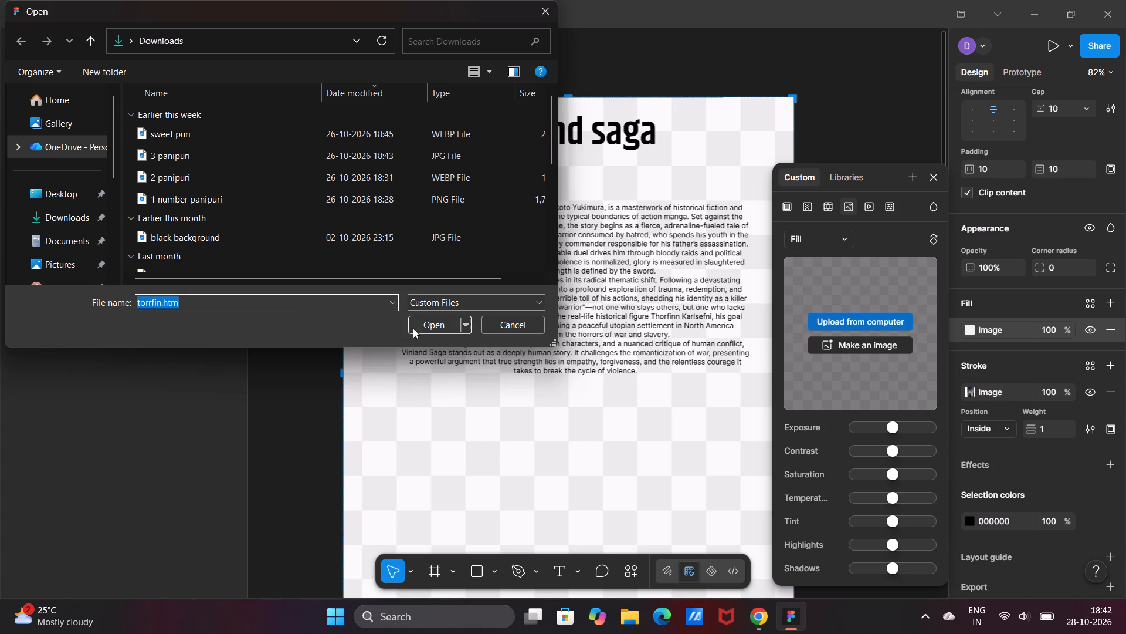
pyautogui.click(425, 323)
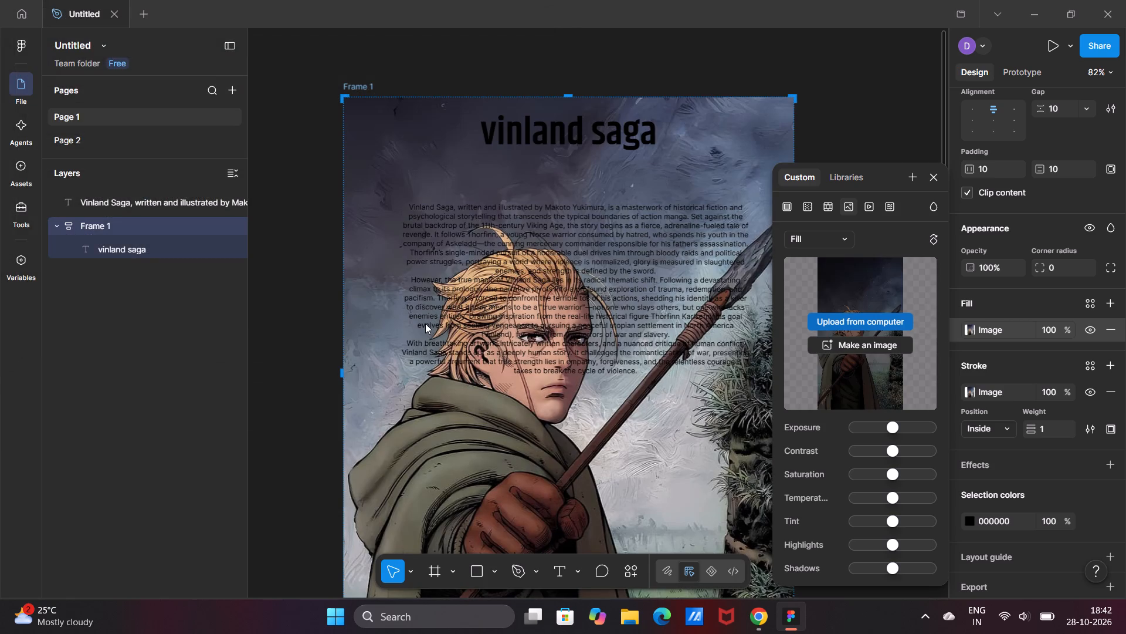
# Adjust Frame 1's fill image by slightly lowering exposure, slightly raising contrast and reducing saturation.
pyautogui.scroll(-1, 534, 407)
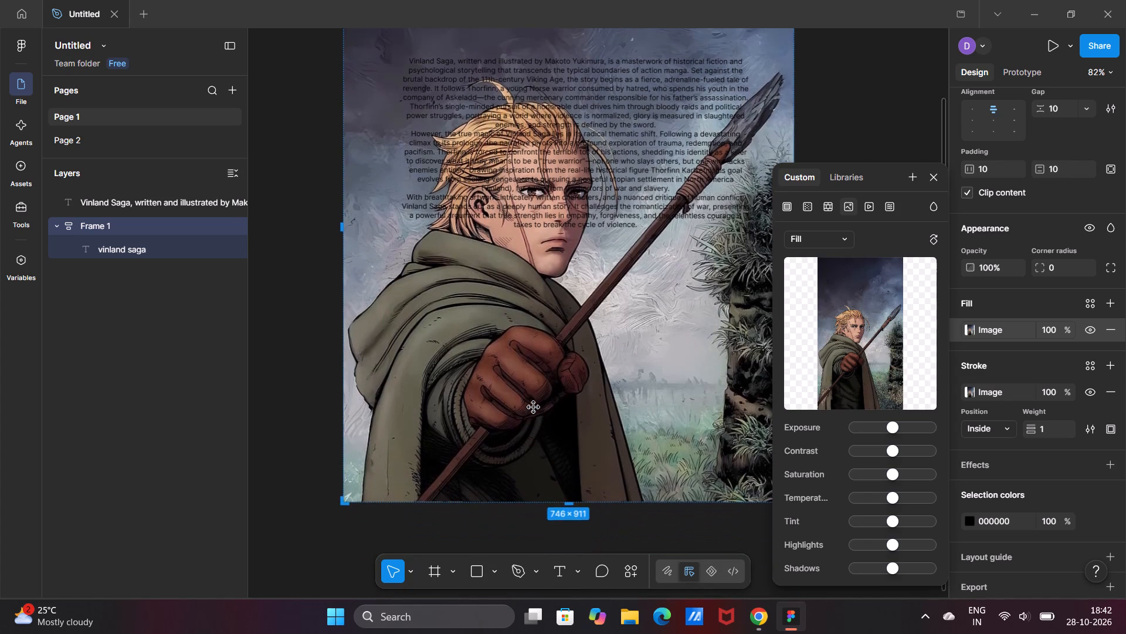
pyautogui.scroll(-1, 534, 407)
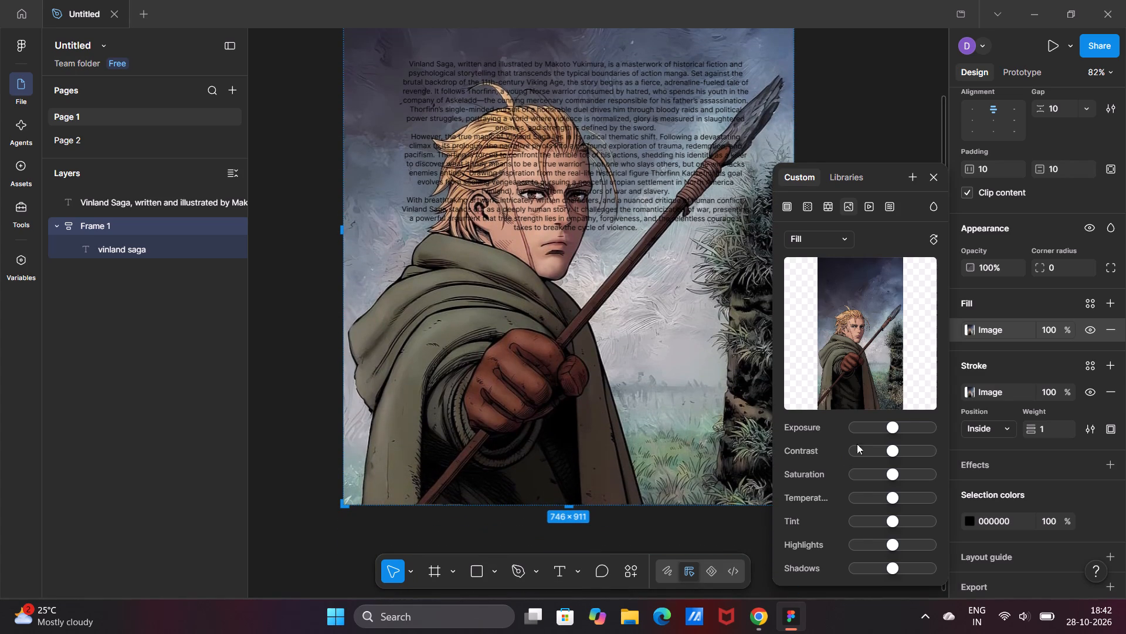
pyautogui.moveTo(886, 427); pyautogui.dragTo(869, 431)
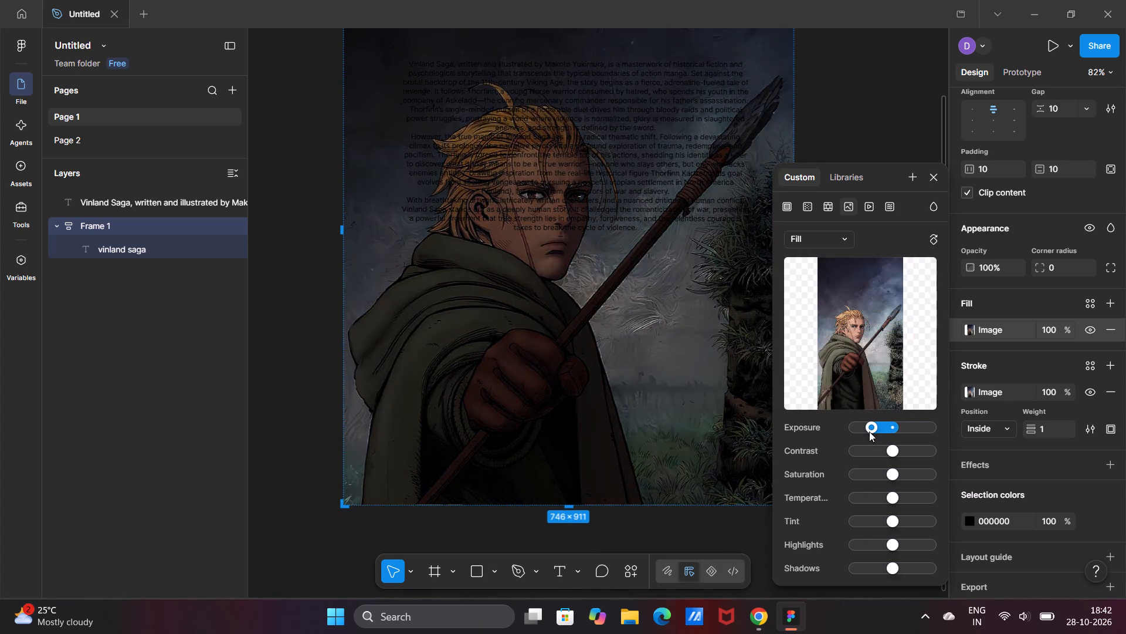
pyautogui.moveTo(869, 431); pyautogui.dragTo(892, 430)
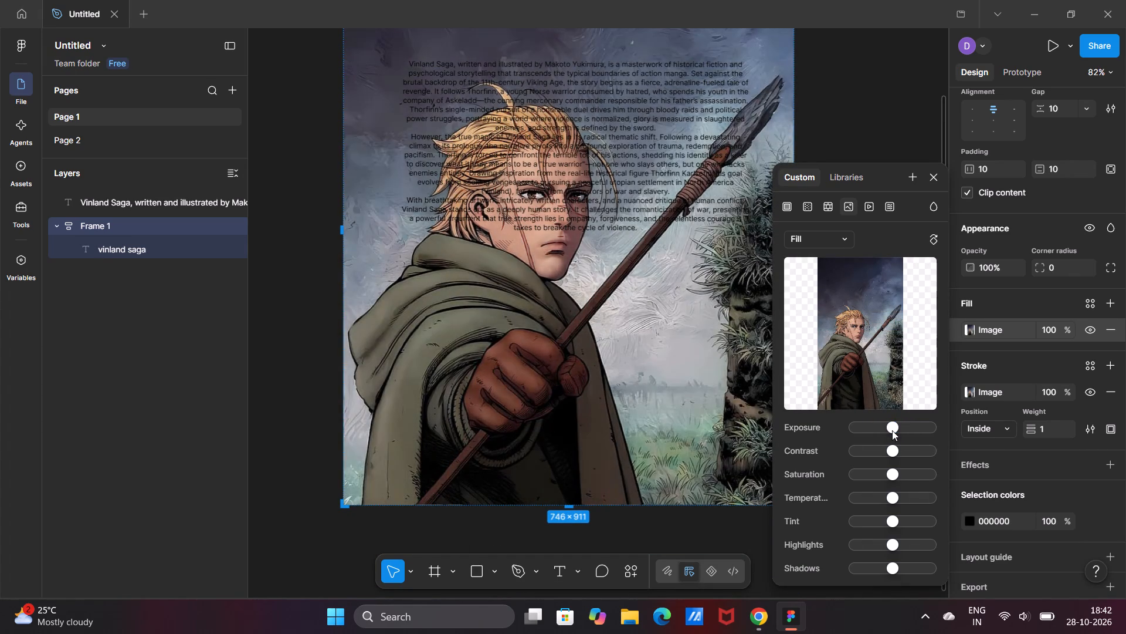
pyautogui.moveTo(892, 430); pyautogui.dragTo(890, 432)
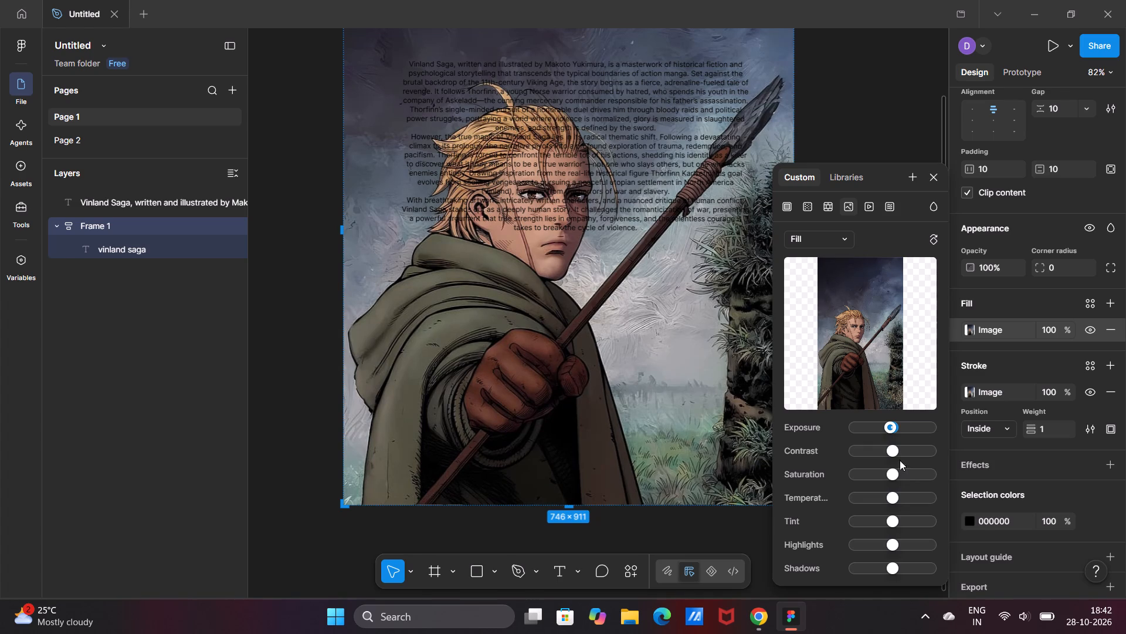
pyautogui.moveTo(892, 450); pyautogui.dragTo(886, 451)
pyautogui.moveTo(886, 451); pyautogui.dragTo(891, 462)
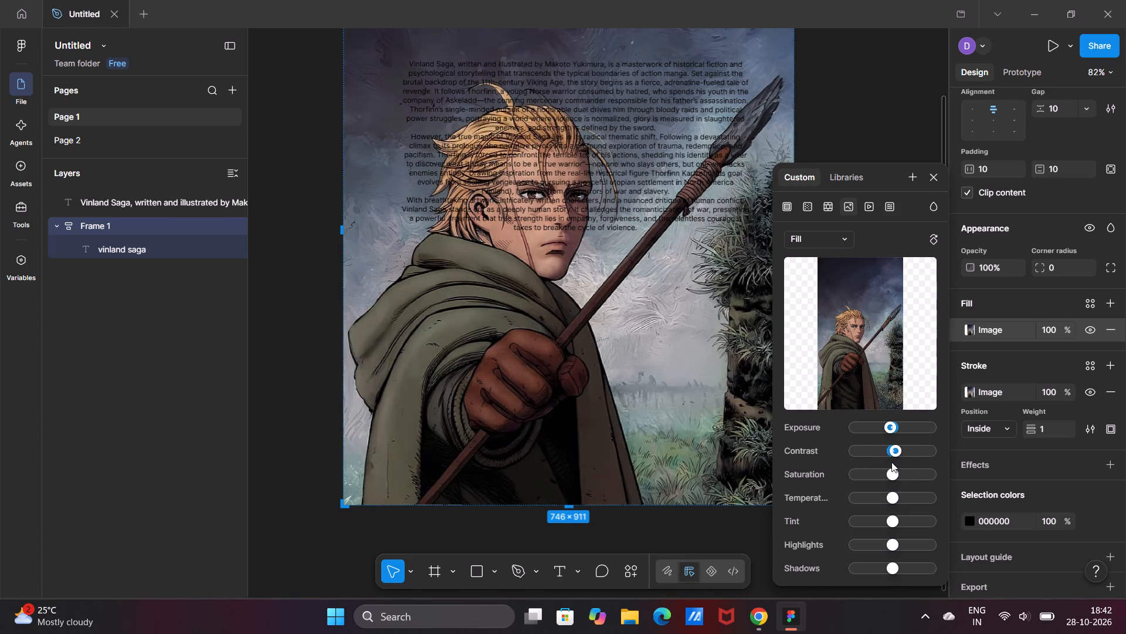
pyautogui.moveTo(891, 462); pyautogui.dragTo(904, 461)
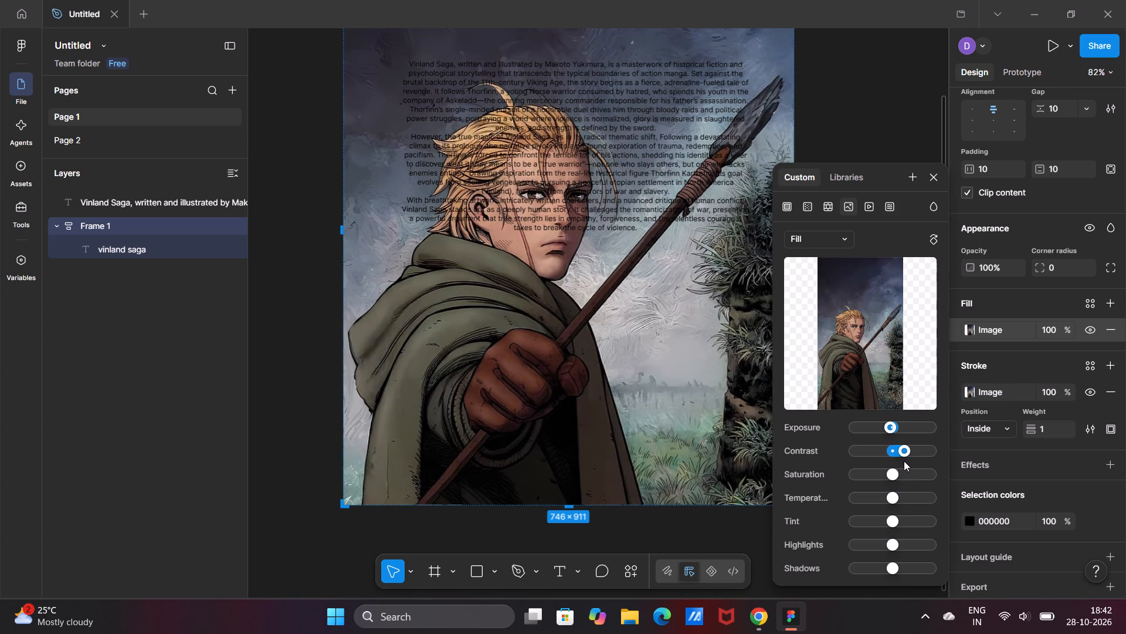
pyautogui.moveTo(904, 461); pyautogui.dragTo(896, 464)
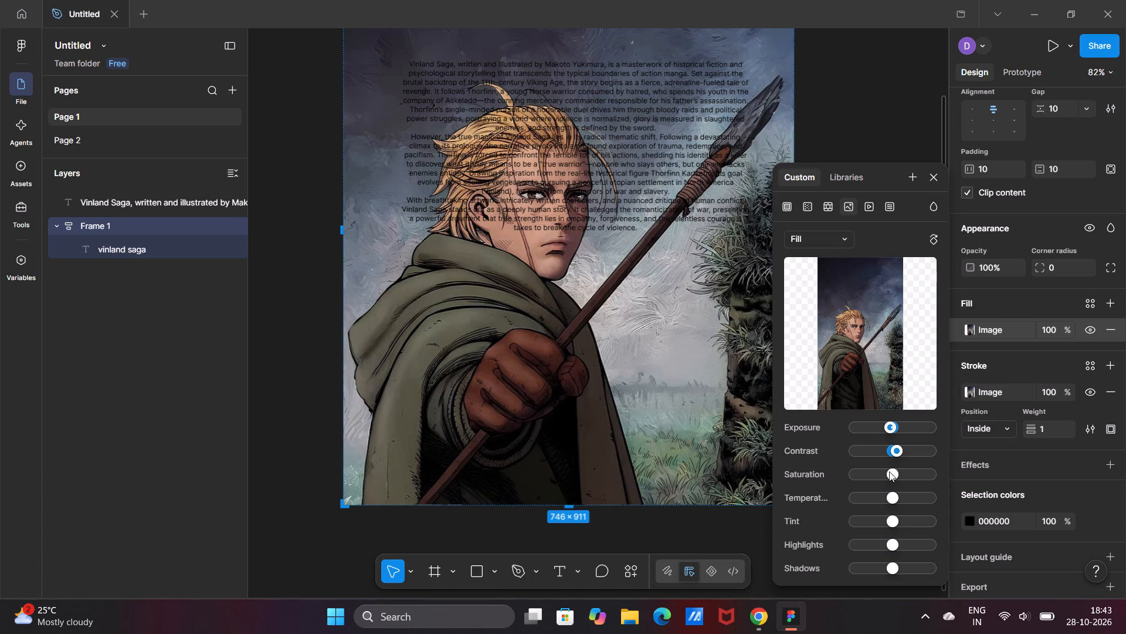
pyautogui.moveTo(889, 471); pyautogui.dragTo(881, 472)
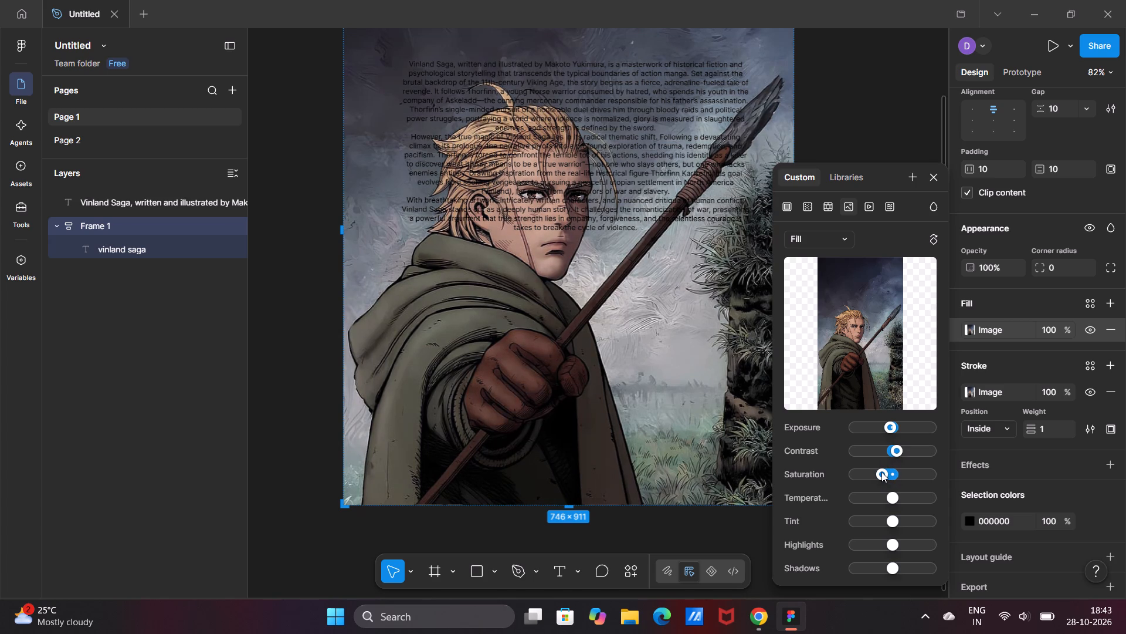
# Reduce the saturation of Frame 1's fill image a little further and shift its temperature slightly cooler.
pyautogui.moveTo(881, 472); pyautogui.dragTo(878, 474)
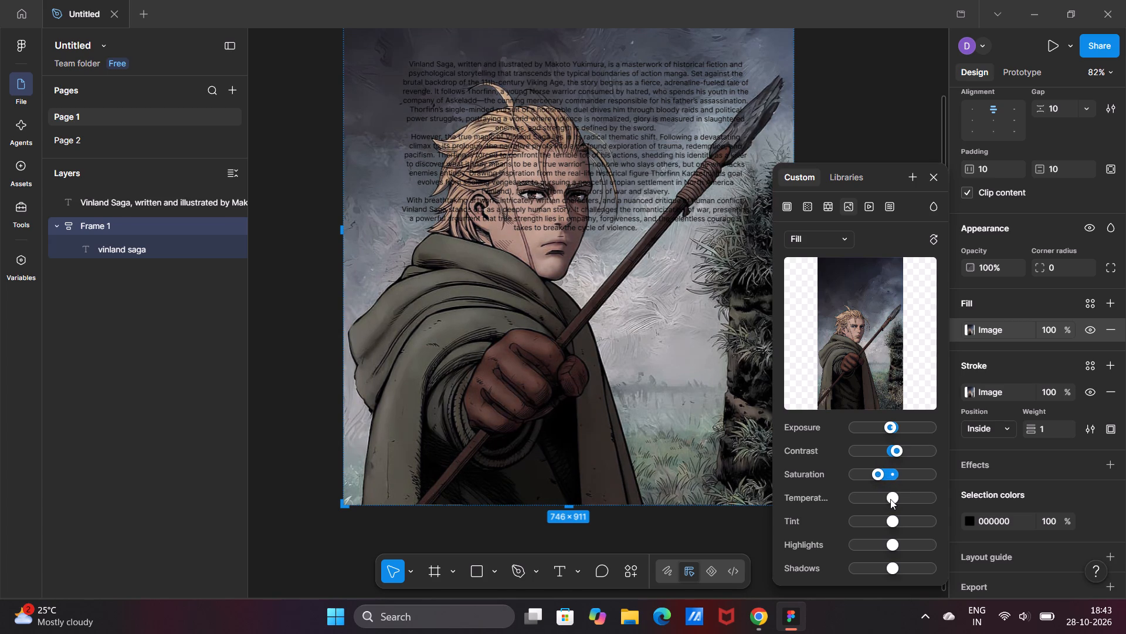
pyautogui.moveTo(890, 499); pyautogui.dragTo(894, 502)
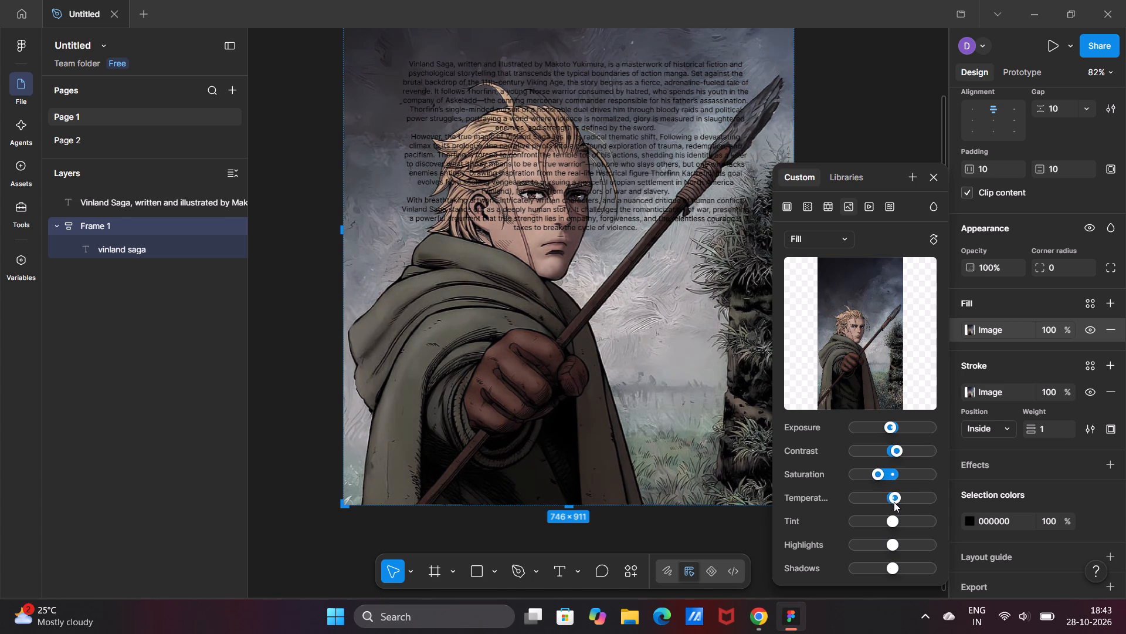
pyautogui.moveTo(894, 502); pyautogui.dragTo(885, 507)
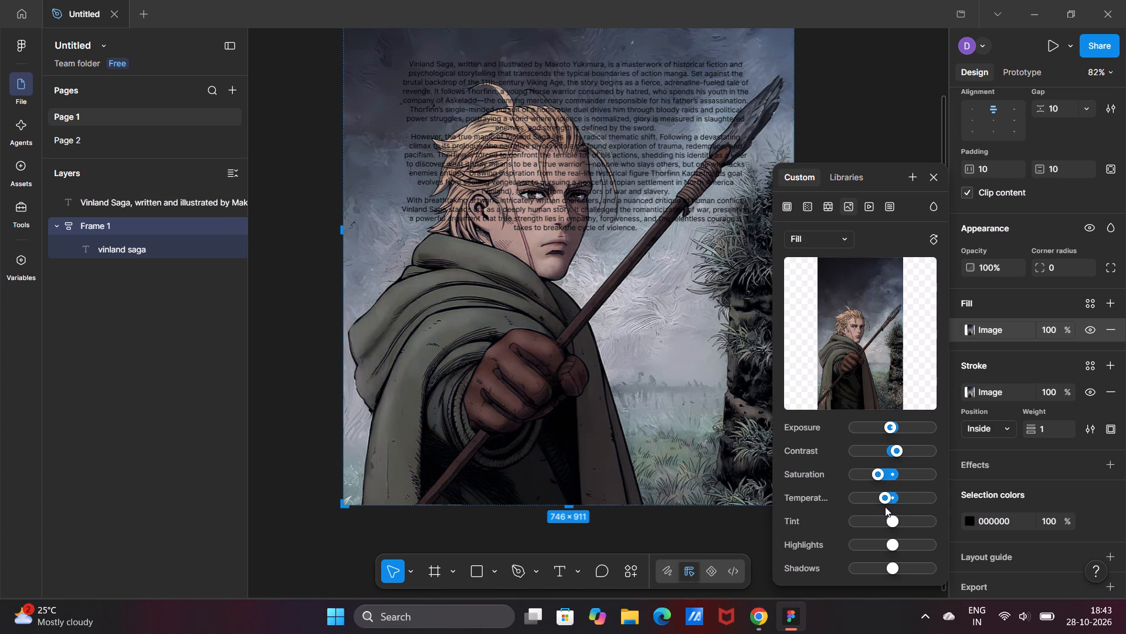
pyautogui.moveTo(885, 507); pyautogui.dragTo(885, 506)
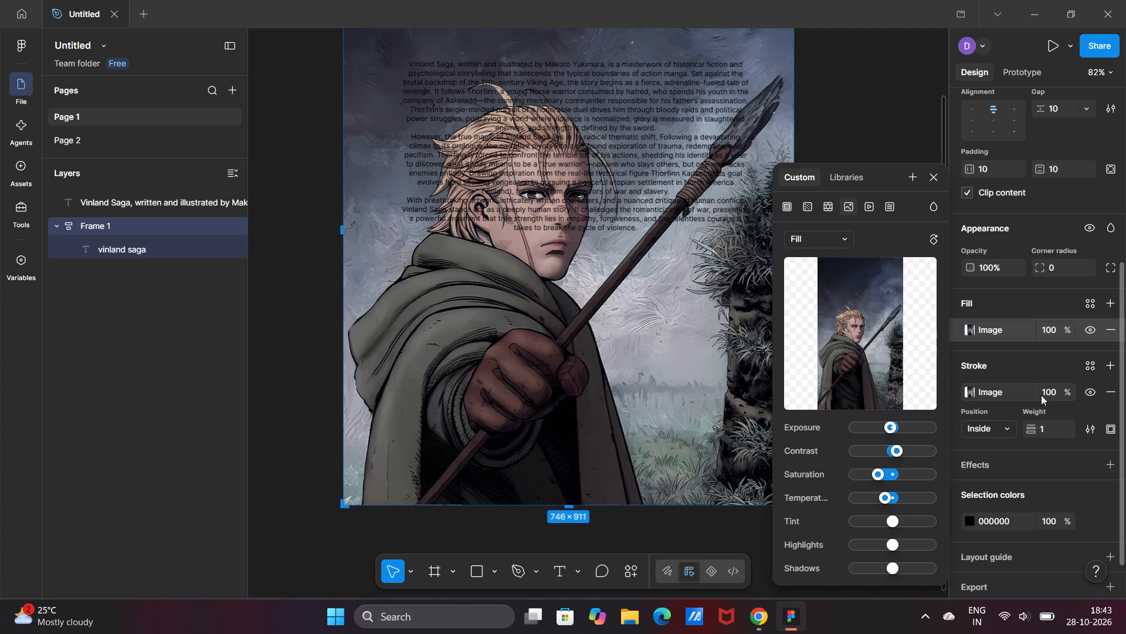
# Set the opacity of Frame 1's image stroke to 40% and dismiss the WhatsApp notification.
pyautogui.click(1062, 391)
pyautogui.press('BackSpace')
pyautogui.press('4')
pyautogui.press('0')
pyautogui.press('Return')
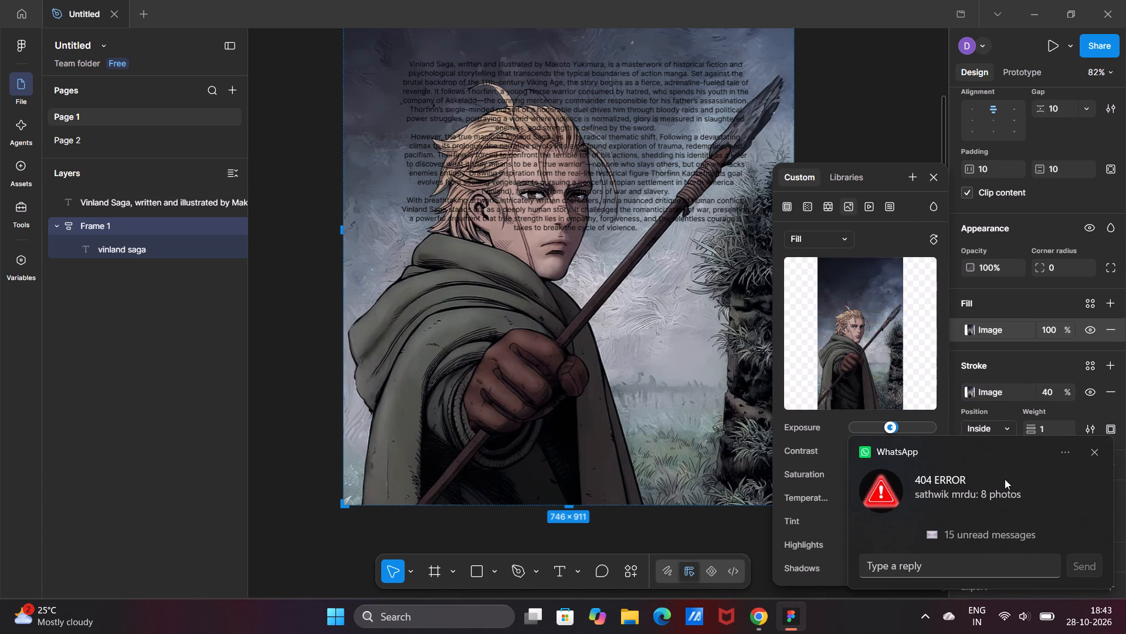
pyautogui.click(1093, 447)
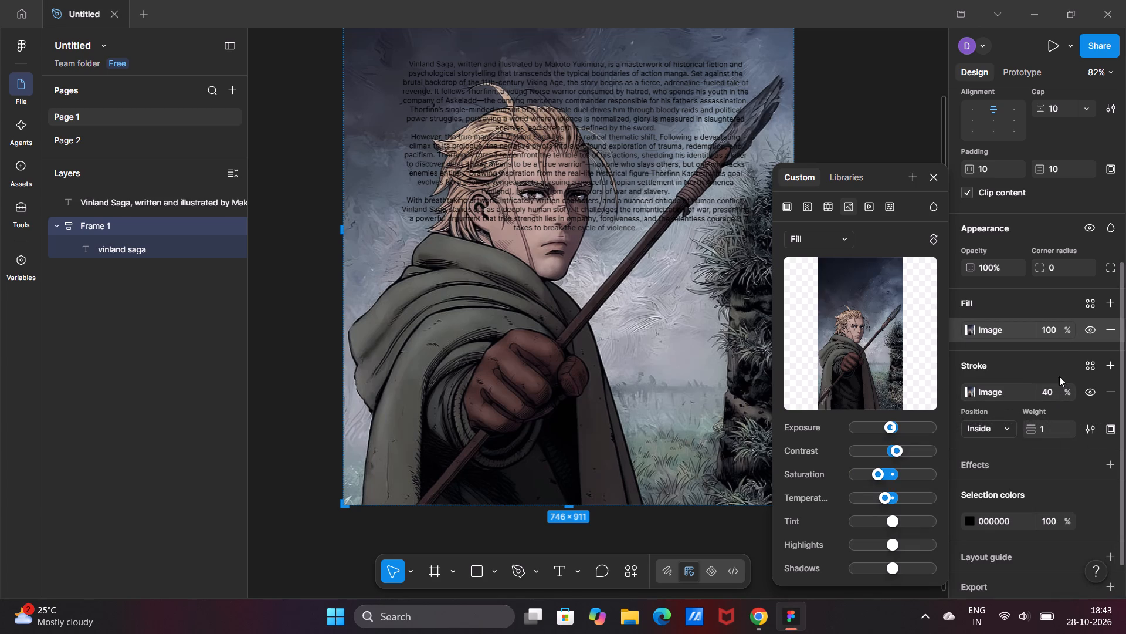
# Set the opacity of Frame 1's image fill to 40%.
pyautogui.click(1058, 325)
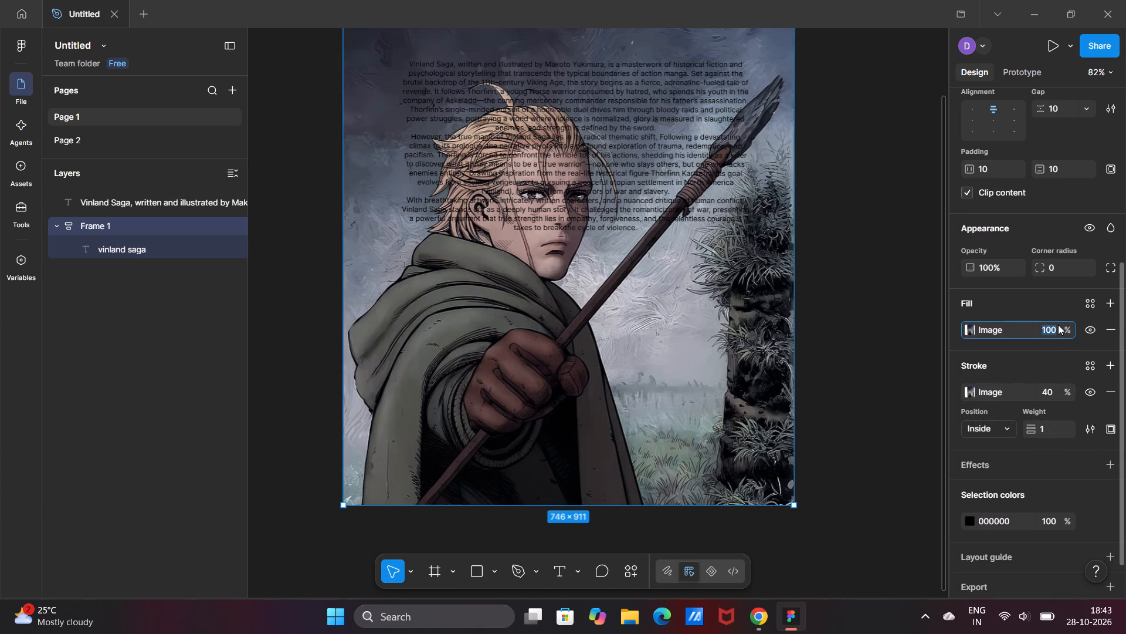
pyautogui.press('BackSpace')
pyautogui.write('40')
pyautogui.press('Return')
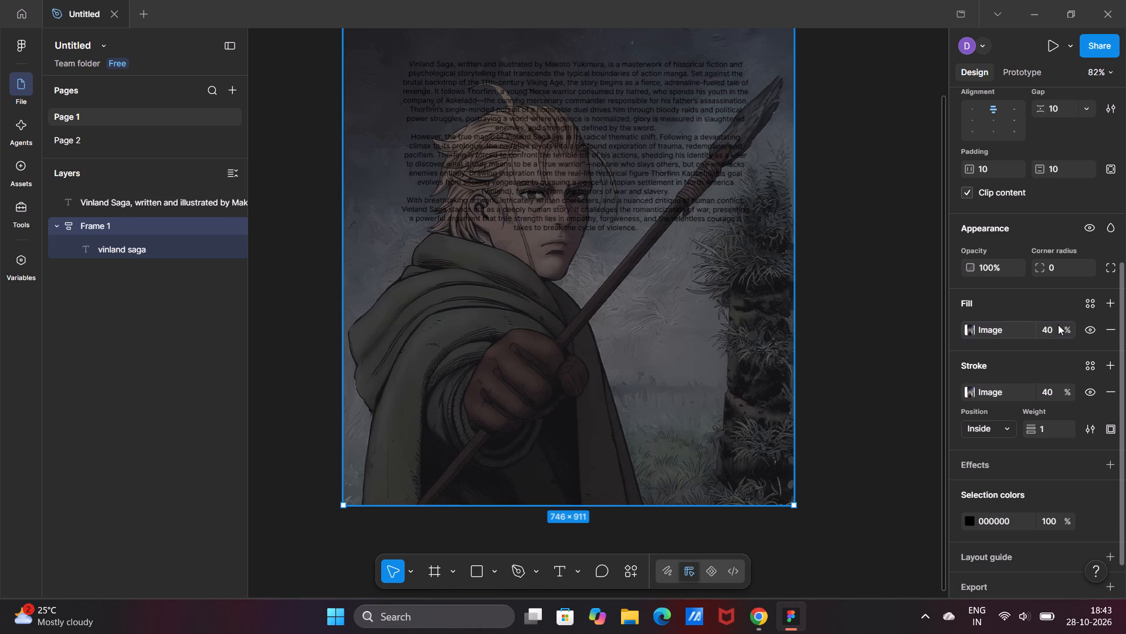
# Set the opacity of Frame 1's image fill to 25%.
pyautogui.scroll(1, 1058, 325)
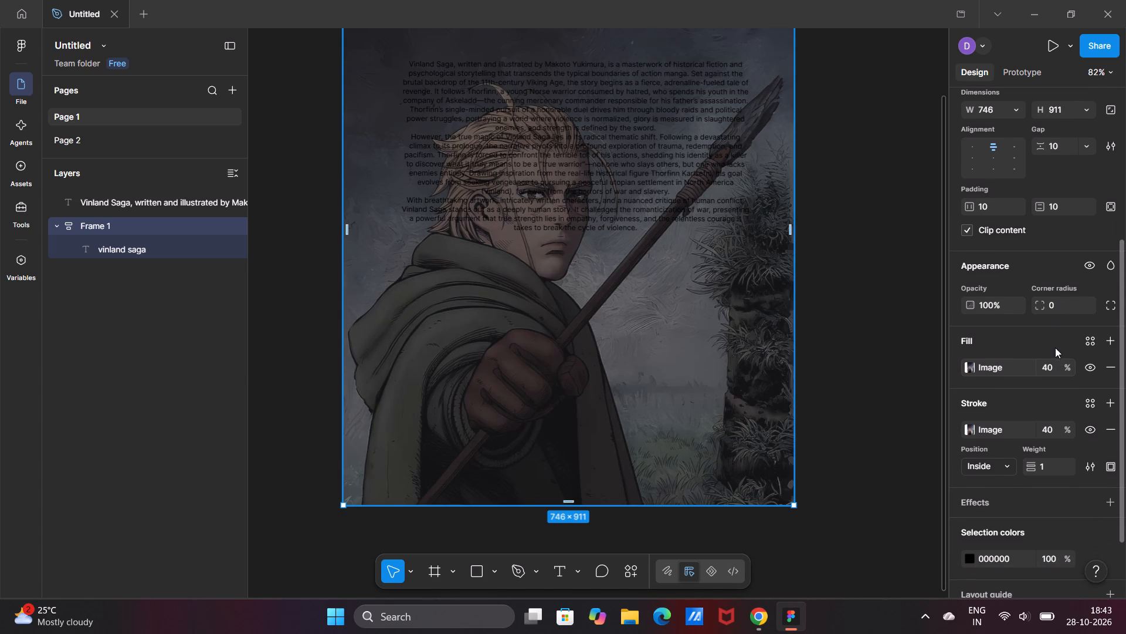
pyautogui.click(1056, 362)
pyautogui.press('BackSpace')
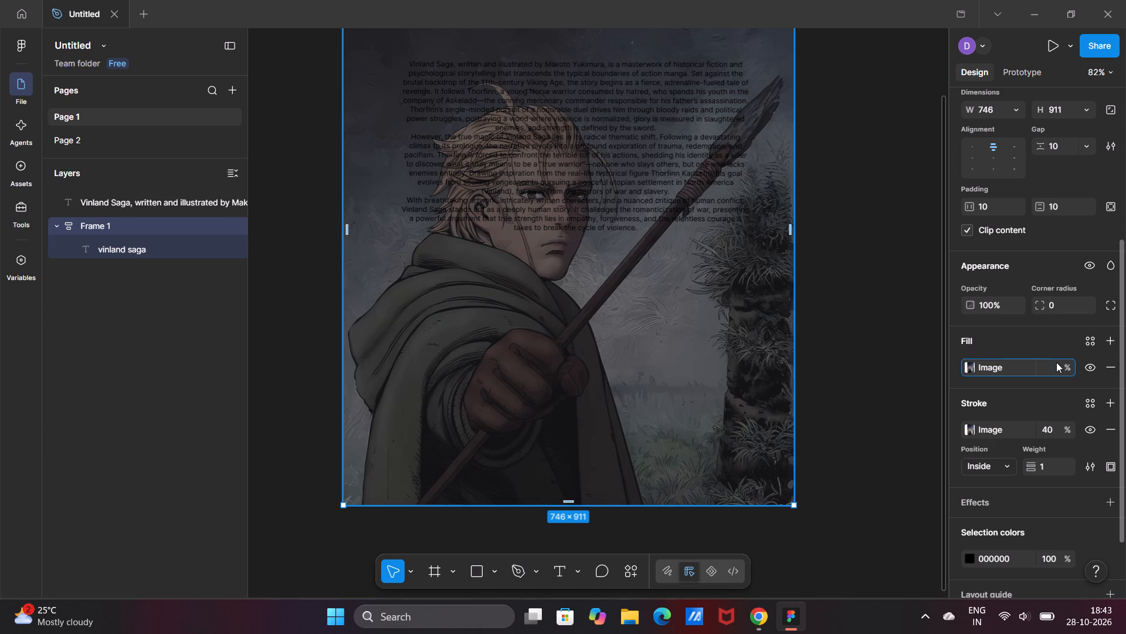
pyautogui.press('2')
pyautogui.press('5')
pyautogui.press('Return')
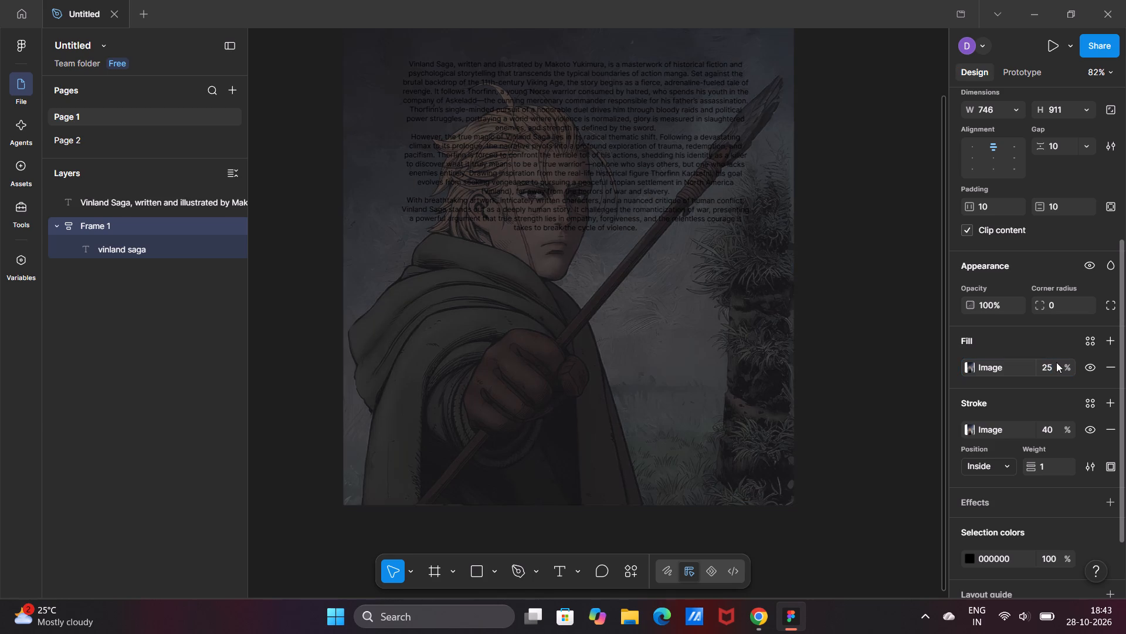
pyautogui.scroll(2, 1056, 362)
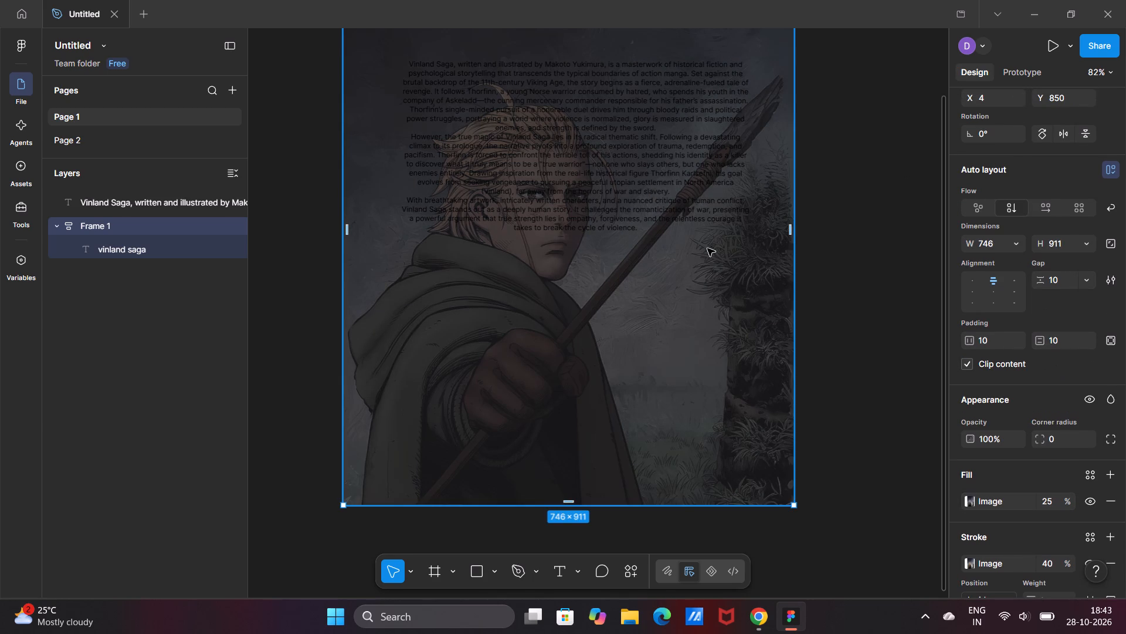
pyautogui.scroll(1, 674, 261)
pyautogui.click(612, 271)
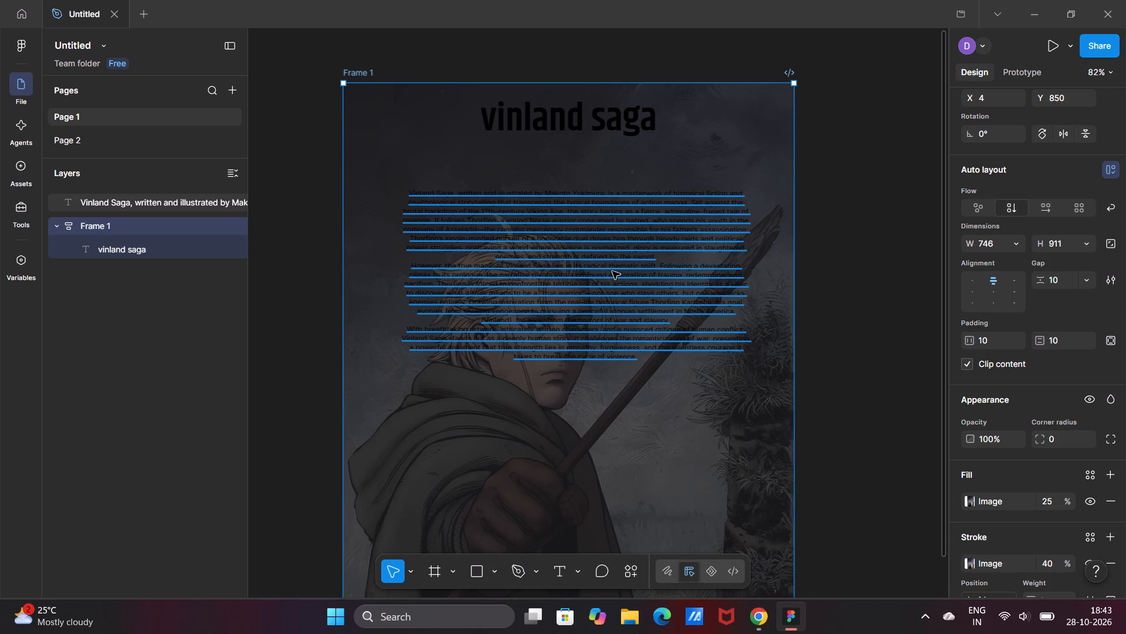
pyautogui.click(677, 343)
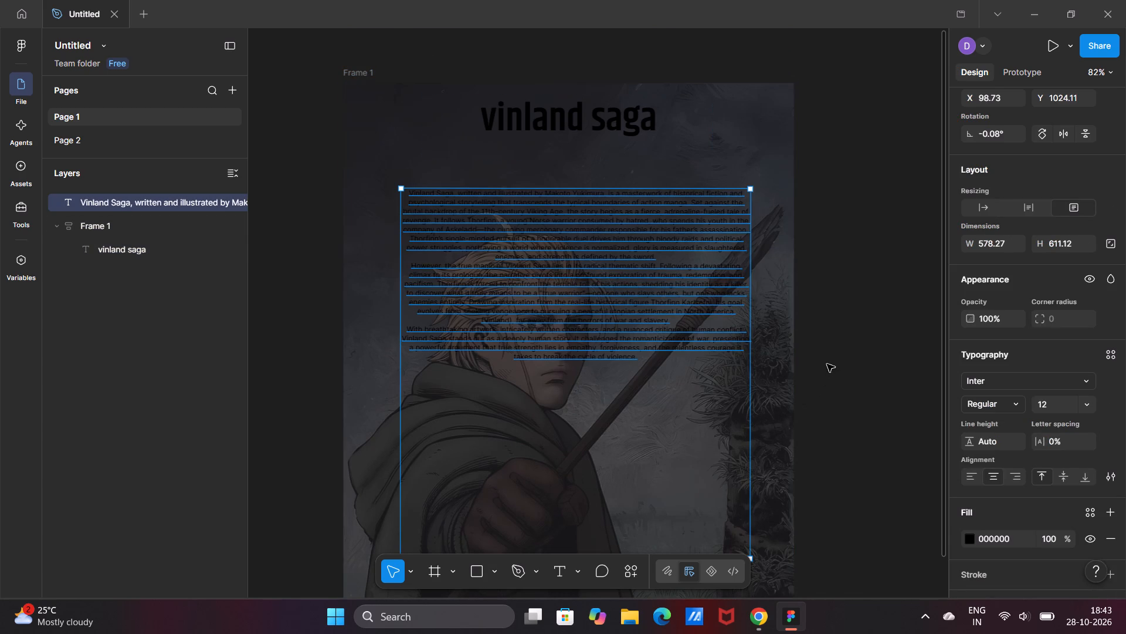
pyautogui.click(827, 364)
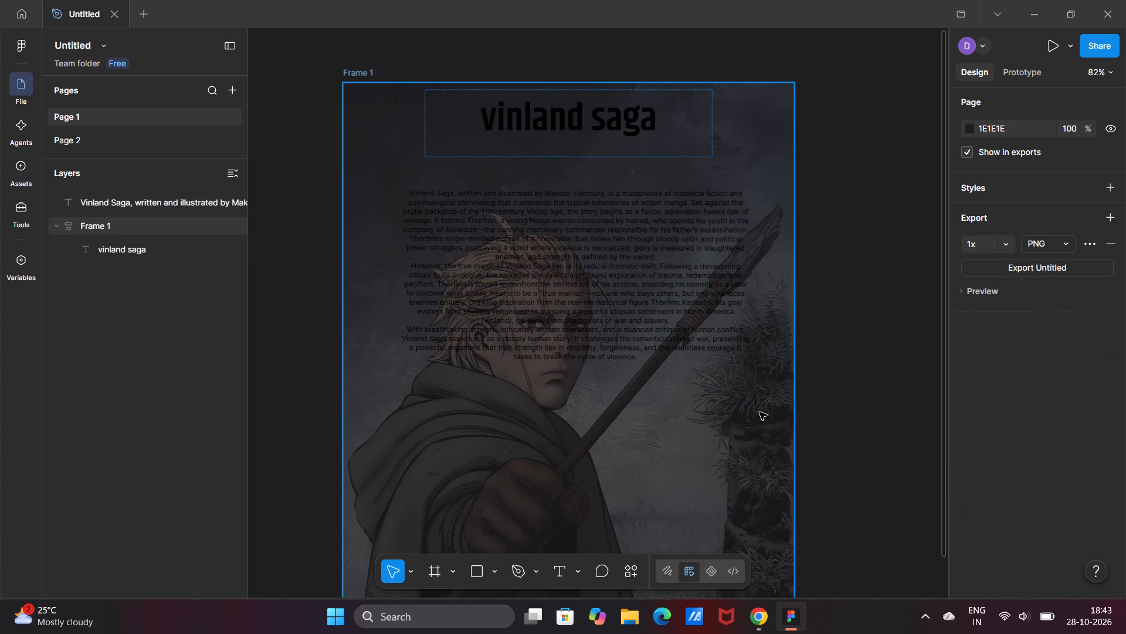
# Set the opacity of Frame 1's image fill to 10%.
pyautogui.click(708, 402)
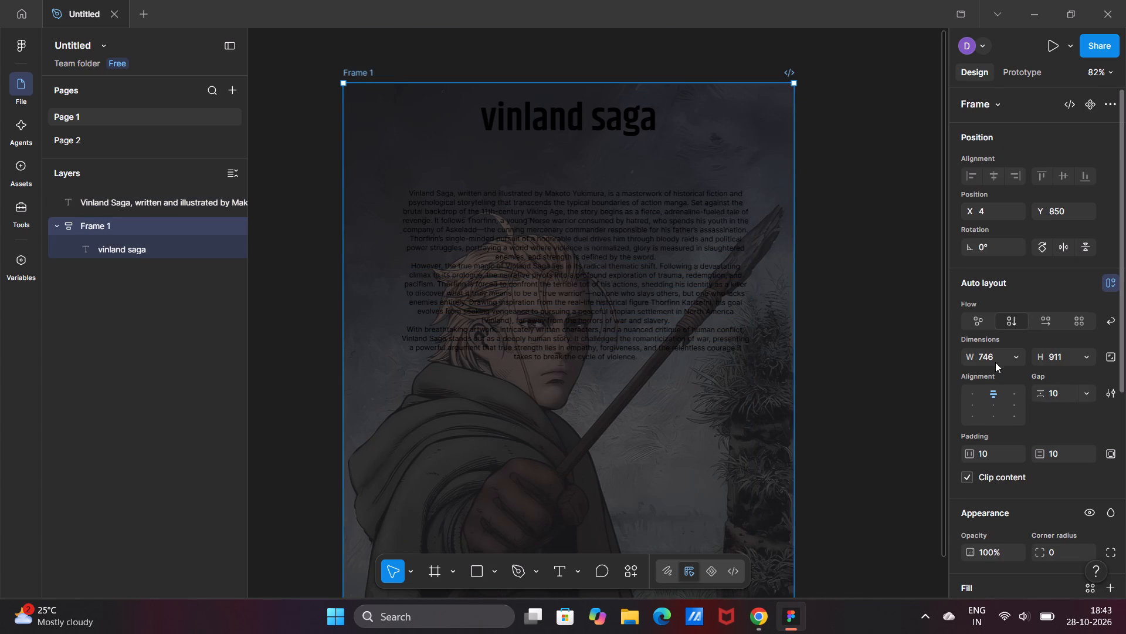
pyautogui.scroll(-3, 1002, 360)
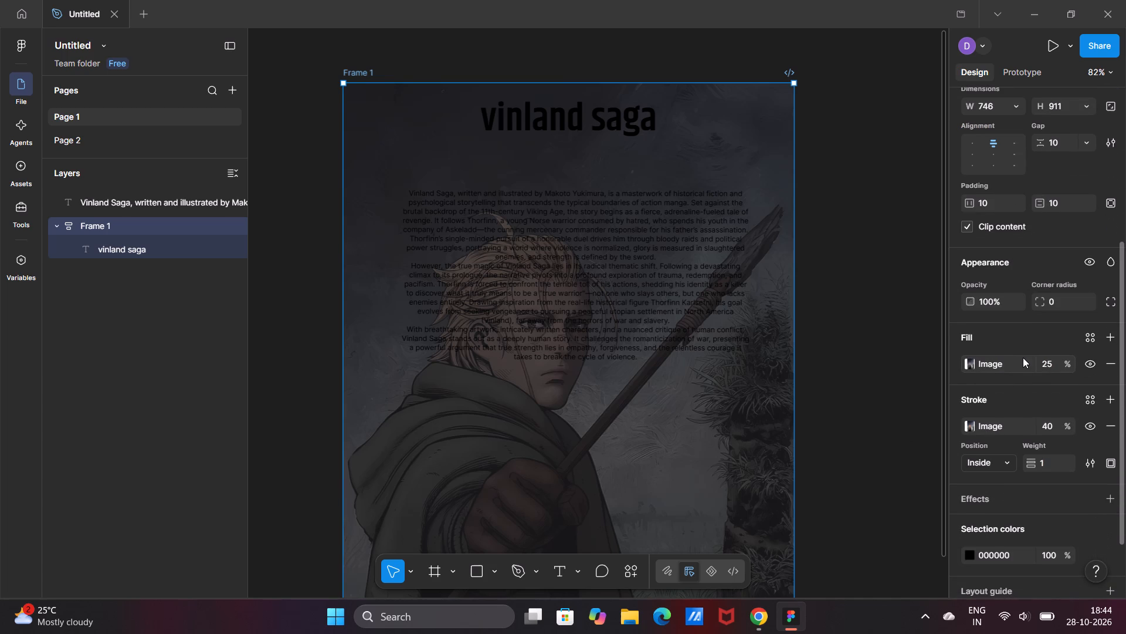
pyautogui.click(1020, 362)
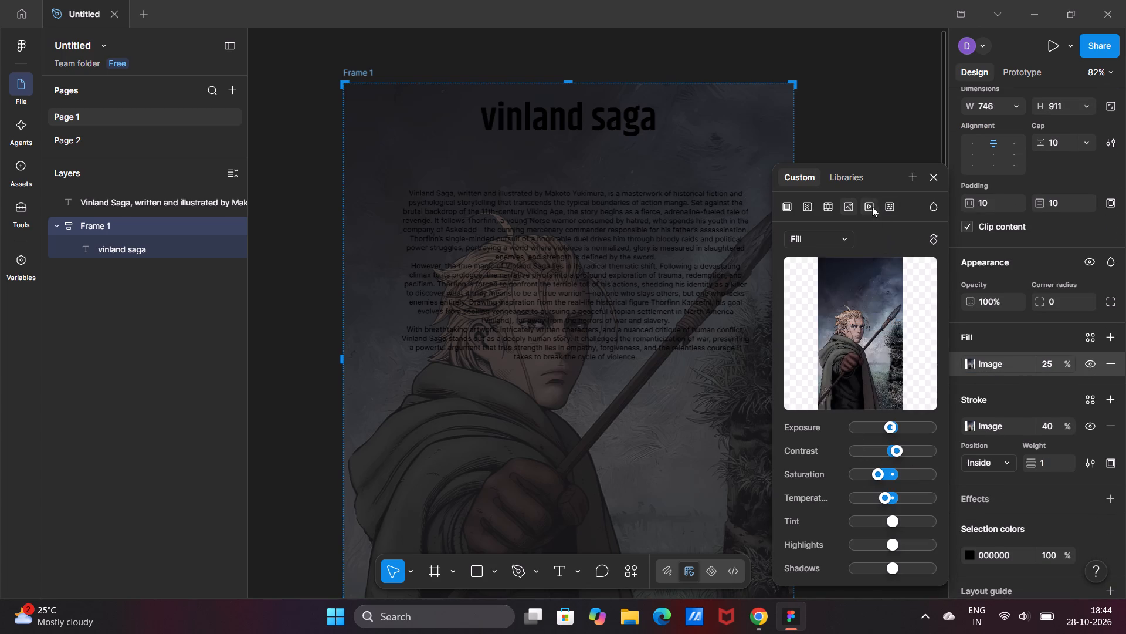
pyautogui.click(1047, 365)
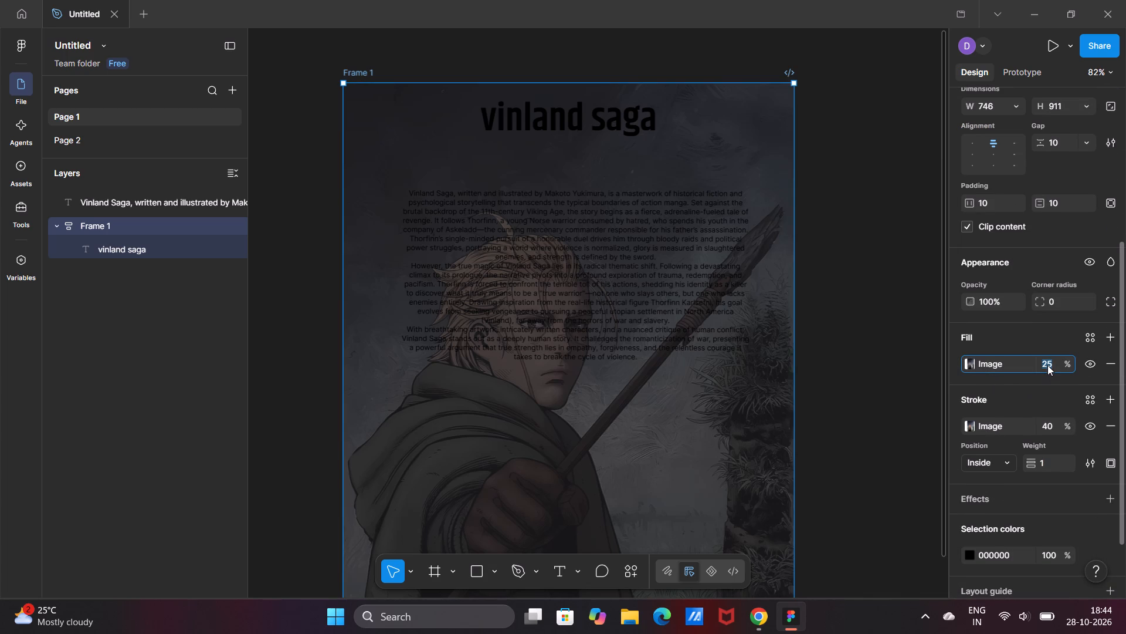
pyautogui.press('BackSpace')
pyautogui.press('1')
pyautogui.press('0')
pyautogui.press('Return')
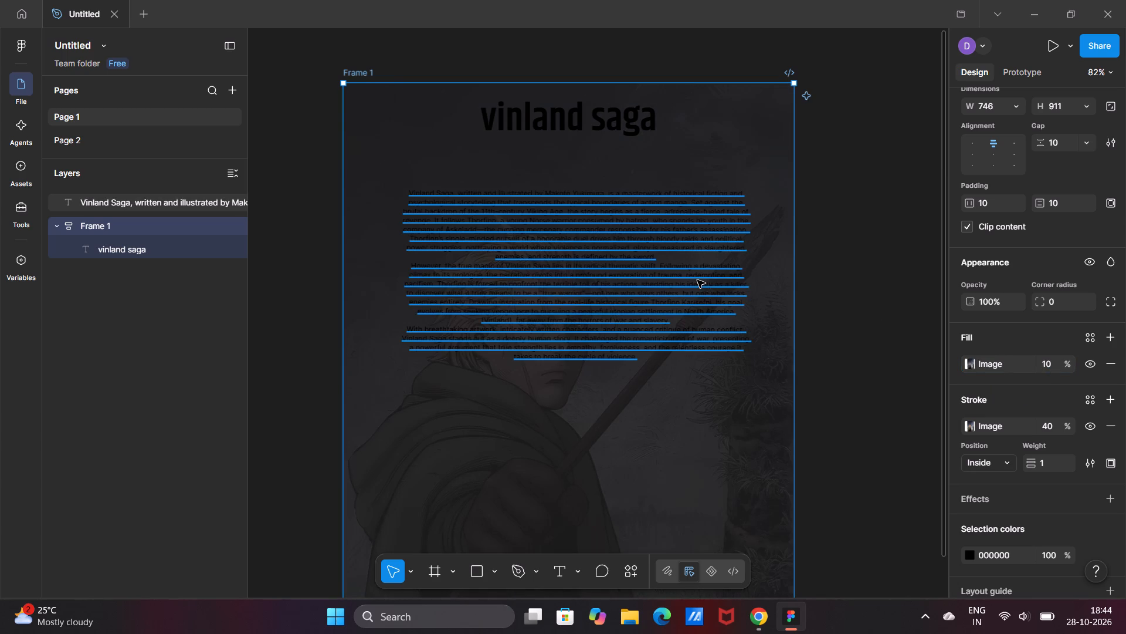
# Inspect the passage's text properties and review its legibility against the dimmed background across the whole frame.
pyautogui.click(697, 280)
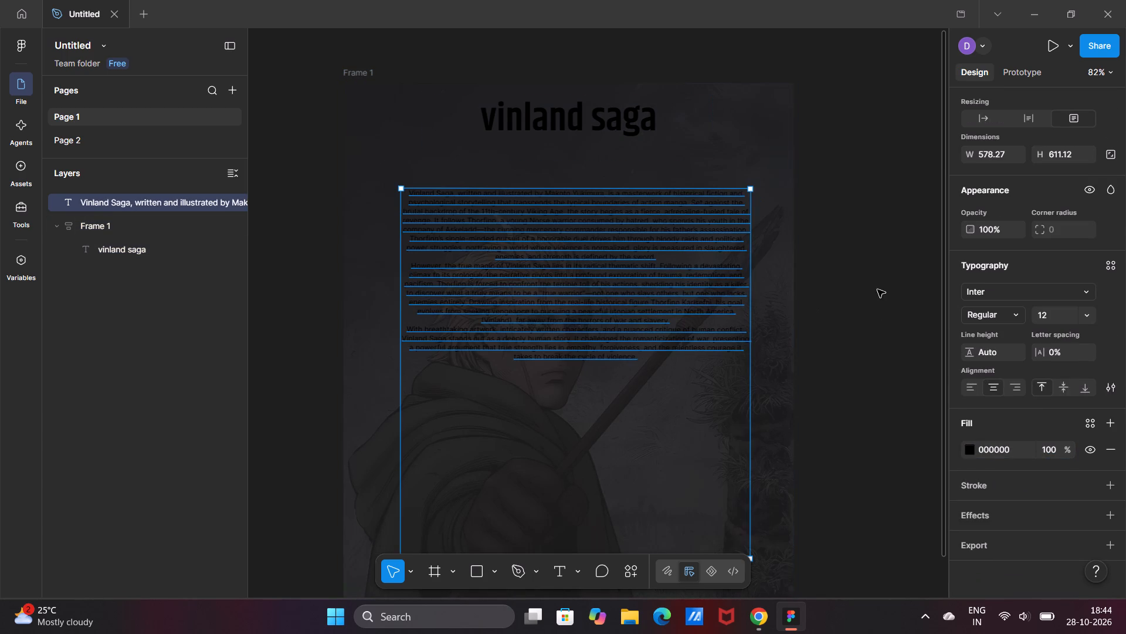
pyautogui.click(971, 443)
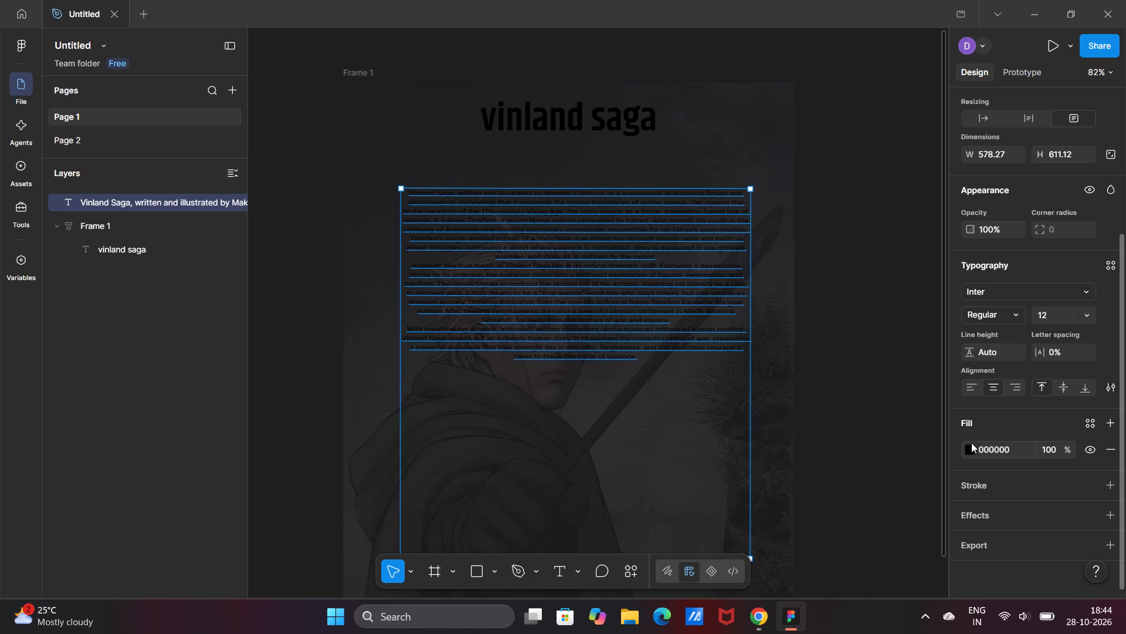
pyautogui.scroll(-1, 971, 443)
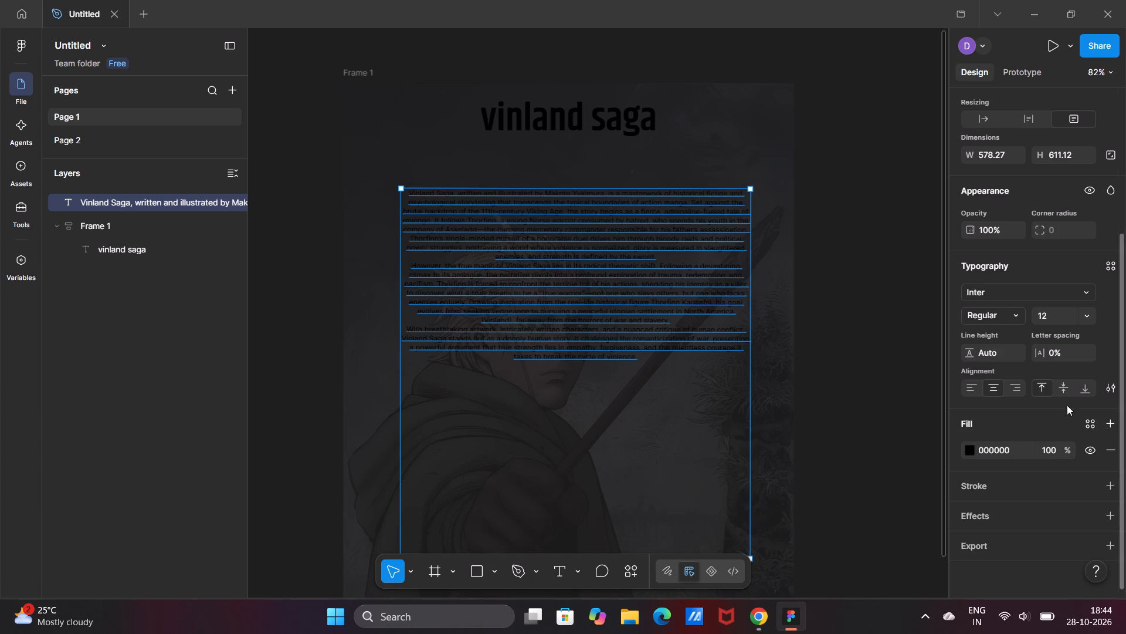
pyautogui.click(864, 299)
pyautogui.scroll(-1, 864, 299)
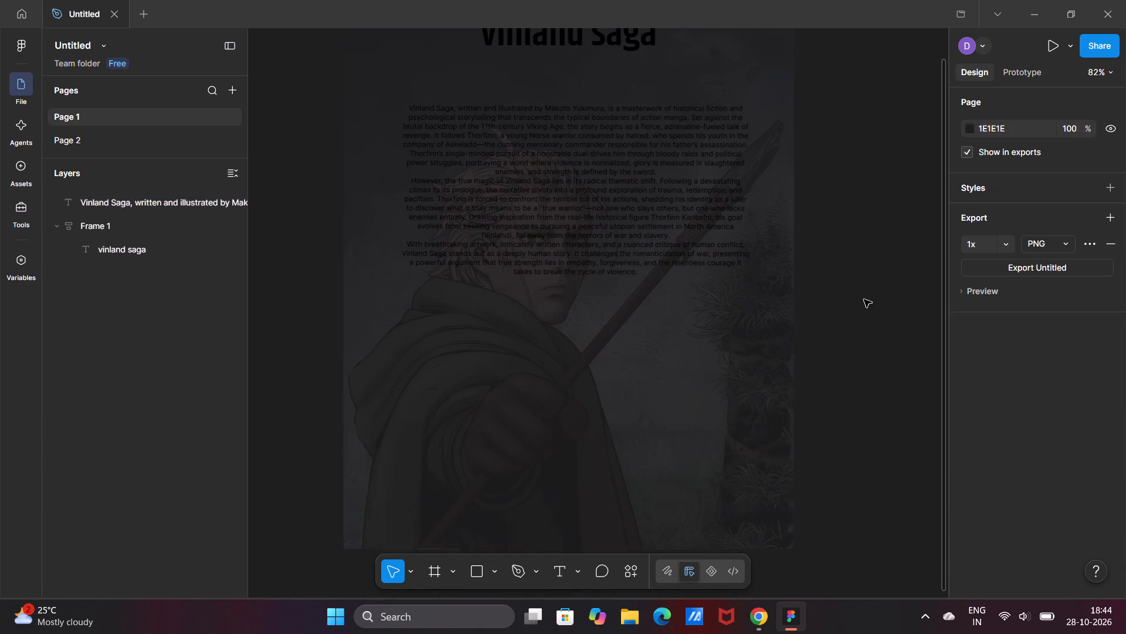
pyautogui.scroll(-1, 864, 299)
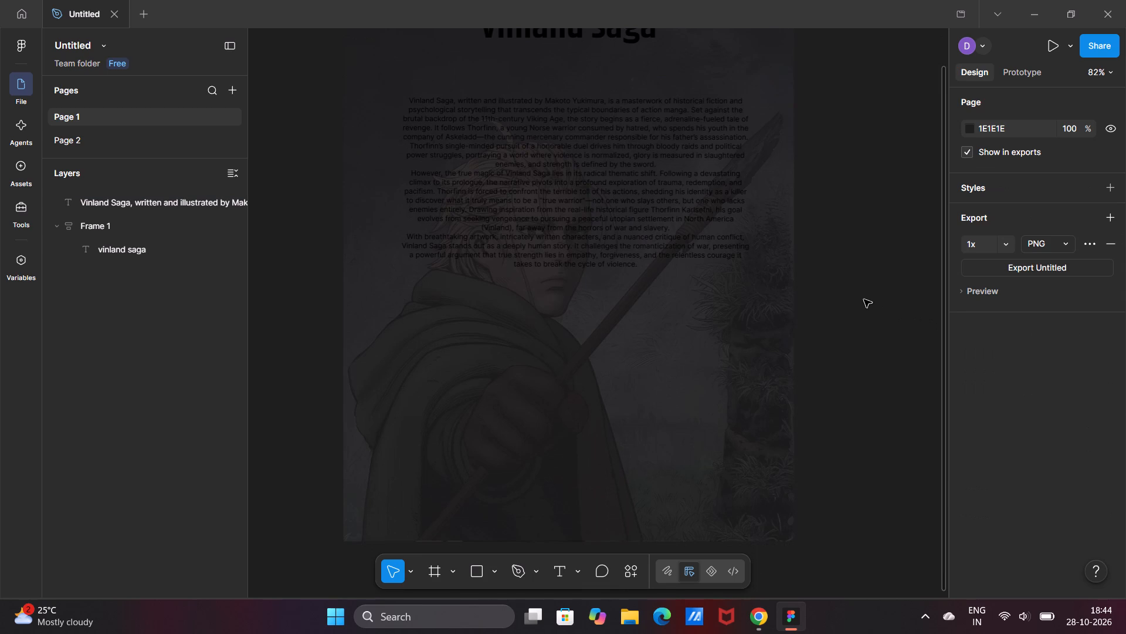
pyautogui.hscroll(1, 864, 299)
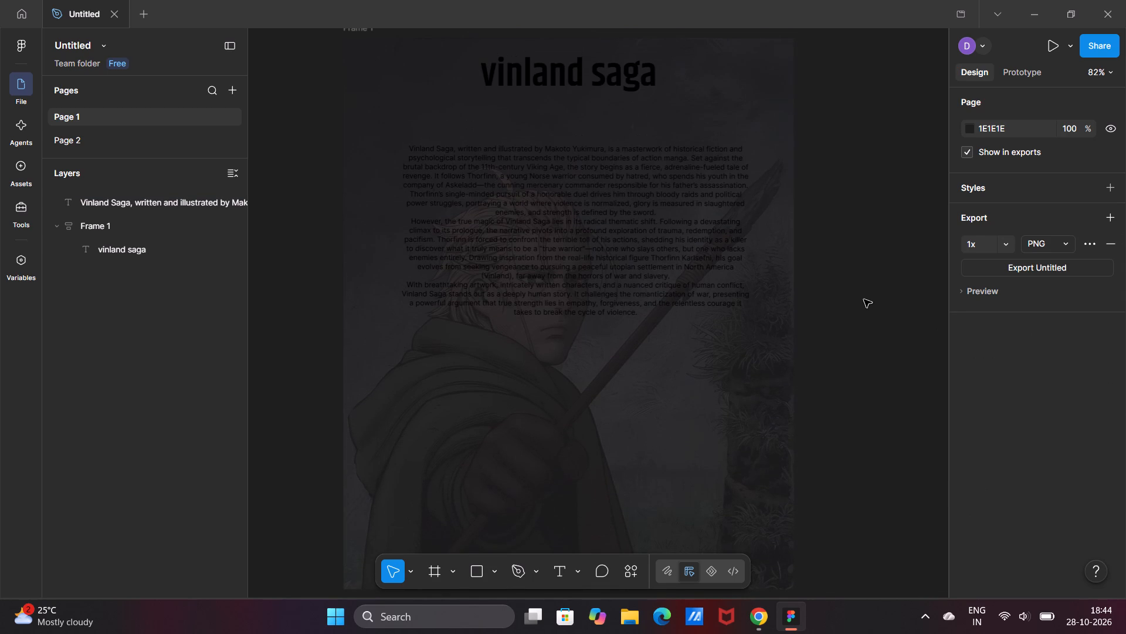
pyautogui.scroll(-1, 864, 299)
pyautogui.scroll(2, 864, 299)
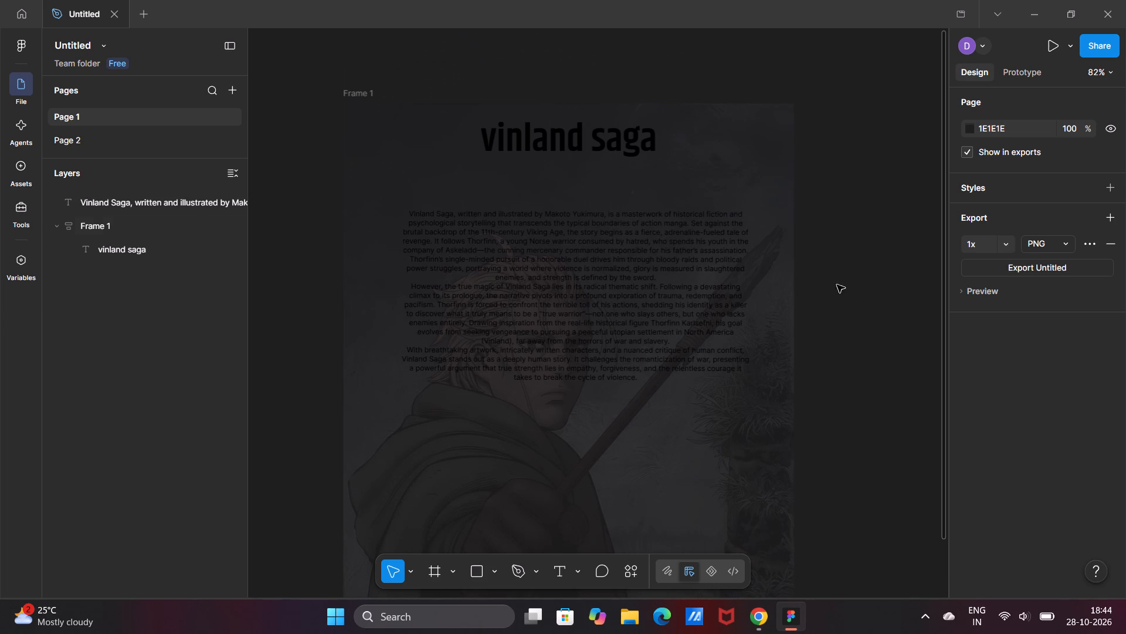
# Set the opacity of Frame 1's image fill to 50%.
pyautogui.click(730, 481)
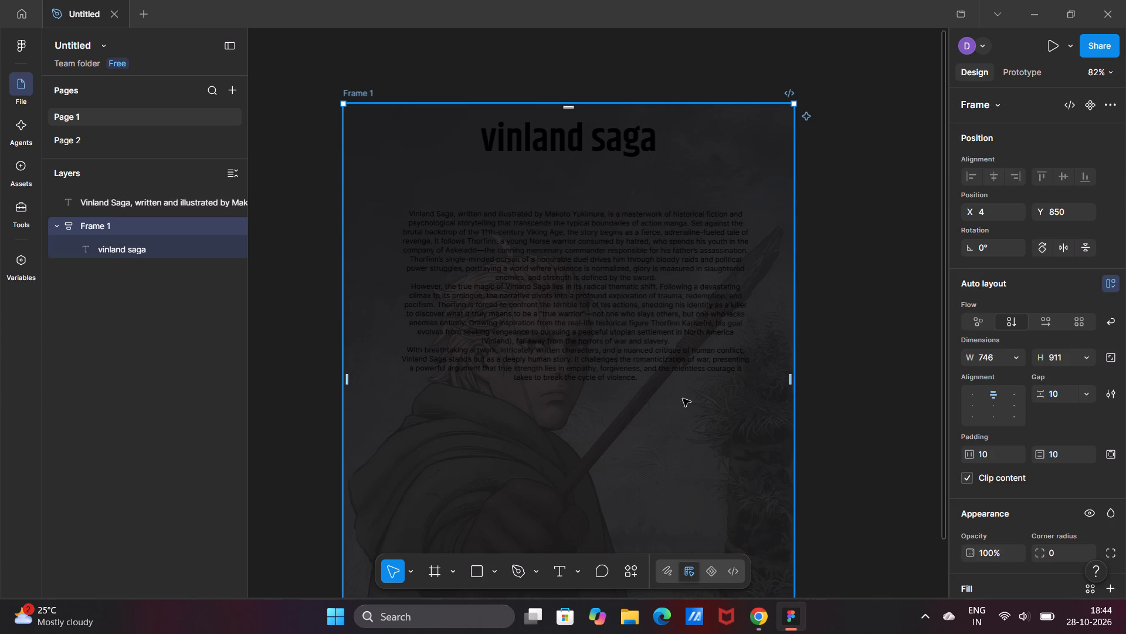
pyautogui.scroll(-1, 867, 362)
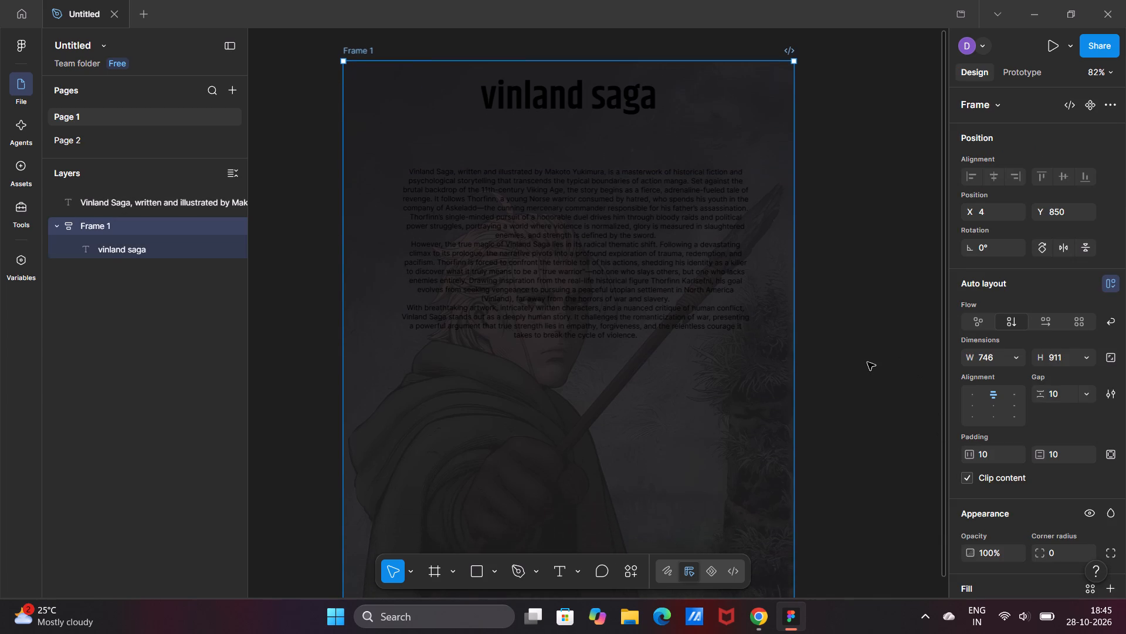
pyautogui.scroll(-1, 867, 362)
pyautogui.scroll(-1, 1053, 475)
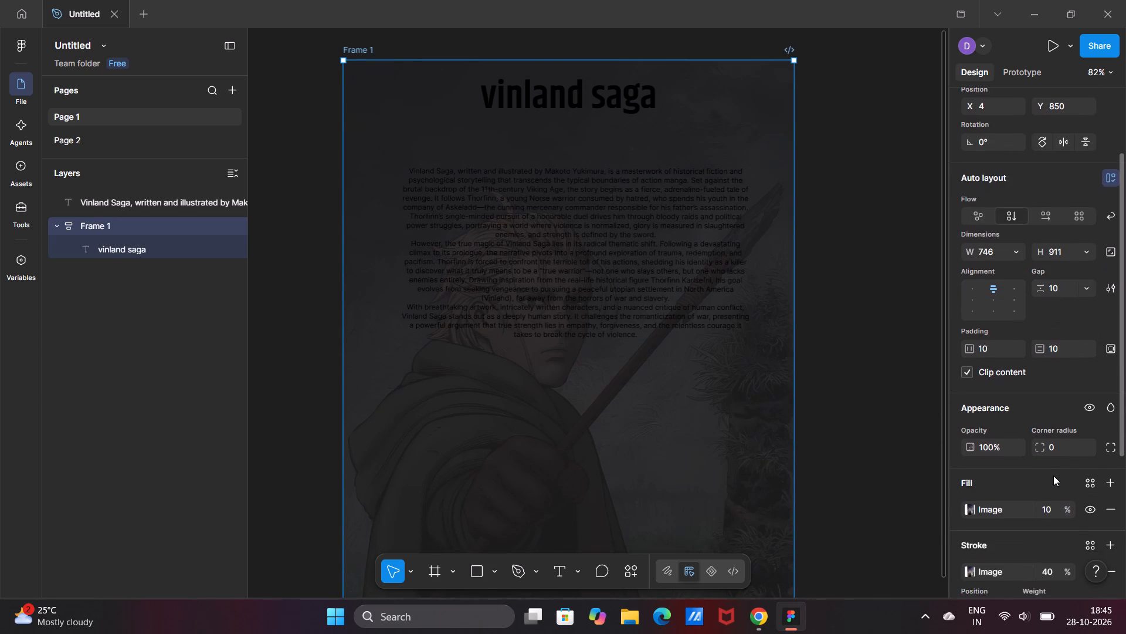
pyautogui.scroll(-1, 1053, 475)
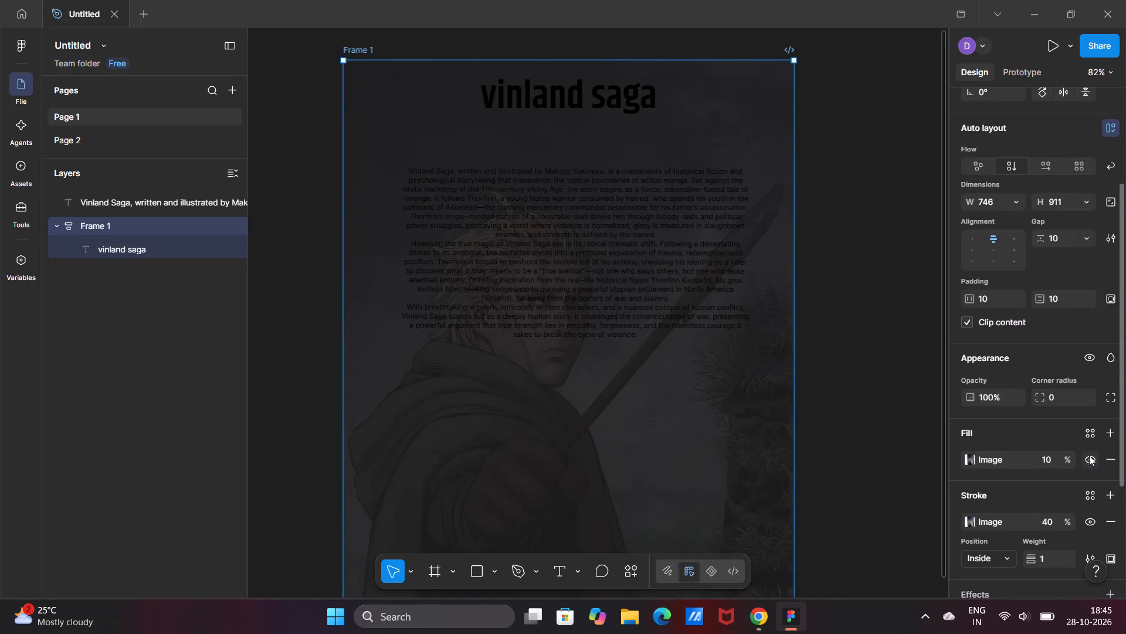
pyautogui.click(1054, 464)
pyautogui.press('BackSpace')
pyautogui.write('50')
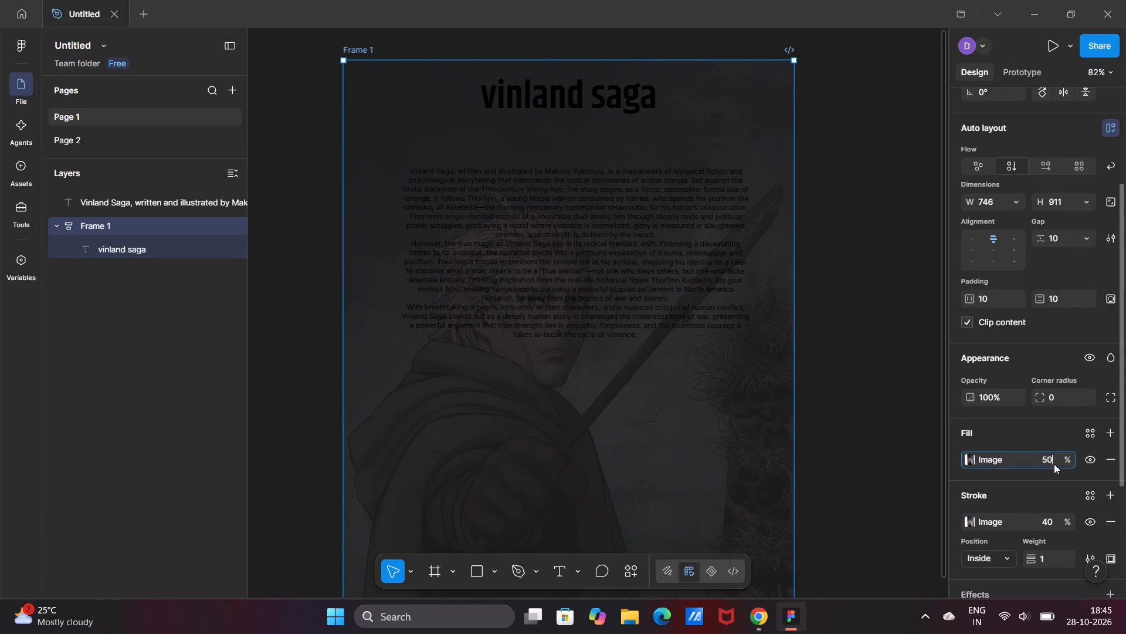
pyautogui.press('Return')
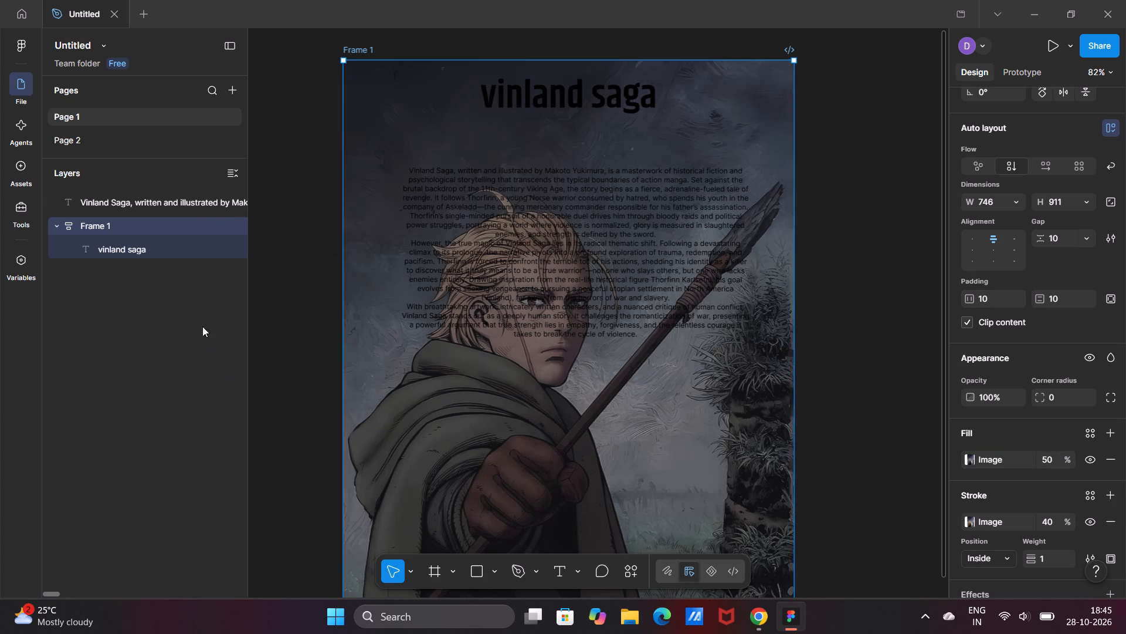
# Move the passage text slightly up towards the title and centre it horizontally within Frame 1.
pyautogui.click(189, 203)
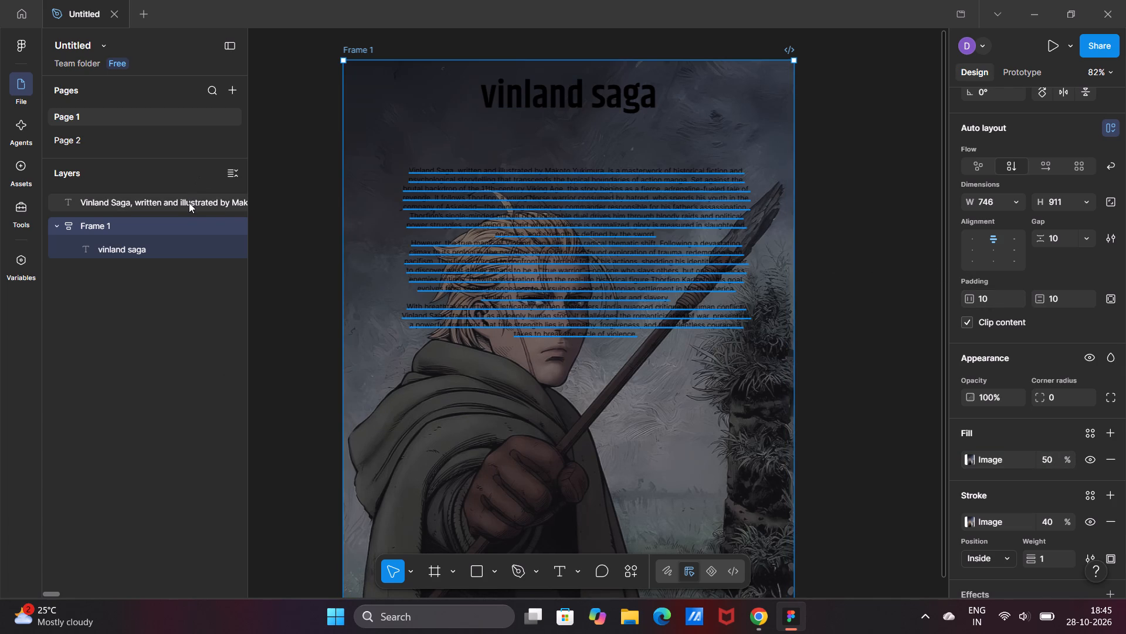
pyautogui.moveTo(479, 277); pyautogui.dragTo(474, 272)
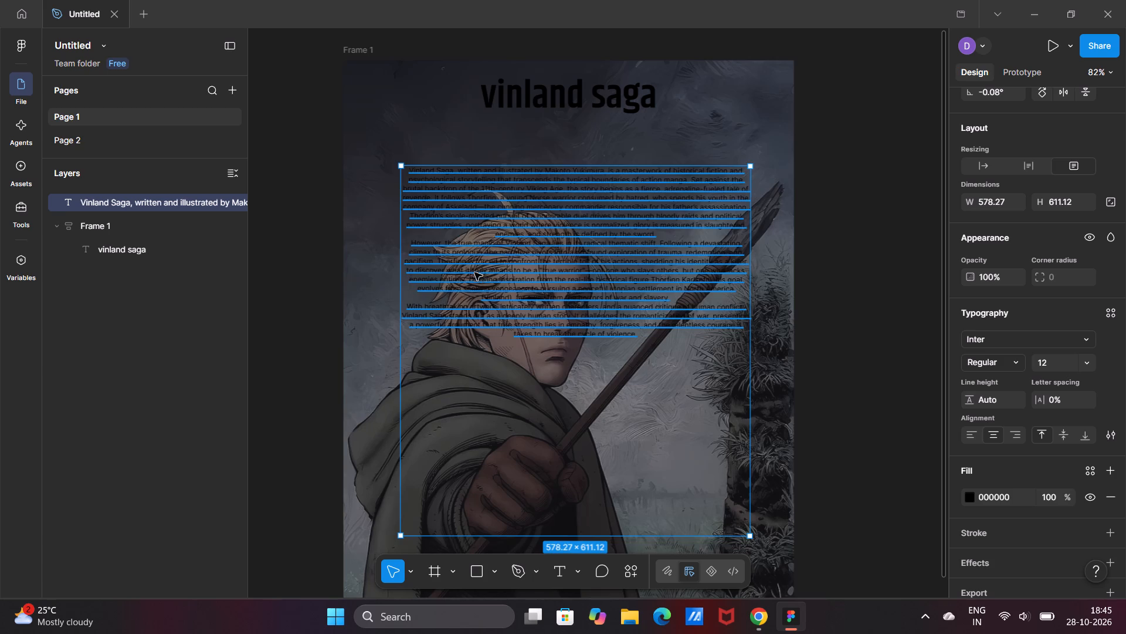
pyautogui.moveTo(474, 272); pyautogui.dragTo(469, 264)
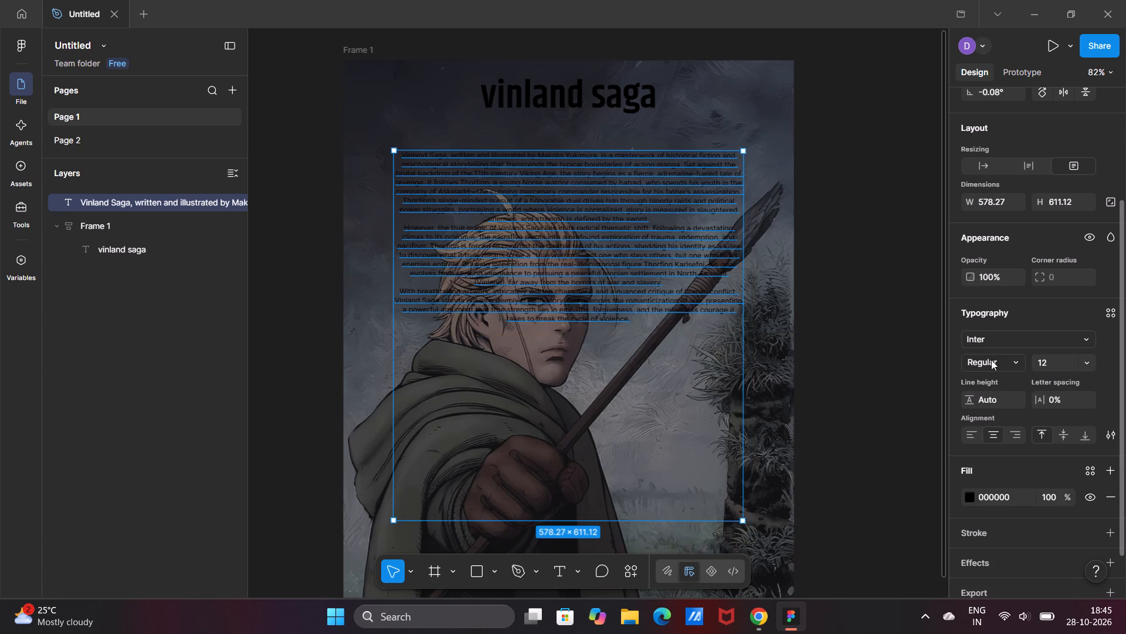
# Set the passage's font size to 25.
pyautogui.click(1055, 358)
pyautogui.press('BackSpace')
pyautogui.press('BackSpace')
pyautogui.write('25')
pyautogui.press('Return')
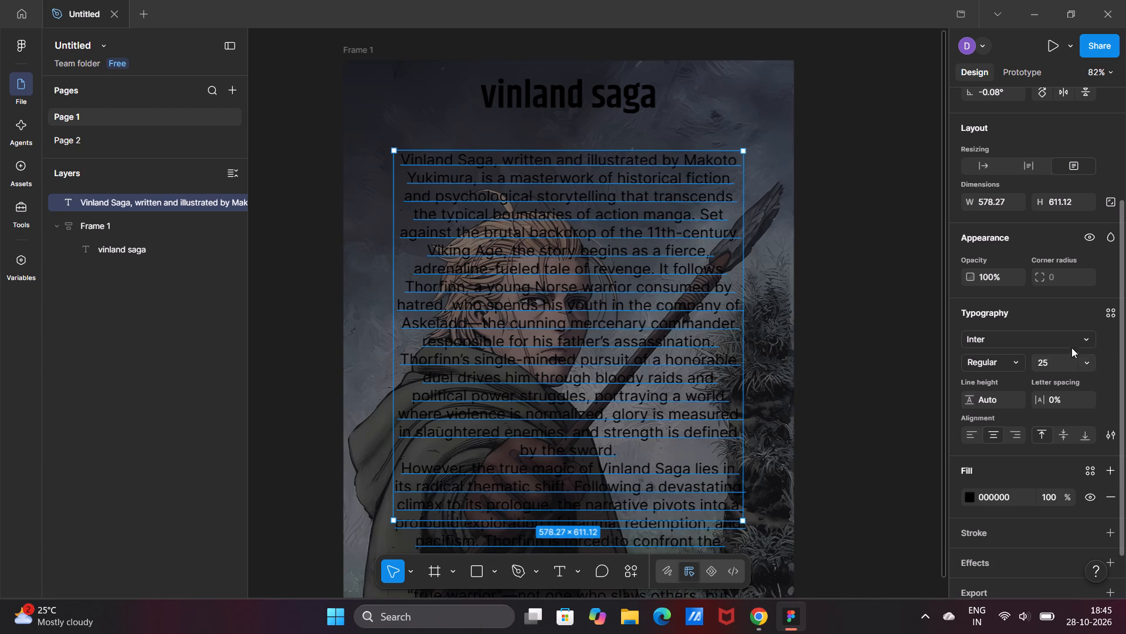
# Set the passage's font size to 20.
pyautogui.click(1055, 360)
pyautogui.press('BackSpace')
pyautogui.write('20')
pyautogui.press('Return')
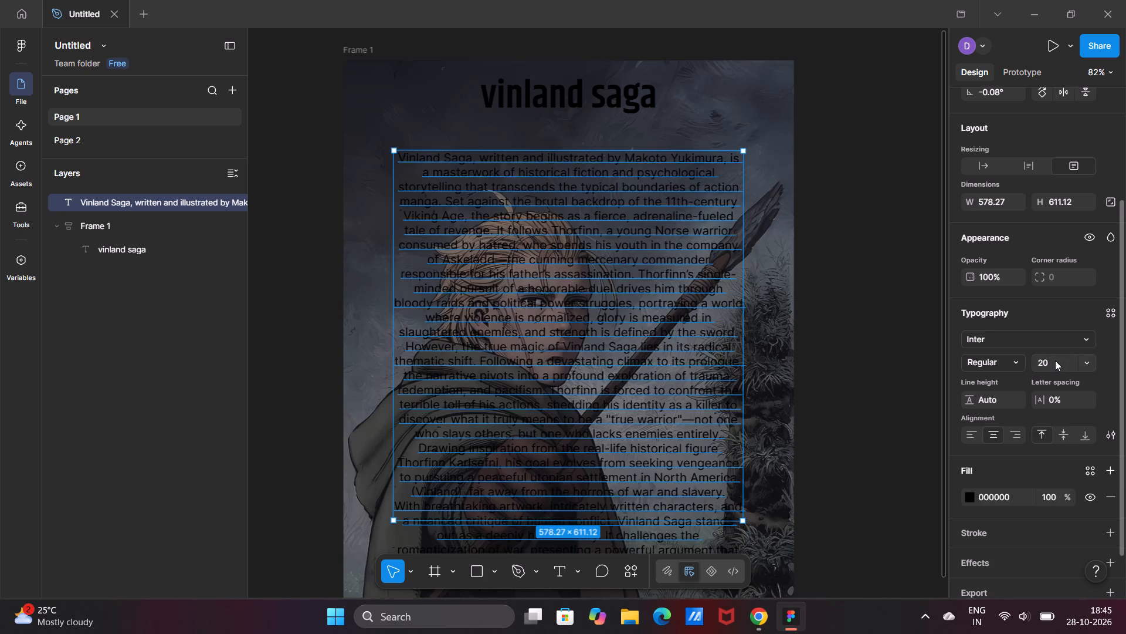
# Enlarge the passage's text box downwards to about 574 × 727 within Frame 1 and deselect it.
pyautogui.scroll(-1, 838, 359)
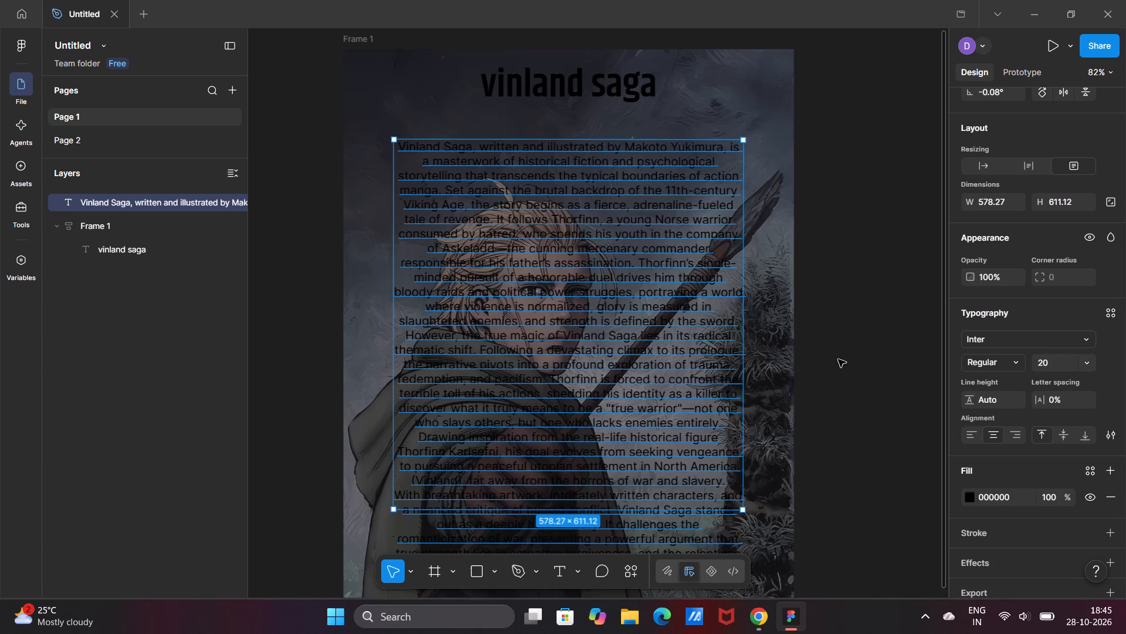
pyautogui.scroll(-2, 838, 359)
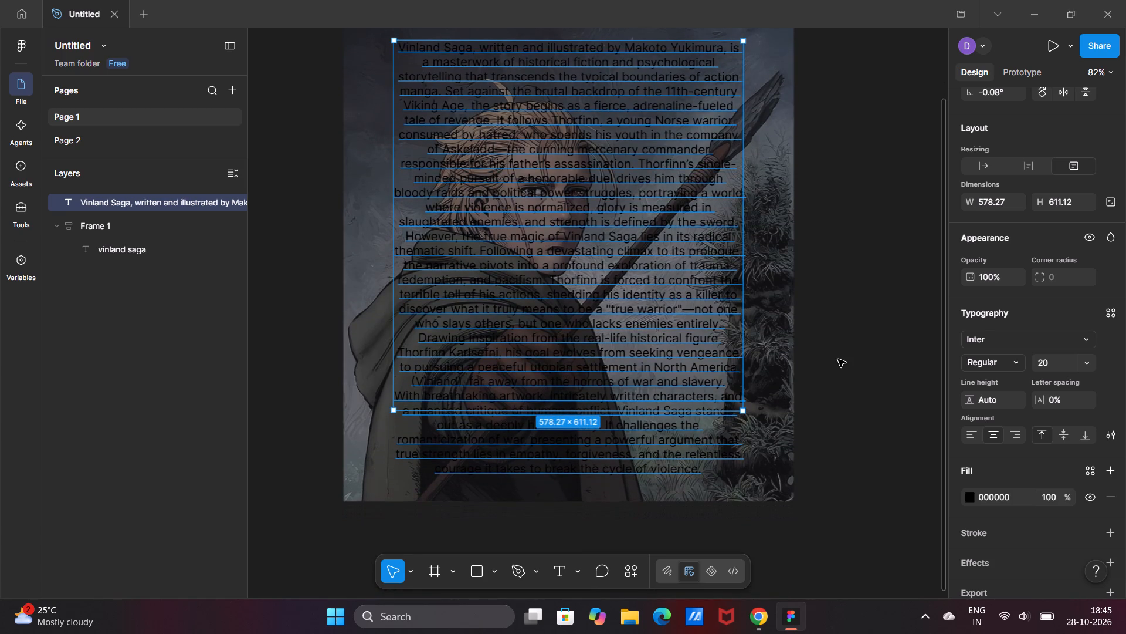
pyautogui.moveTo(744, 412); pyautogui.dragTo(746, 421)
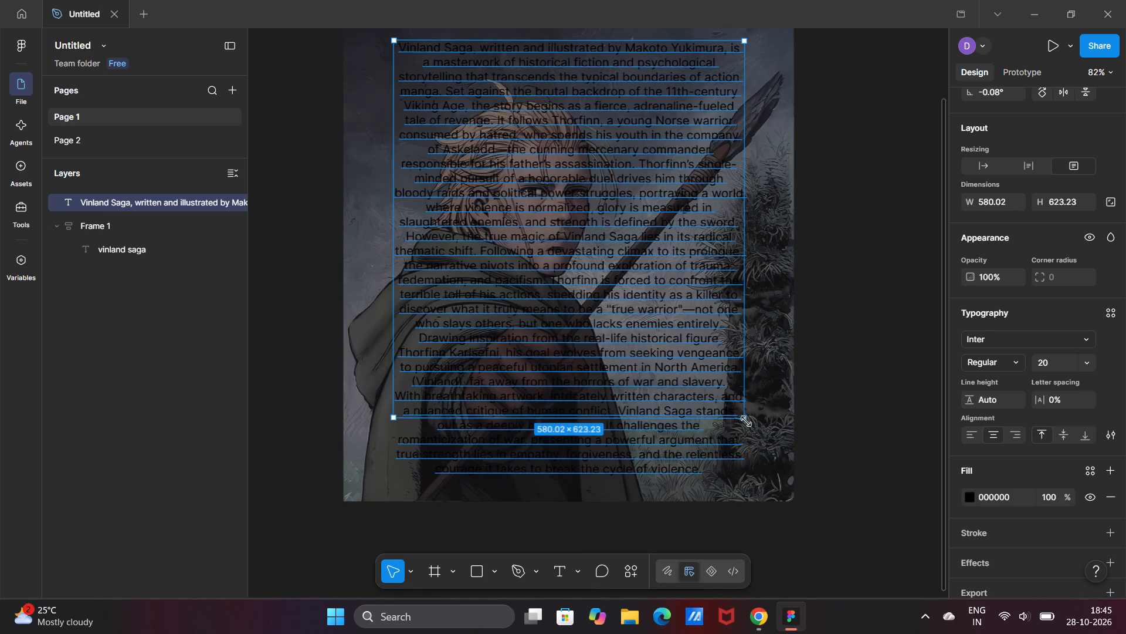
pyautogui.moveTo(746, 421); pyautogui.dragTo(741, 481)
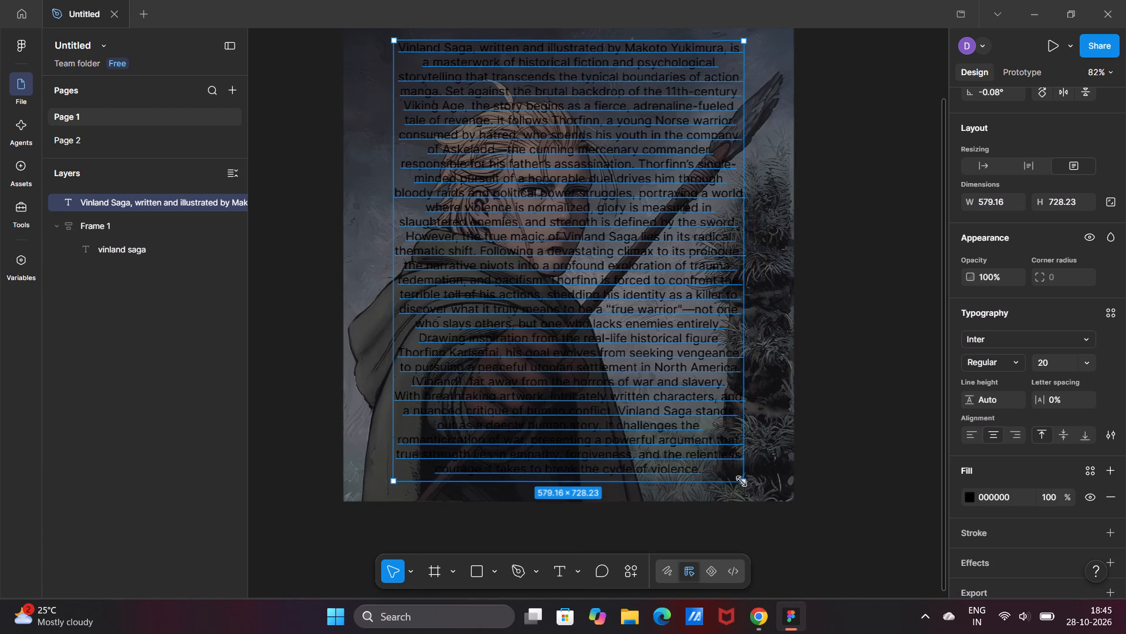
pyautogui.moveTo(741, 481); pyautogui.dragTo(741, 481)
pyautogui.click(893, 464)
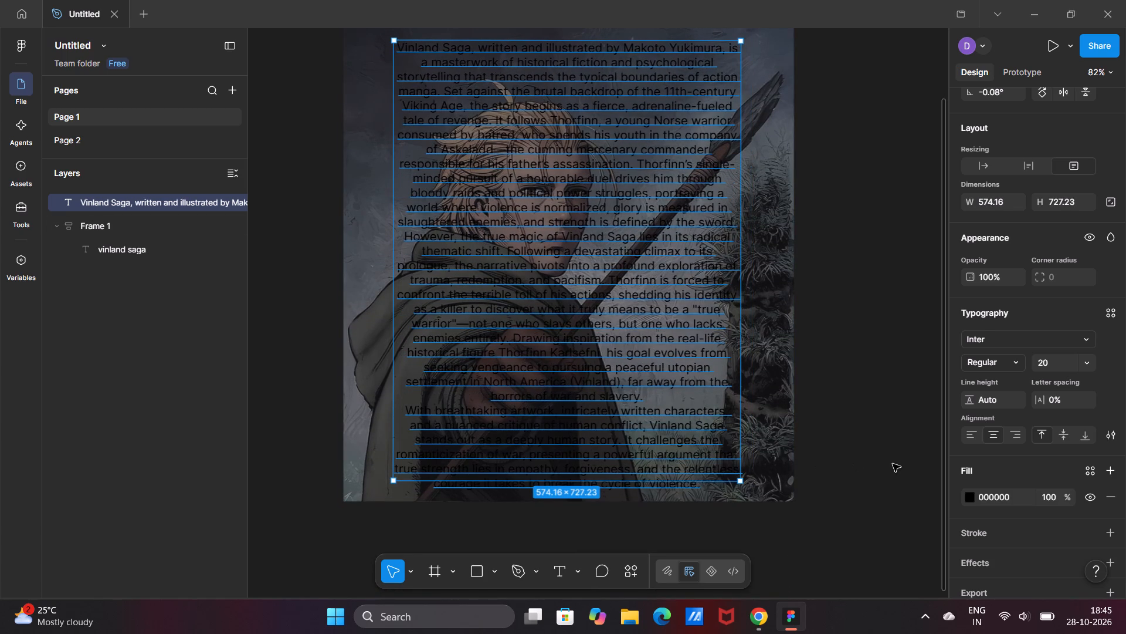
pyautogui.scroll(2, 893, 464)
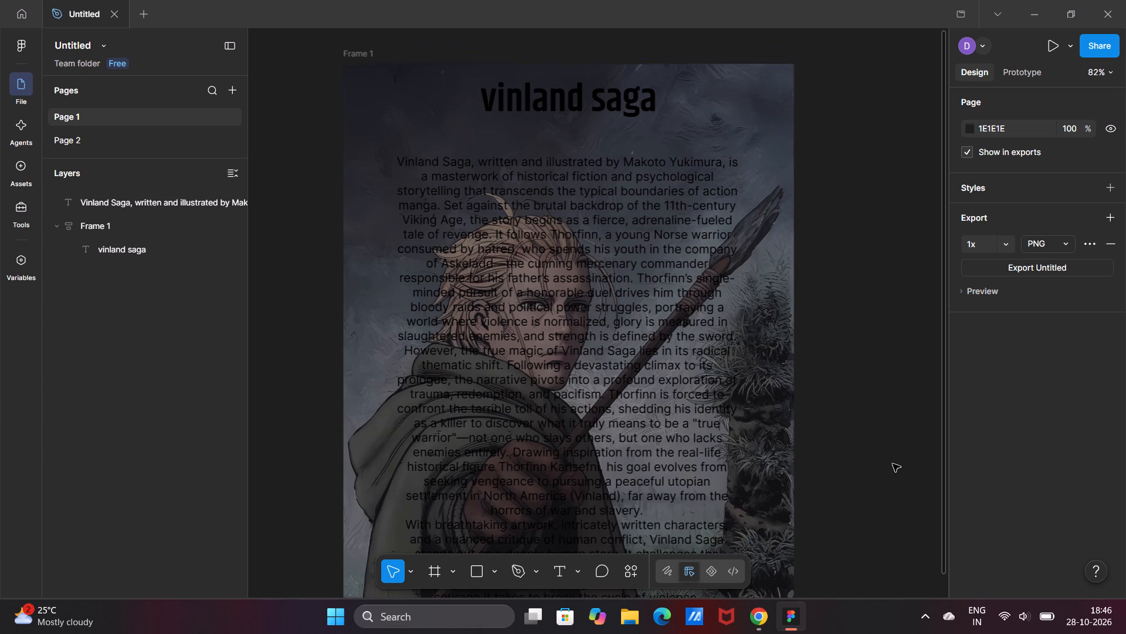
pyautogui.scroll(-1, 874, 419)
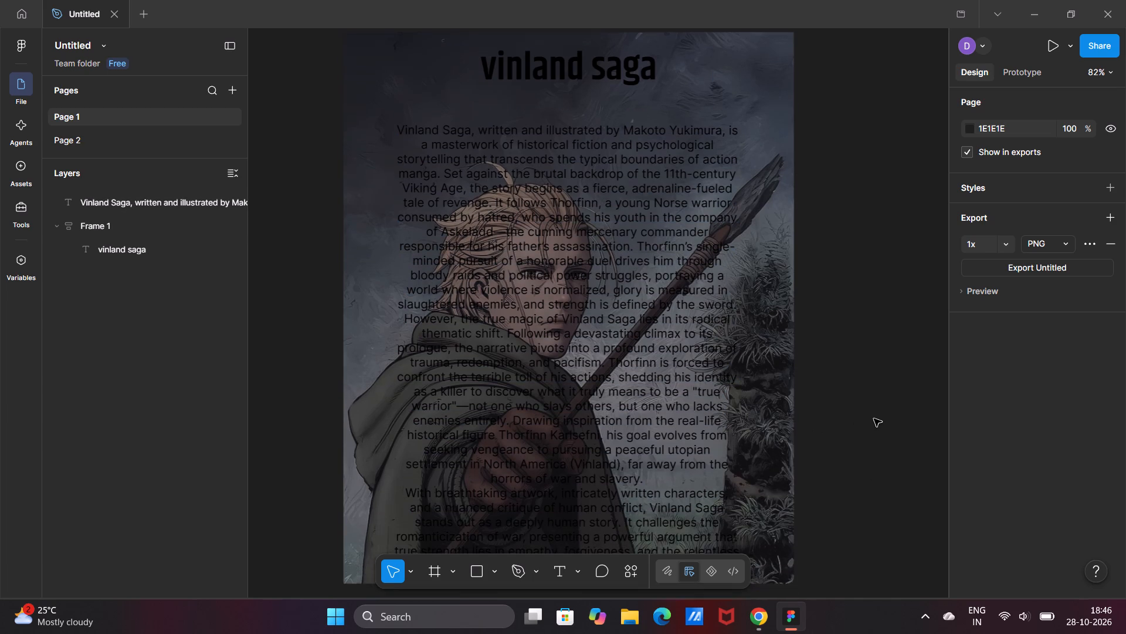
# Examine how the passage and the title sit within Frame 1 from top to bottom.
pyautogui.scroll(-1, 874, 419)
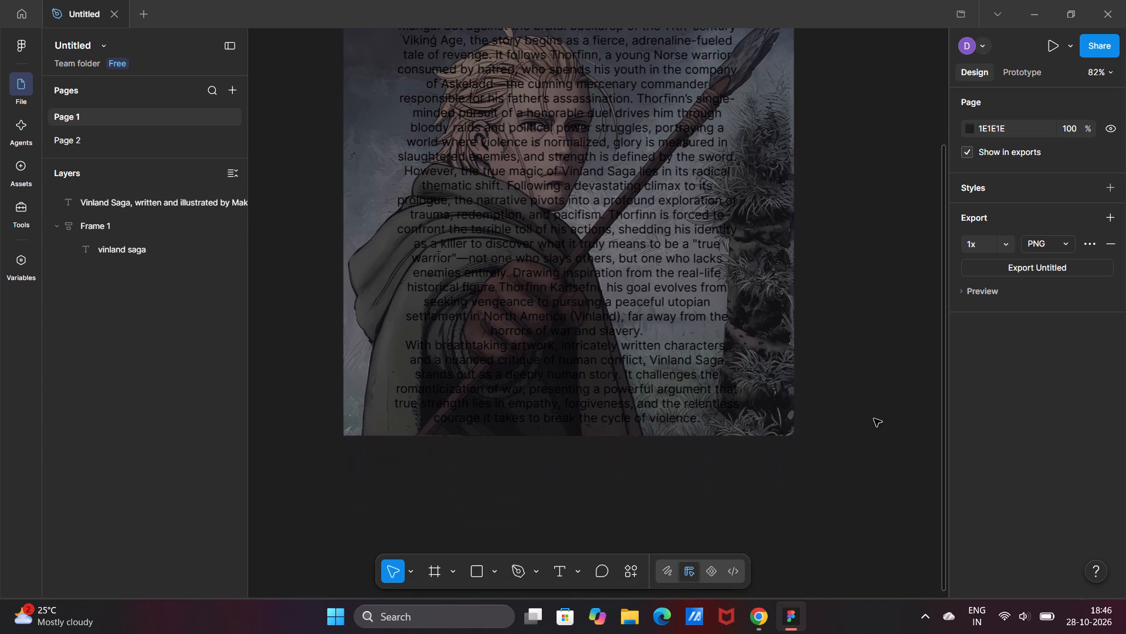
pyautogui.scroll(-1, 874, 419)
pyautogui.scroll(2, 874, 419)
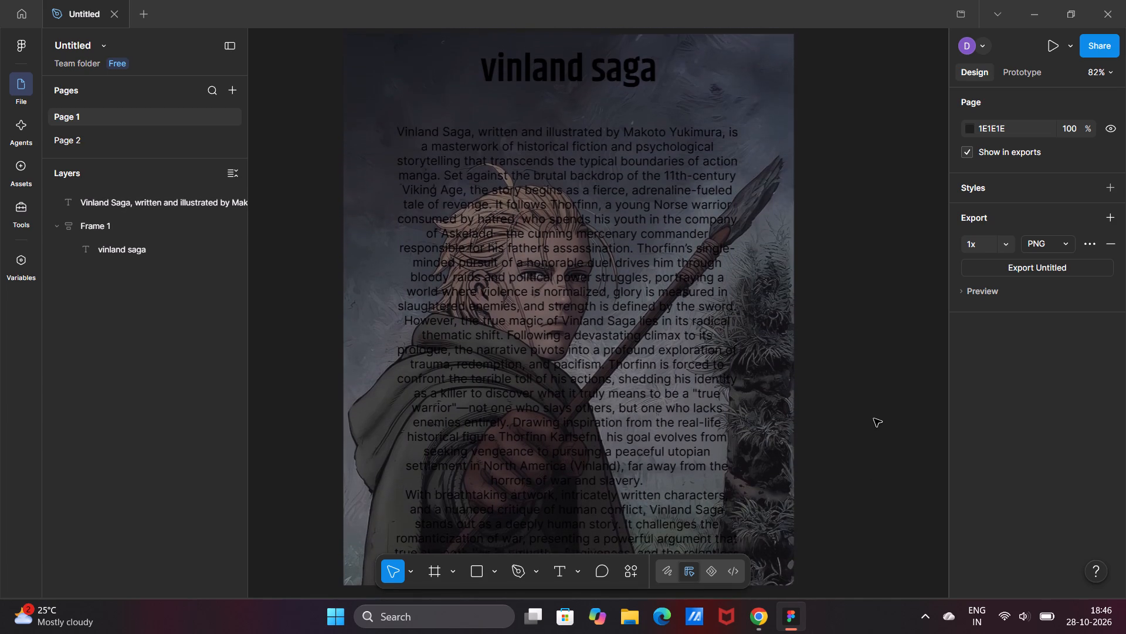
pyautogui.scroll(2, 874, 419)
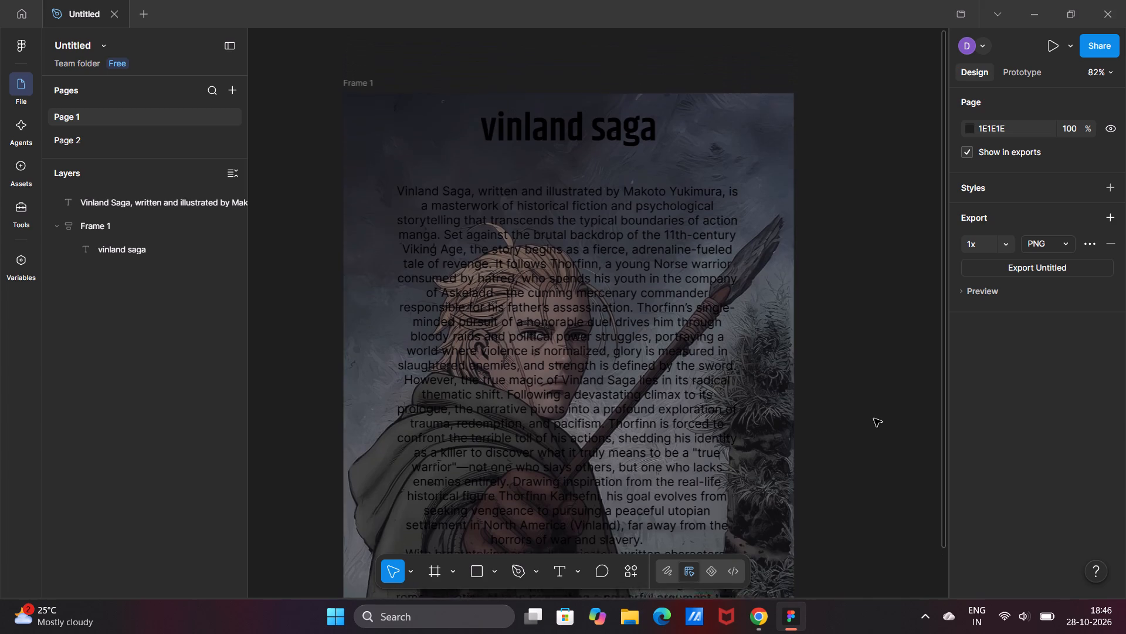
pyautogui.scroll(1, 874, 419)
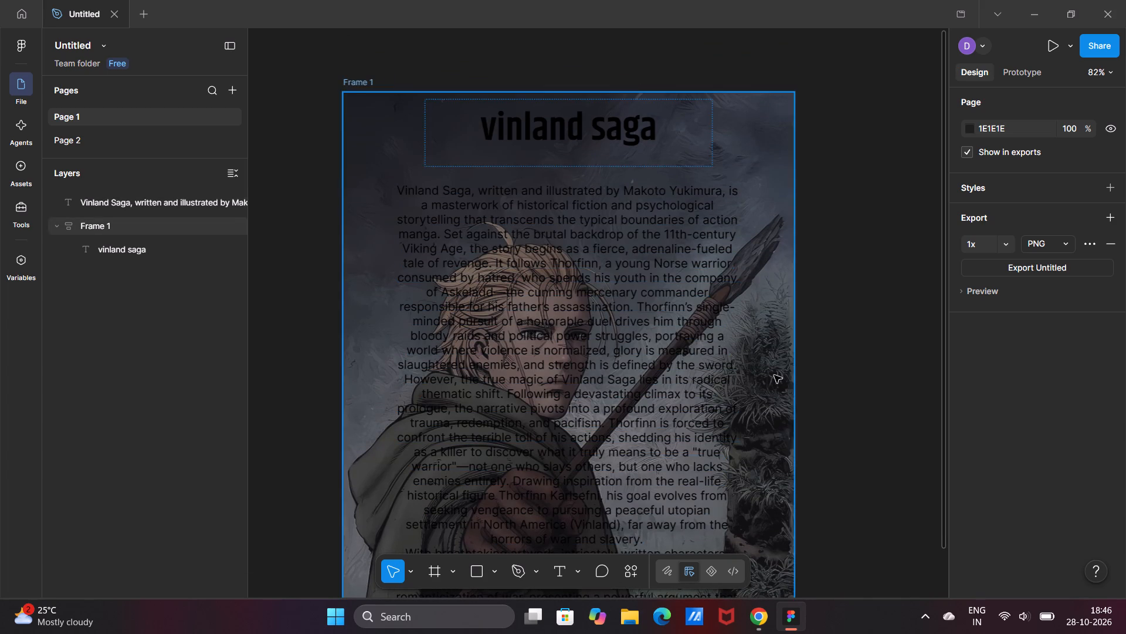
pyautogui.click(652, 341)
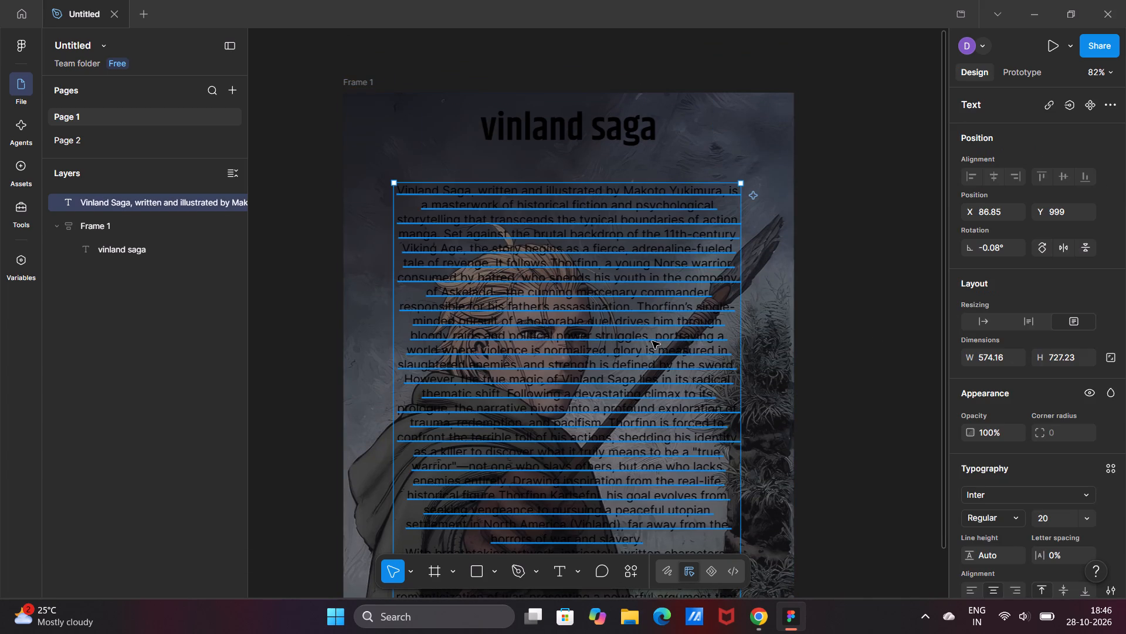
pyautogui.click(636, 137)
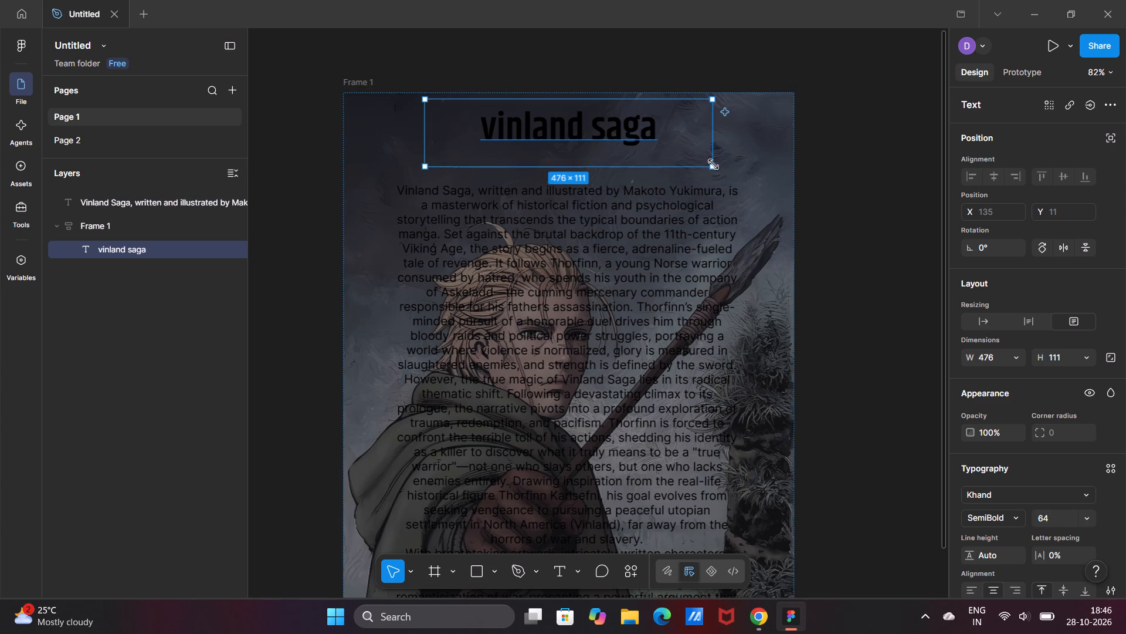
pyautogui.click(843, 163)
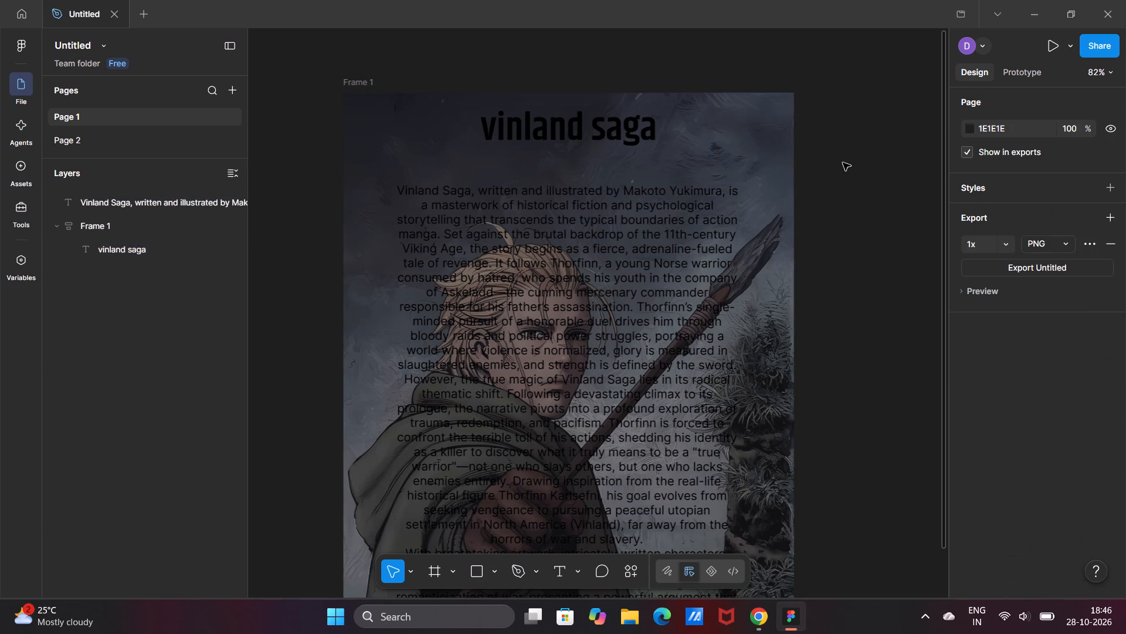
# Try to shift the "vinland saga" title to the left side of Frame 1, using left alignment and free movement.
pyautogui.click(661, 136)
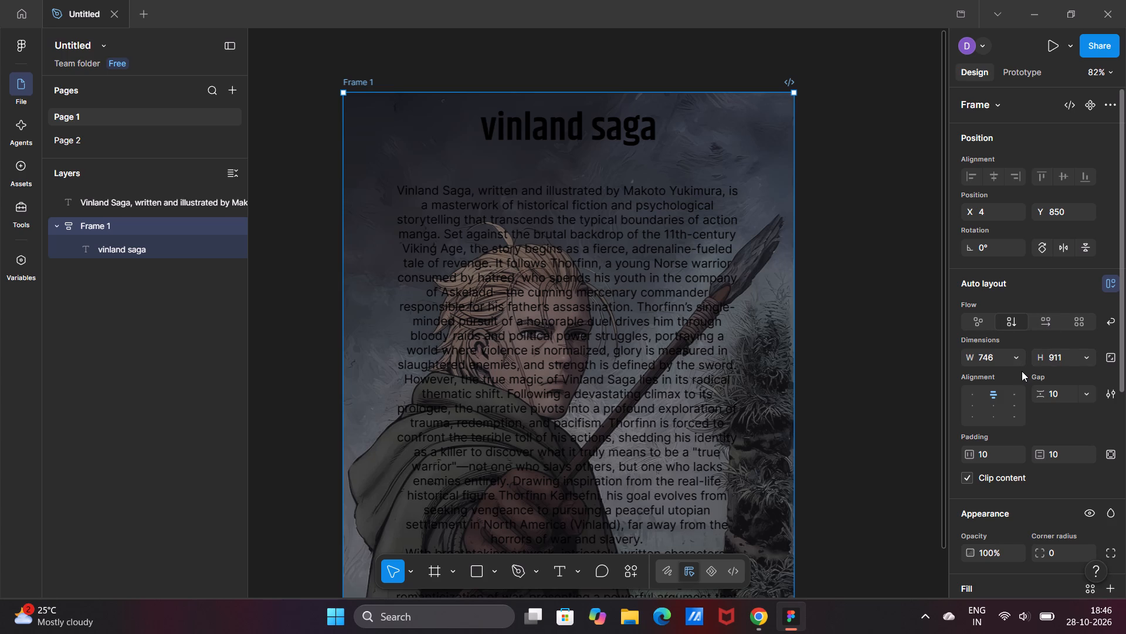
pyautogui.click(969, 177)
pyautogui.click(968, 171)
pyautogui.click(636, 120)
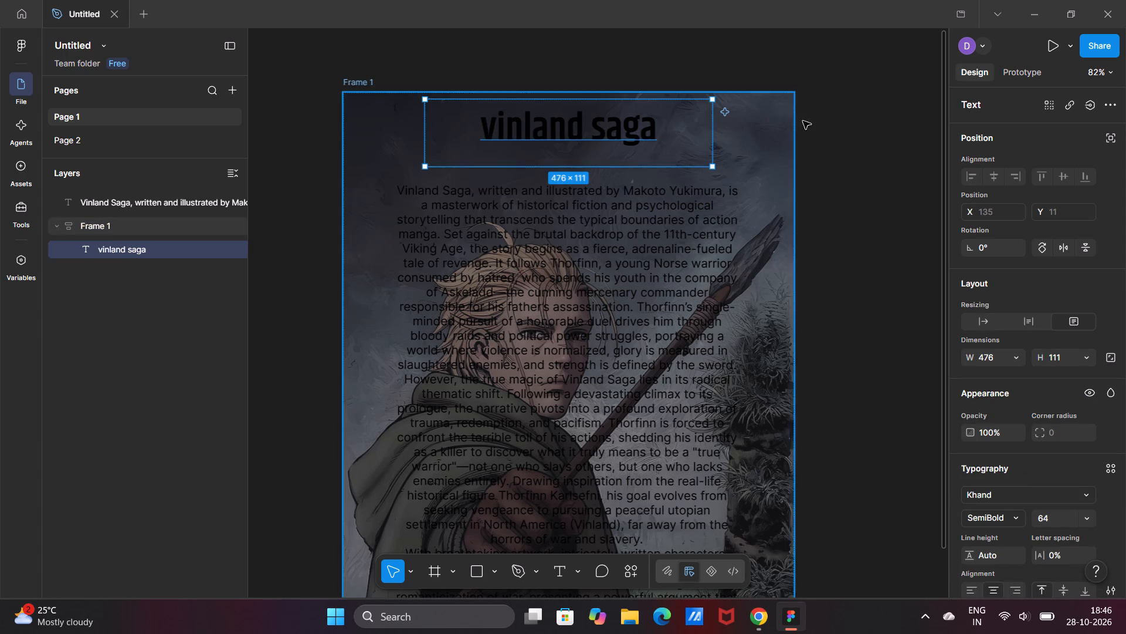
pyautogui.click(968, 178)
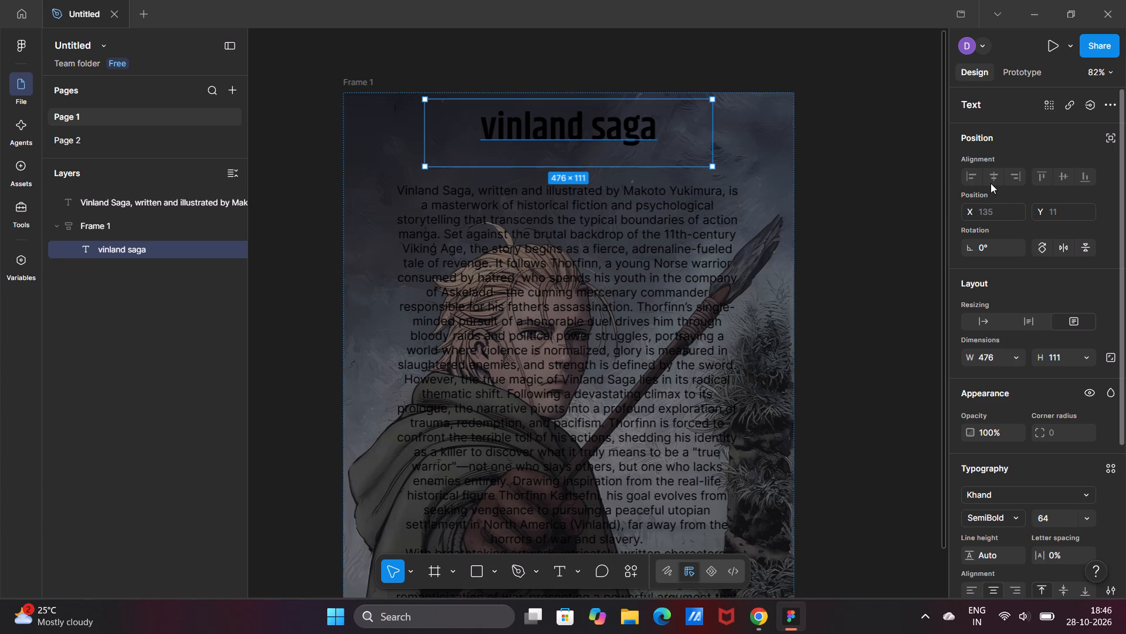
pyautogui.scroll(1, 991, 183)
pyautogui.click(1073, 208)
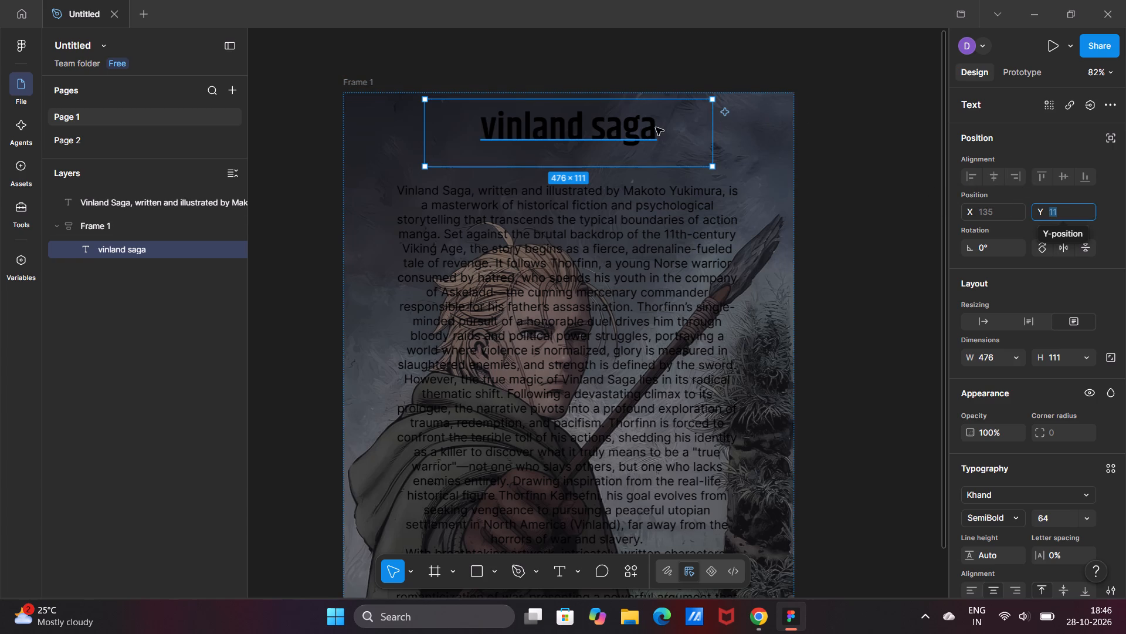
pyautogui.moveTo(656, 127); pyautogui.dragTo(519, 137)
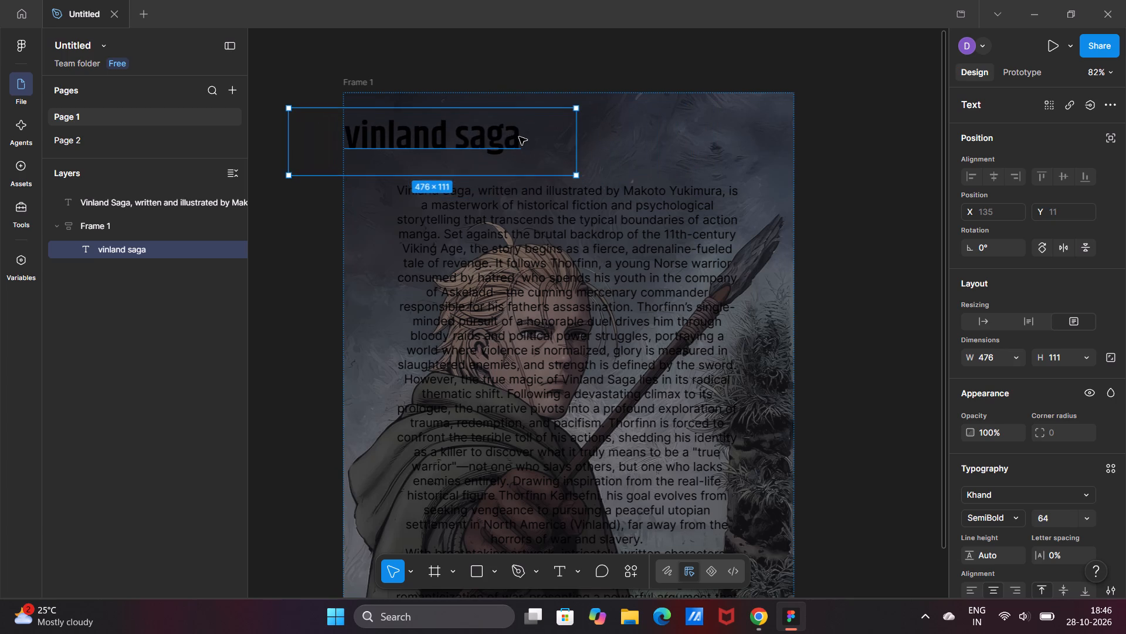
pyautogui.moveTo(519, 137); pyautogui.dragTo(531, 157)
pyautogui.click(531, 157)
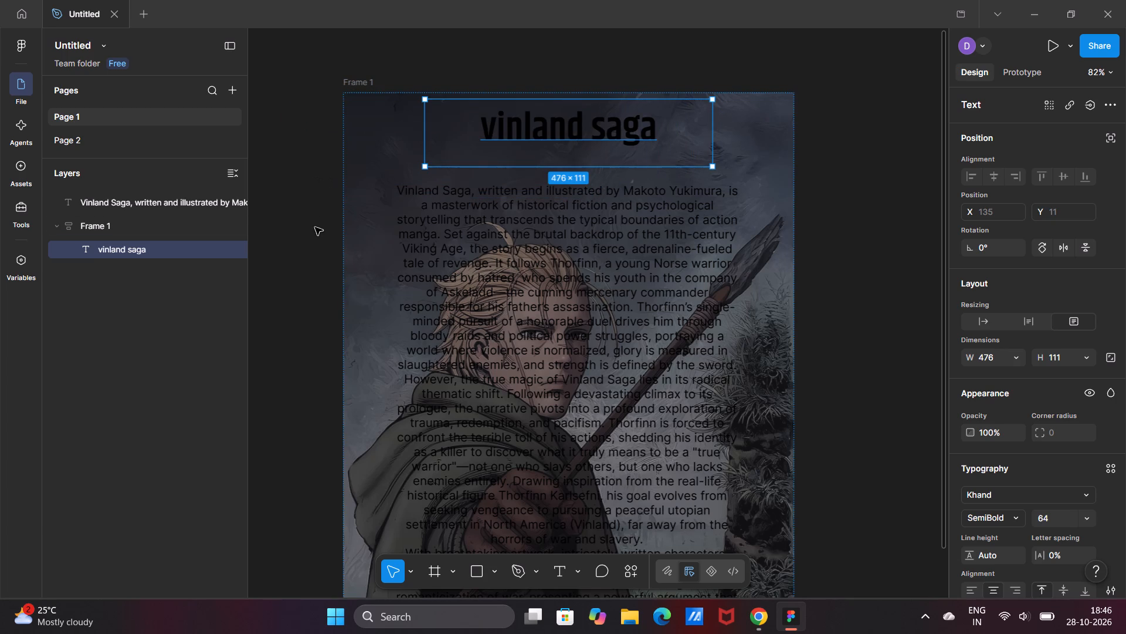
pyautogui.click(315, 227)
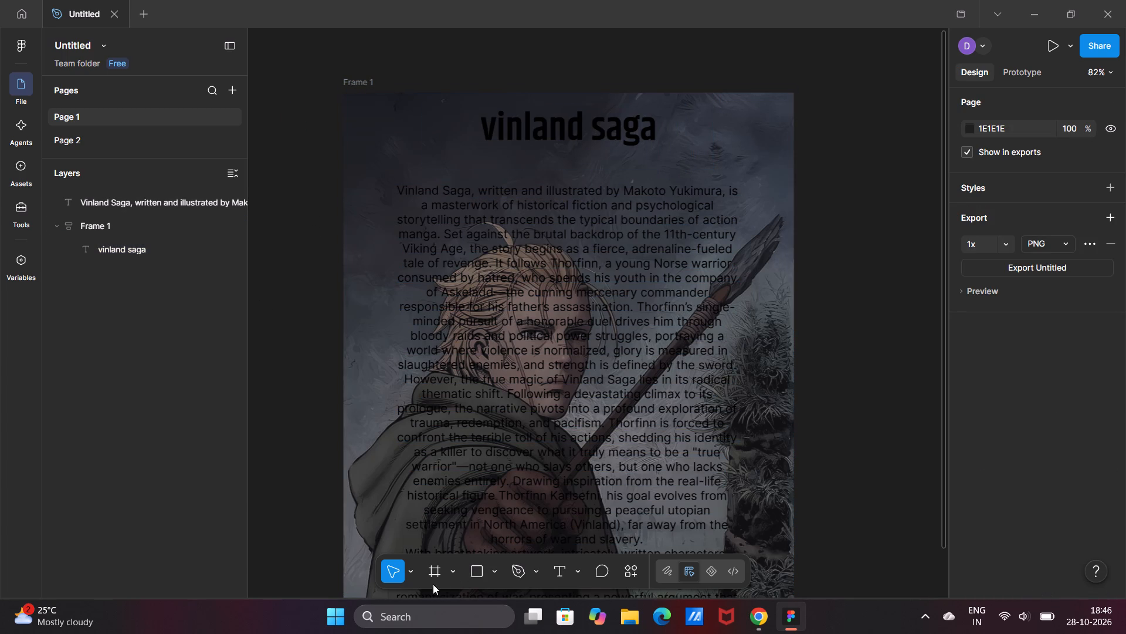
# Draw a thin, nearly horizontal white line between the title and the passage, slightly wider than the passage, and deselect it.
pyautogui.click(455, 568)
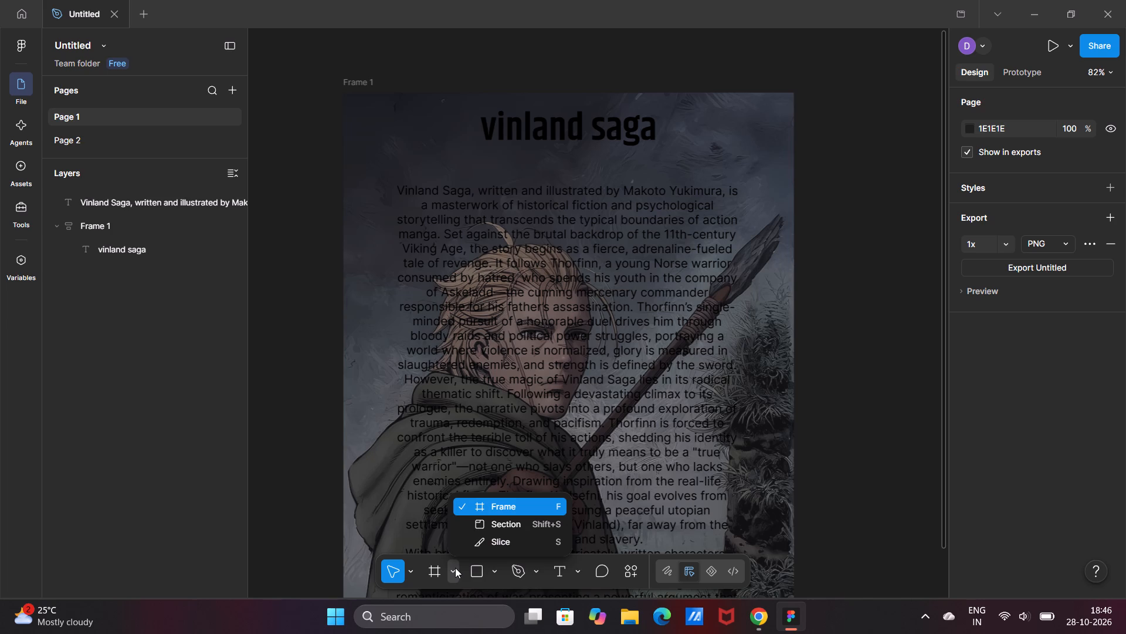
pyautogui.click(486, 568)
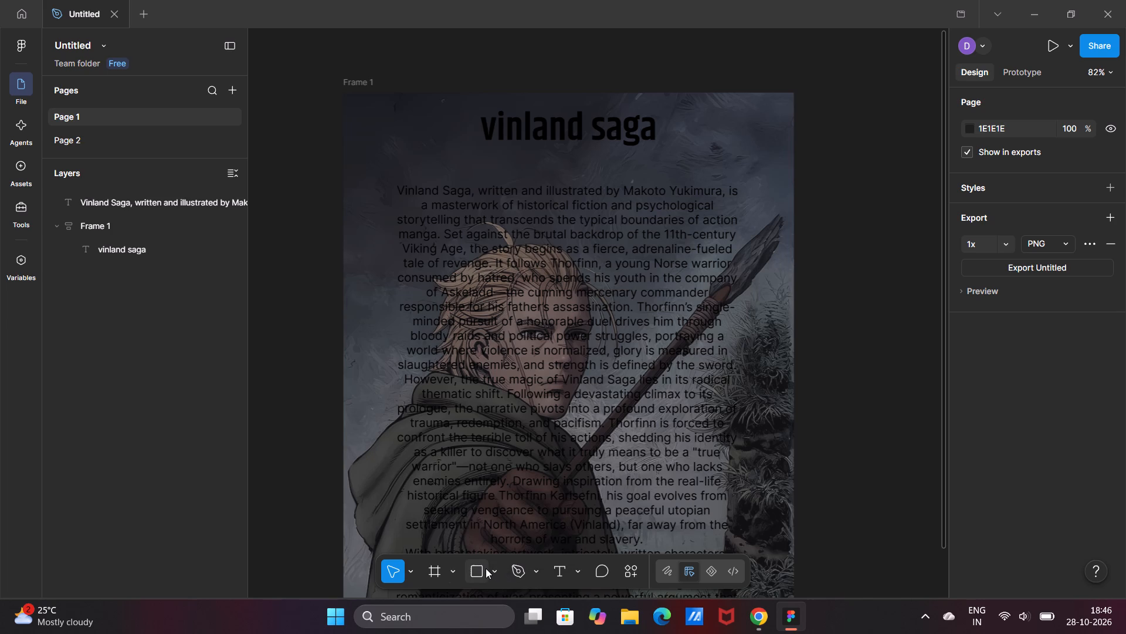
pyautogui.click(497, 567)
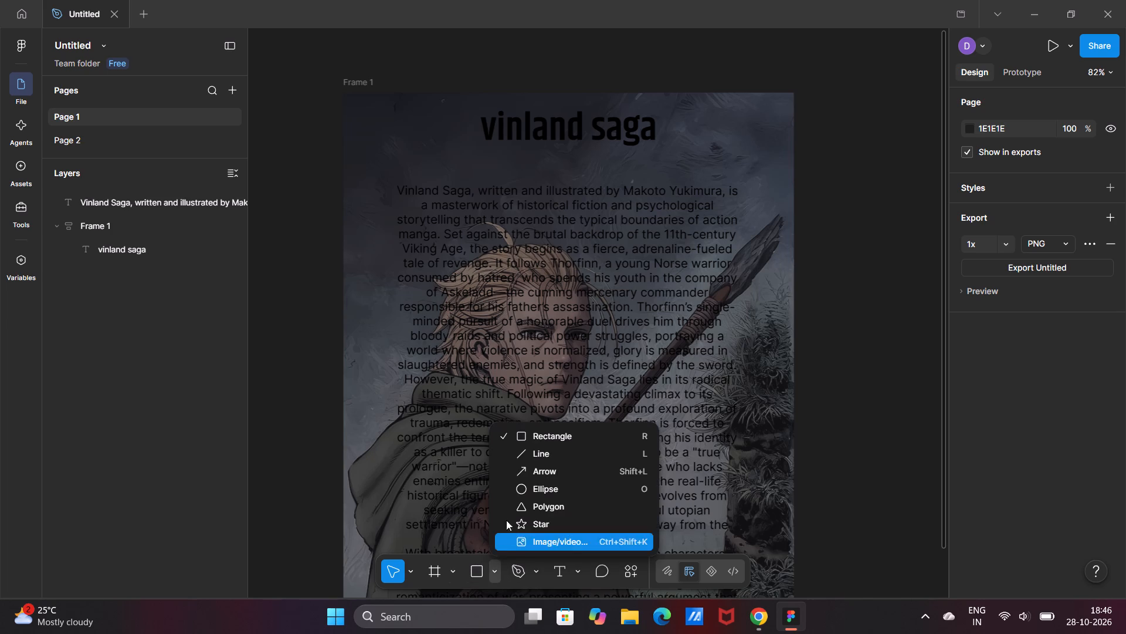
pyautogui.click(527, 458)
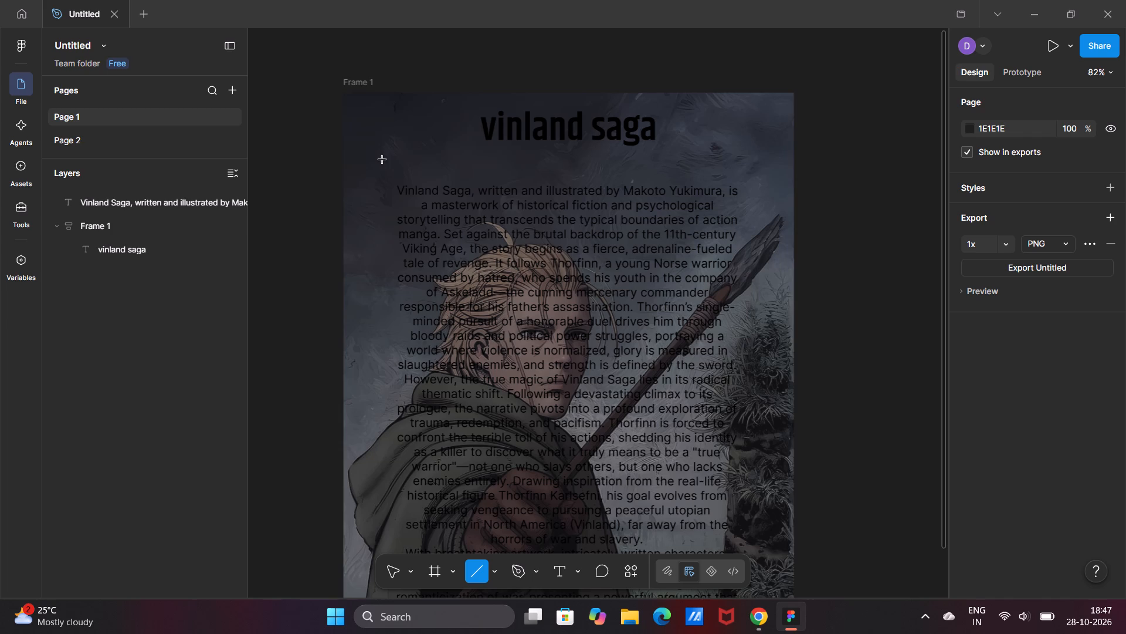
pyautogui.moveTo(382, 160); pyautogui.dragTo(401, 171)
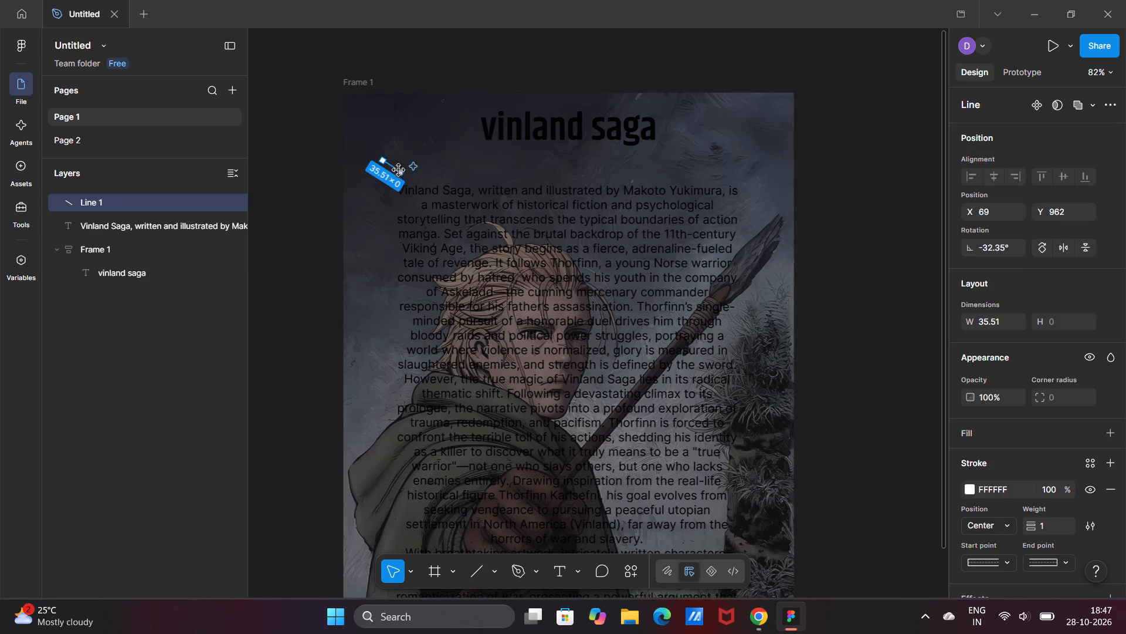
pyautogui.moveTo(401, 172); pyautogui.dragTo(602, 174)
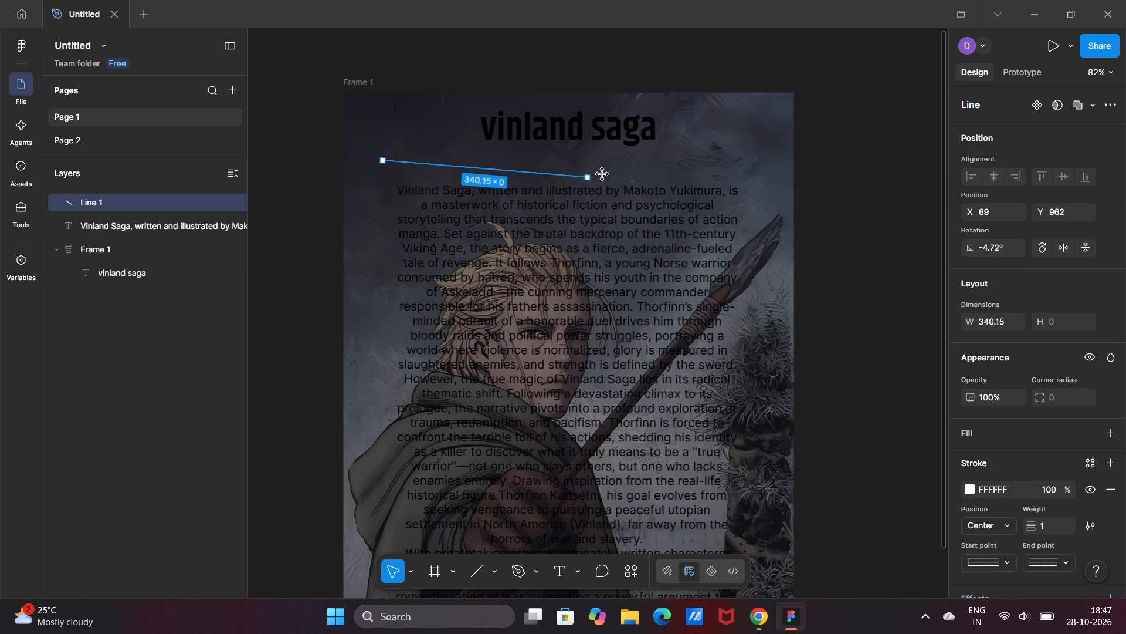
pyautogui.moveTo(602, 174); pyautogui.dragTo(754, 176)
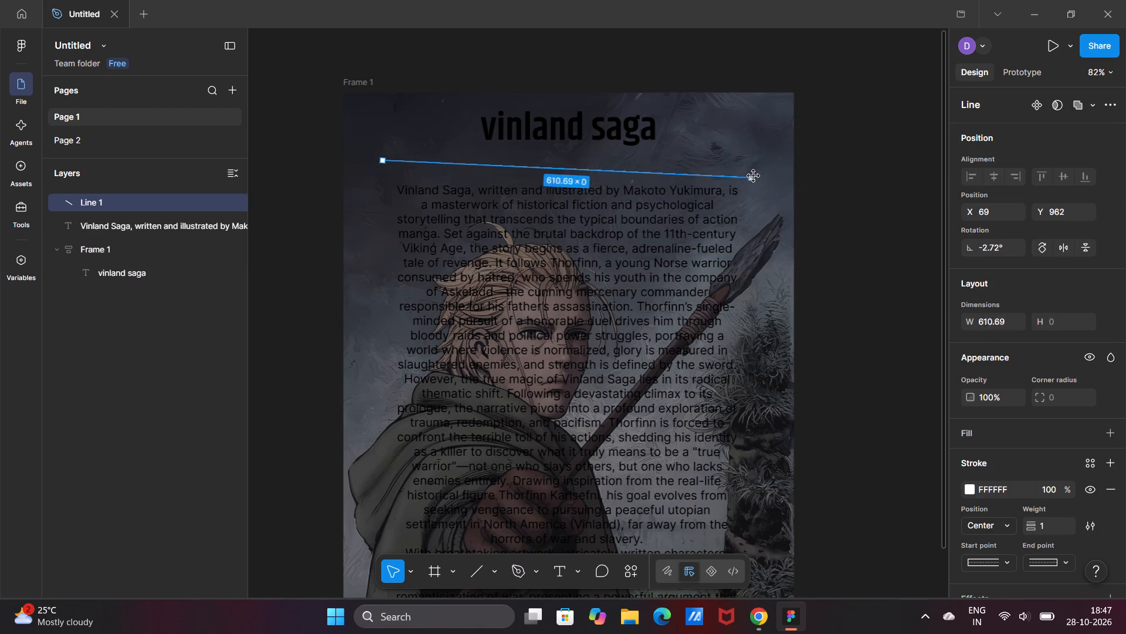
pyautogui.moveTo(754, 176); pyautogui.dragTo(758, 158)
pyautogui.click(758, 158)
pyautogui.click(821, 171)
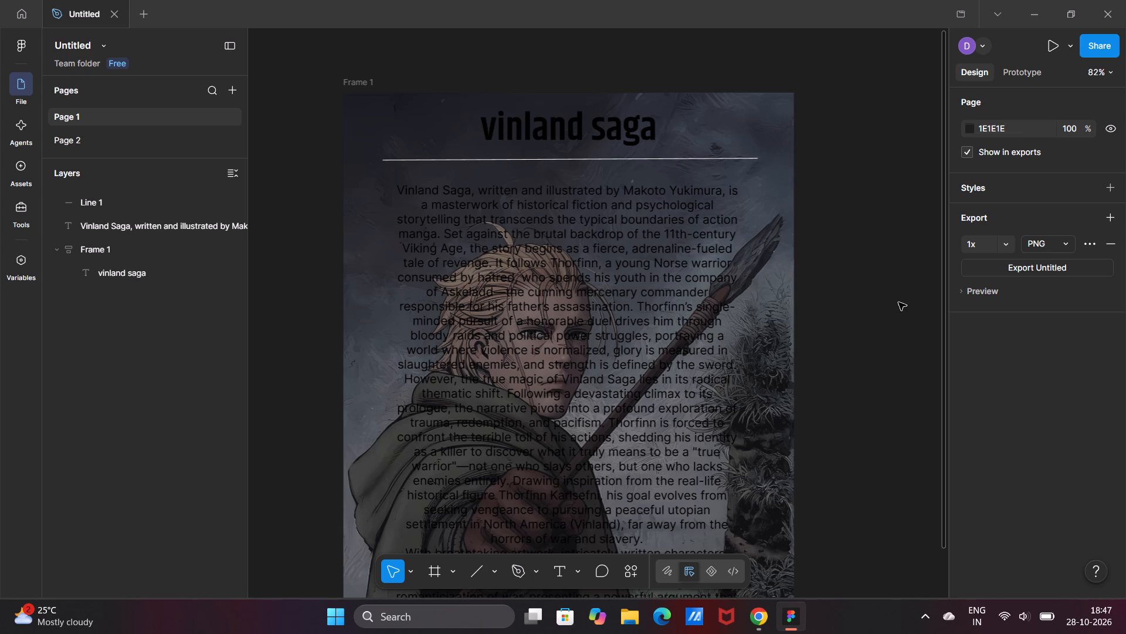
# Examine how the title, divider line and passage sit within Frame 1 from top to bottom.
pyautogui.scroll(1, 898, 302)
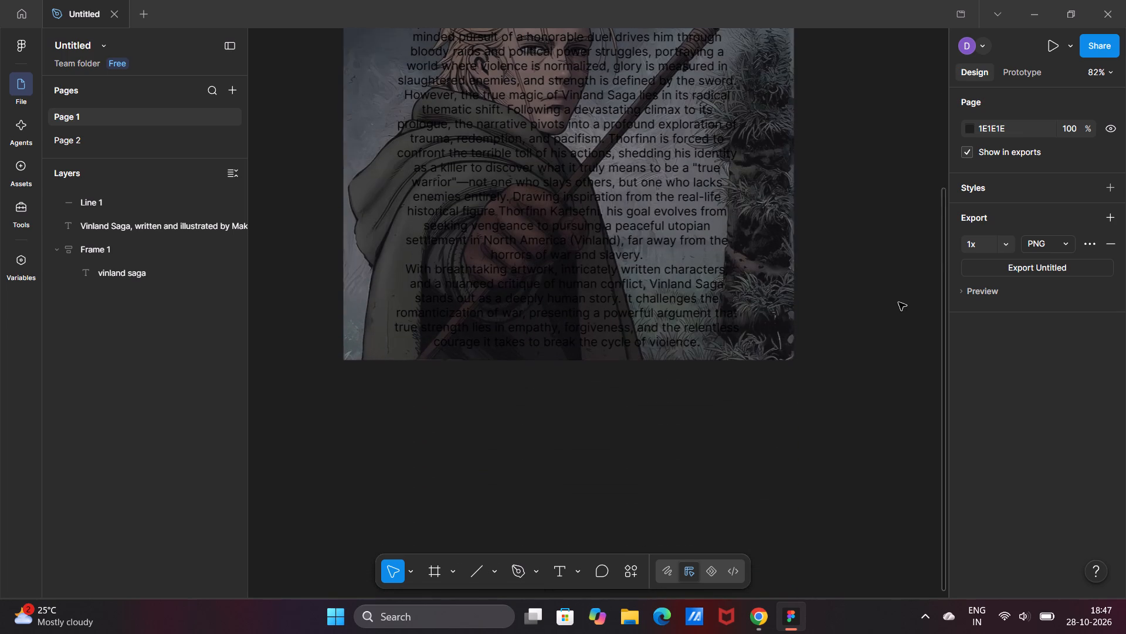
pyautogui.scroll(2, 898, 302)
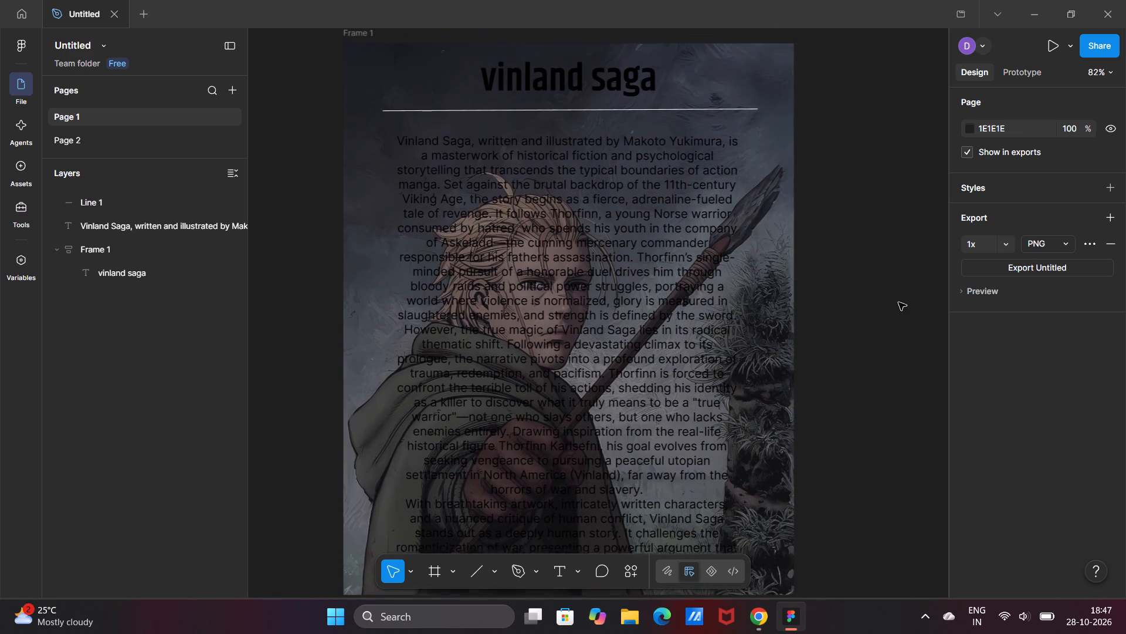
pyautogui.scroll(1, 898, 302)
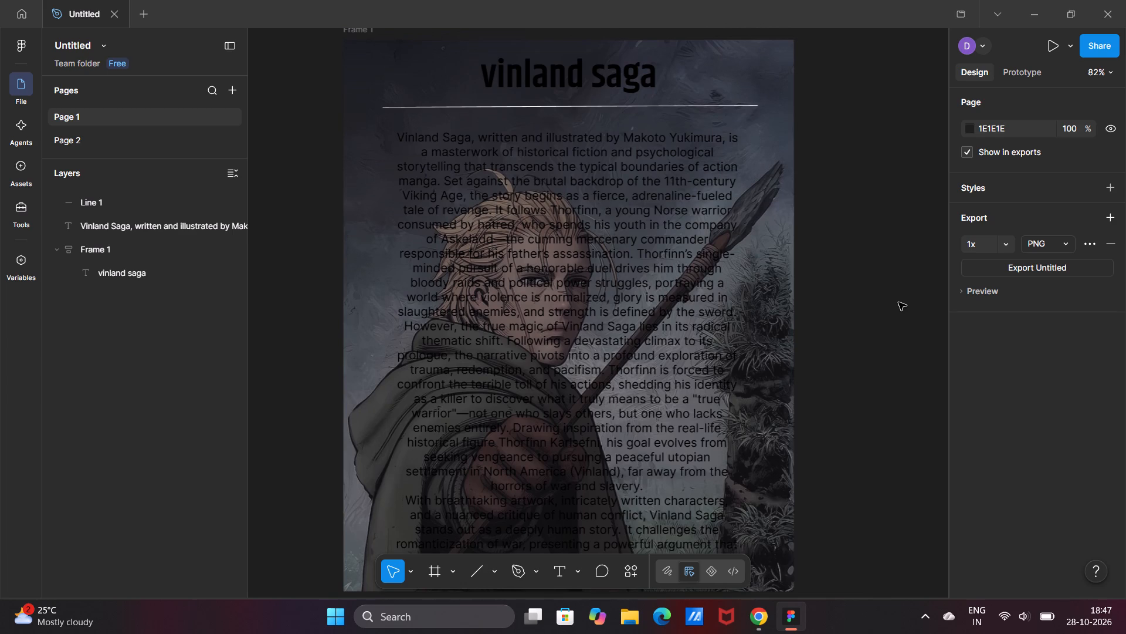
pyautogui.scroll(-1, 898, 302)
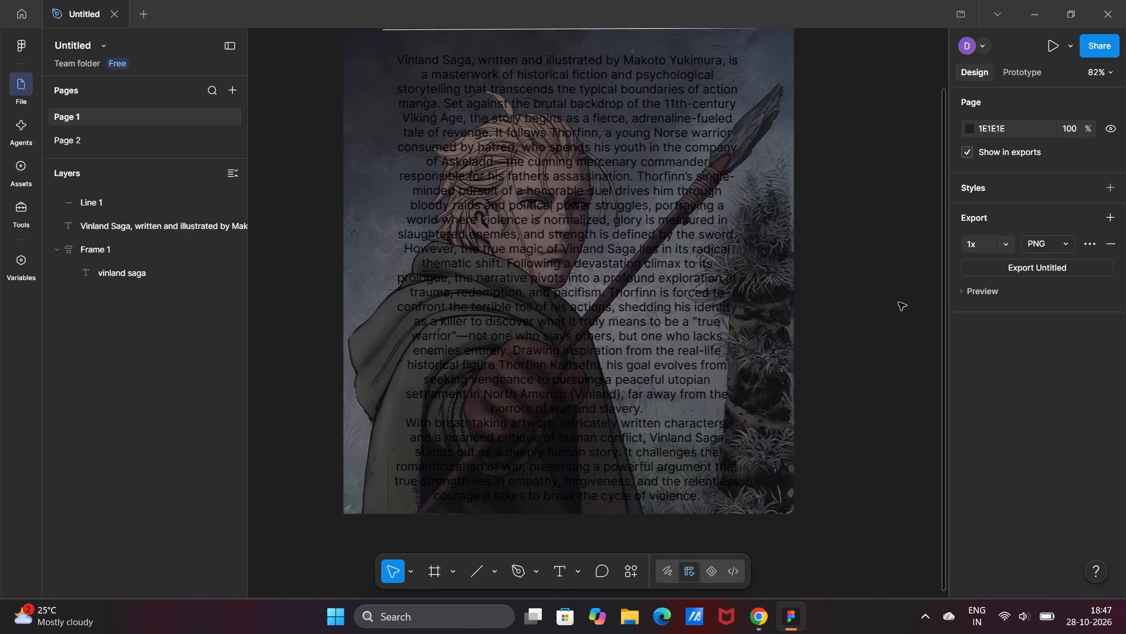
pyautogui.scroll(-1, 898, 302)
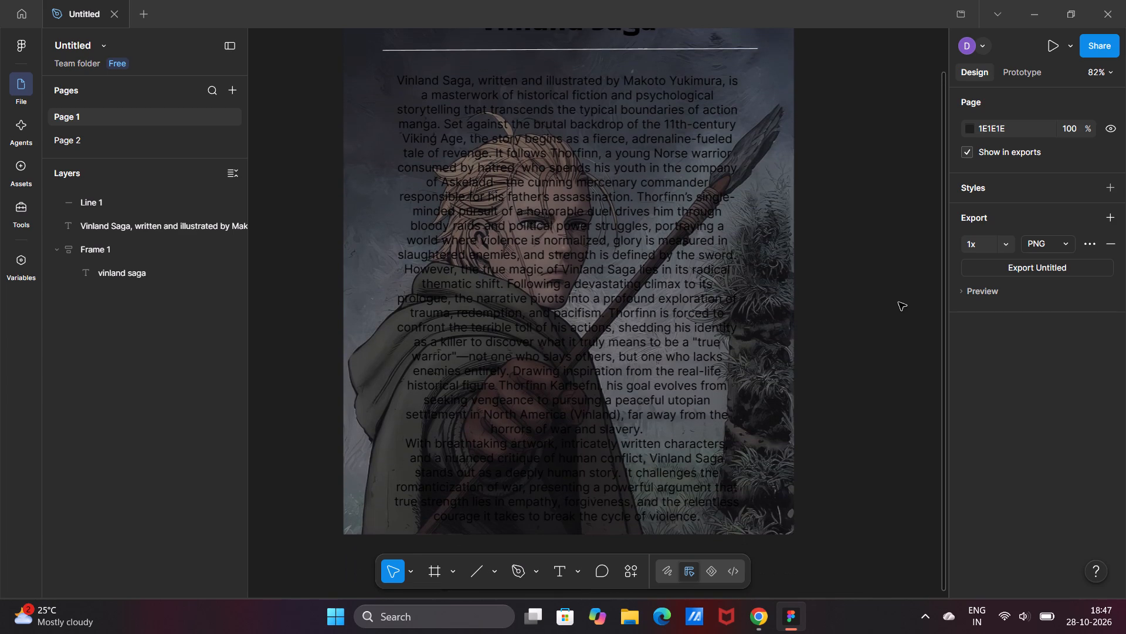
pyautogui.scroll(-1, 898, 302)
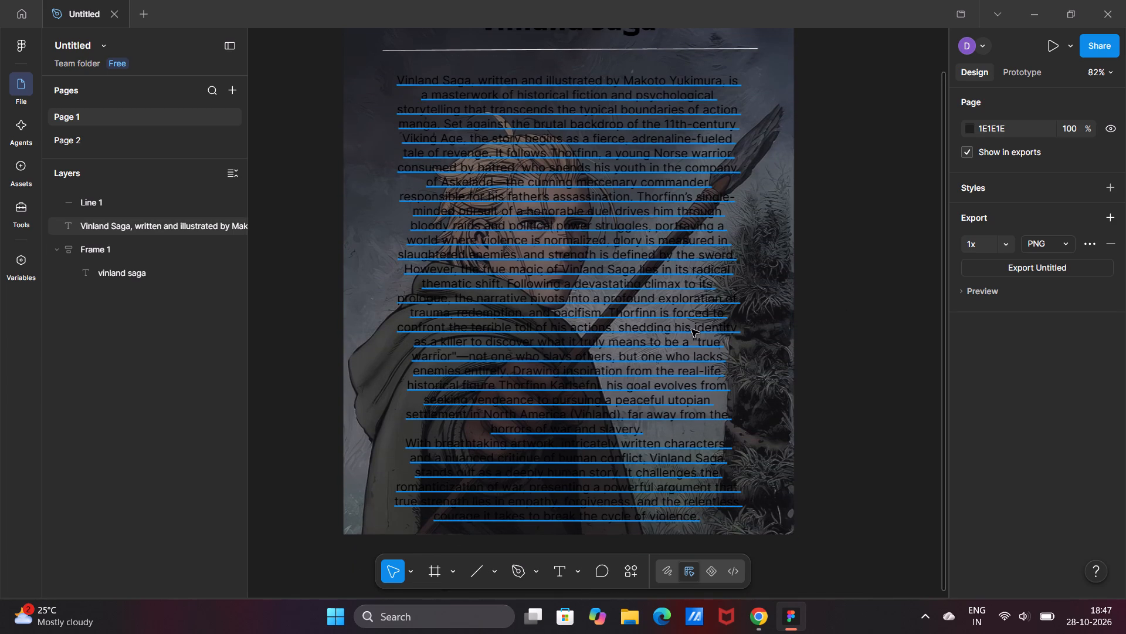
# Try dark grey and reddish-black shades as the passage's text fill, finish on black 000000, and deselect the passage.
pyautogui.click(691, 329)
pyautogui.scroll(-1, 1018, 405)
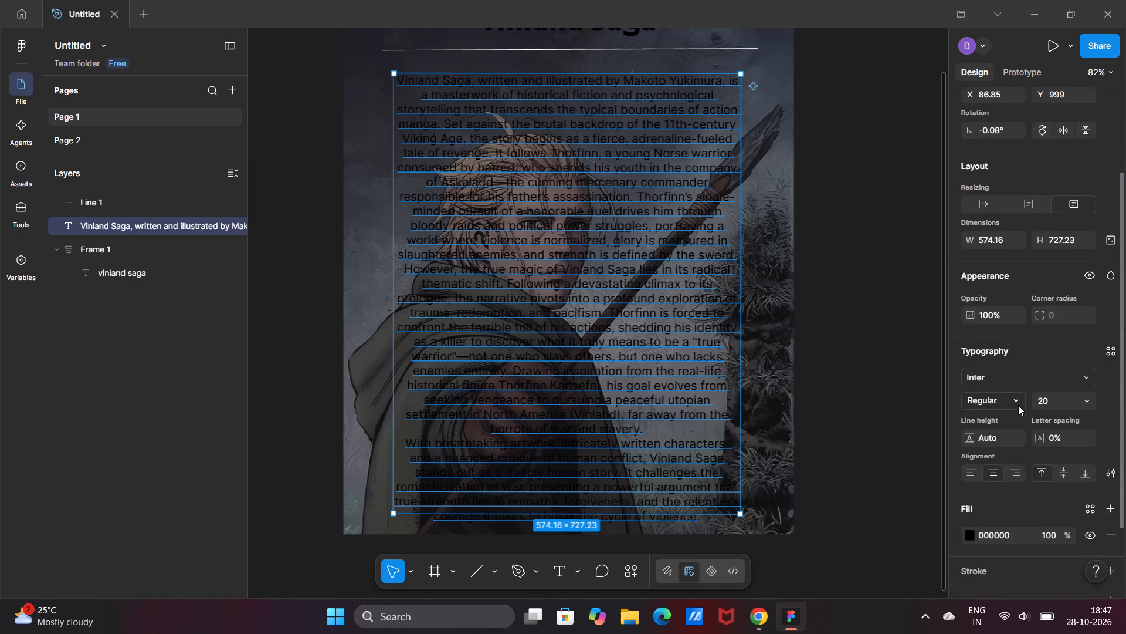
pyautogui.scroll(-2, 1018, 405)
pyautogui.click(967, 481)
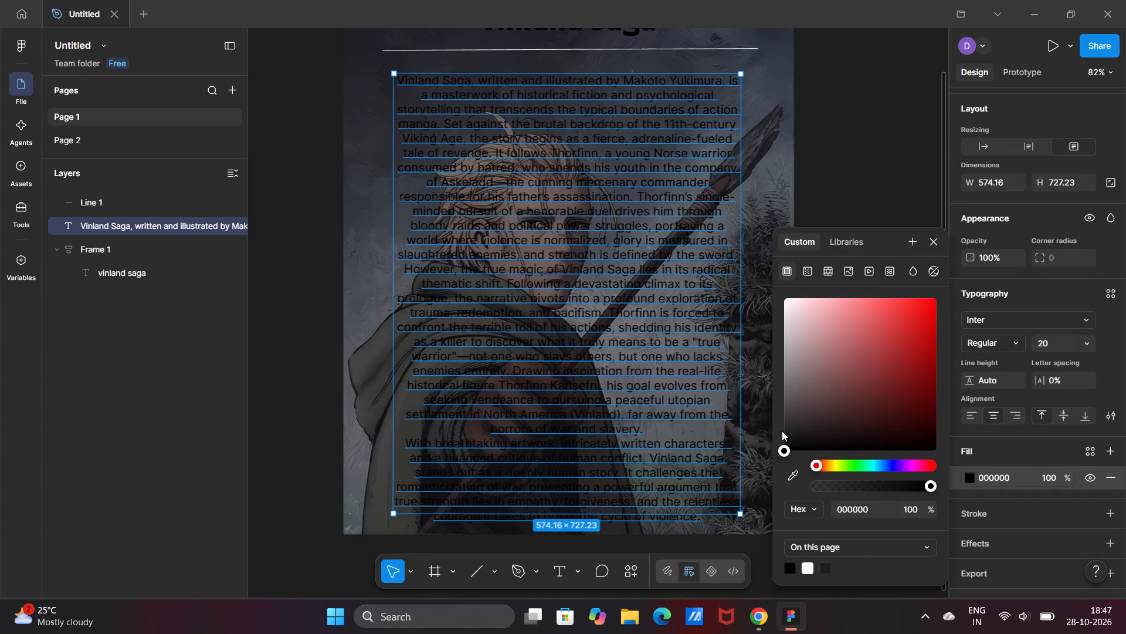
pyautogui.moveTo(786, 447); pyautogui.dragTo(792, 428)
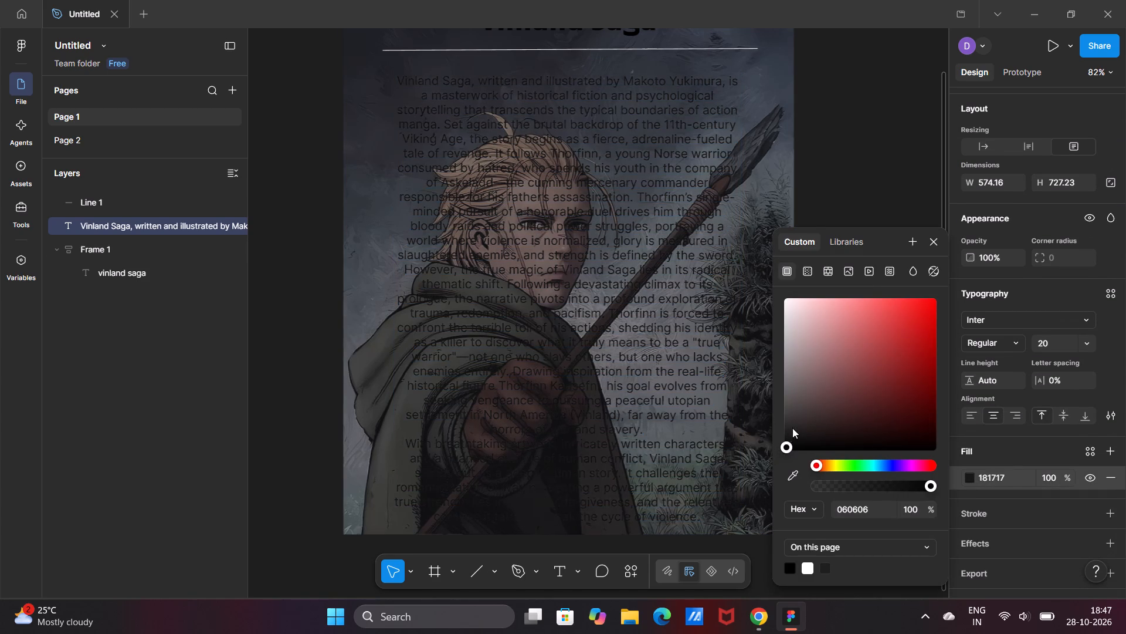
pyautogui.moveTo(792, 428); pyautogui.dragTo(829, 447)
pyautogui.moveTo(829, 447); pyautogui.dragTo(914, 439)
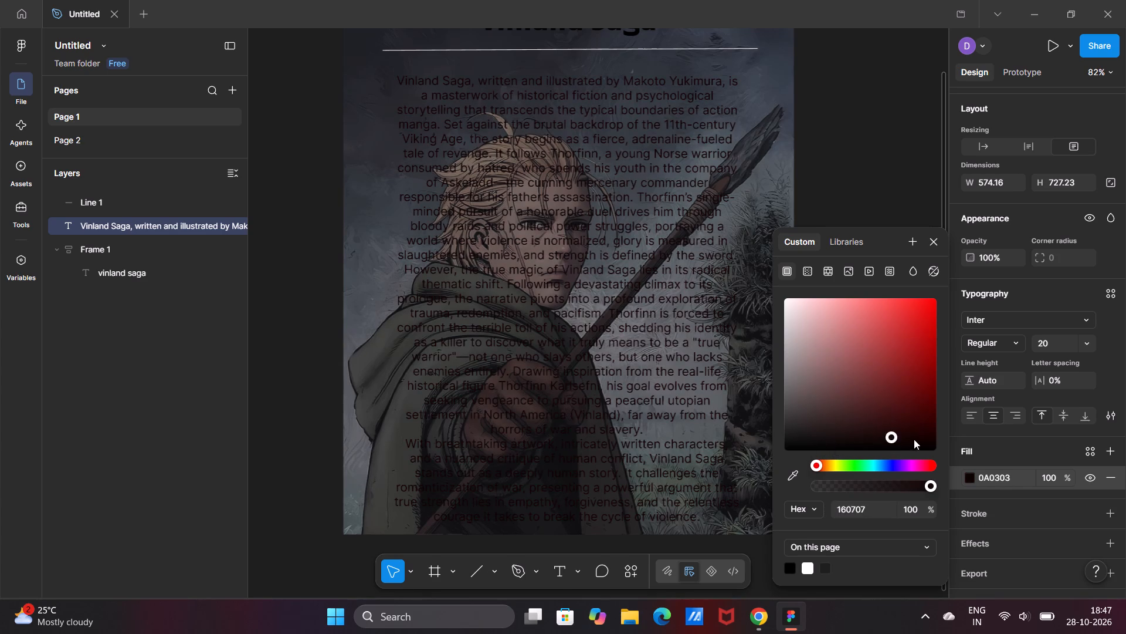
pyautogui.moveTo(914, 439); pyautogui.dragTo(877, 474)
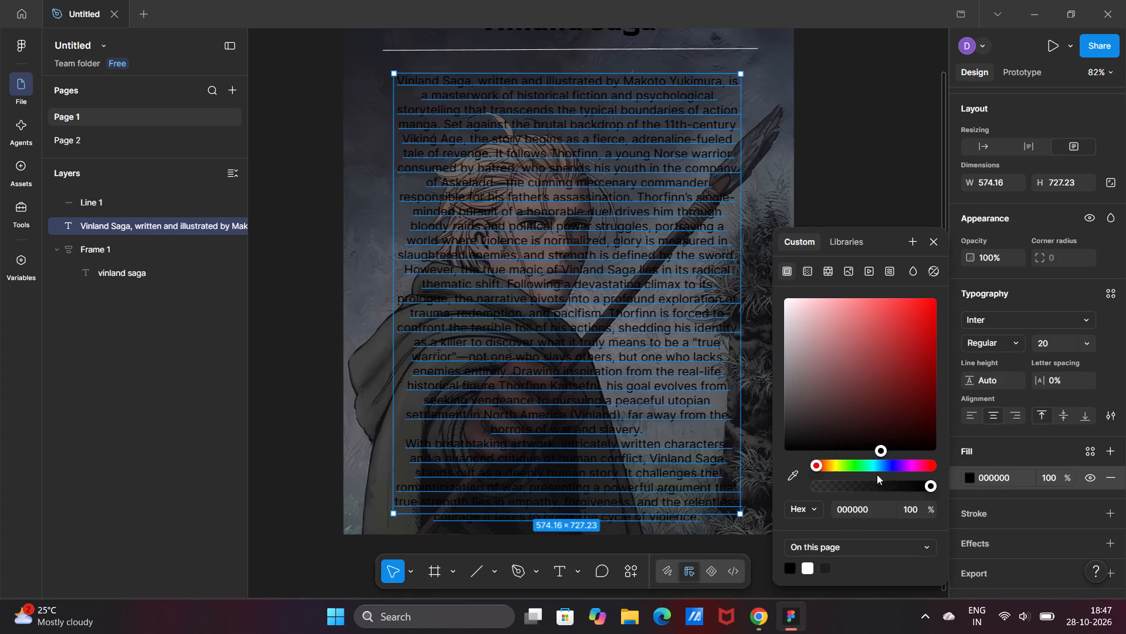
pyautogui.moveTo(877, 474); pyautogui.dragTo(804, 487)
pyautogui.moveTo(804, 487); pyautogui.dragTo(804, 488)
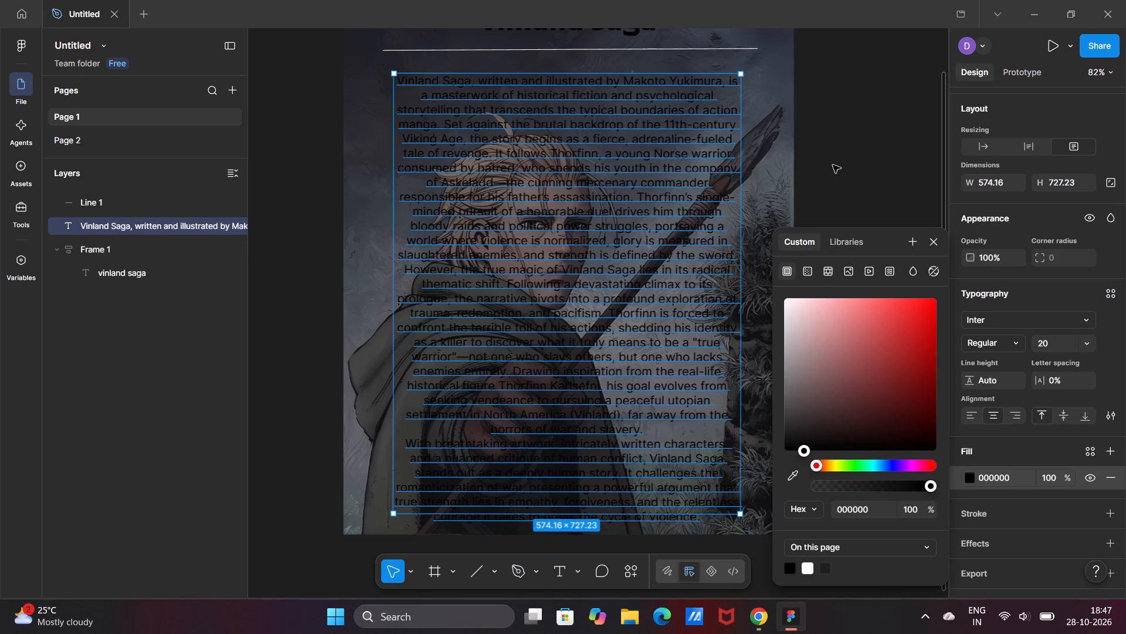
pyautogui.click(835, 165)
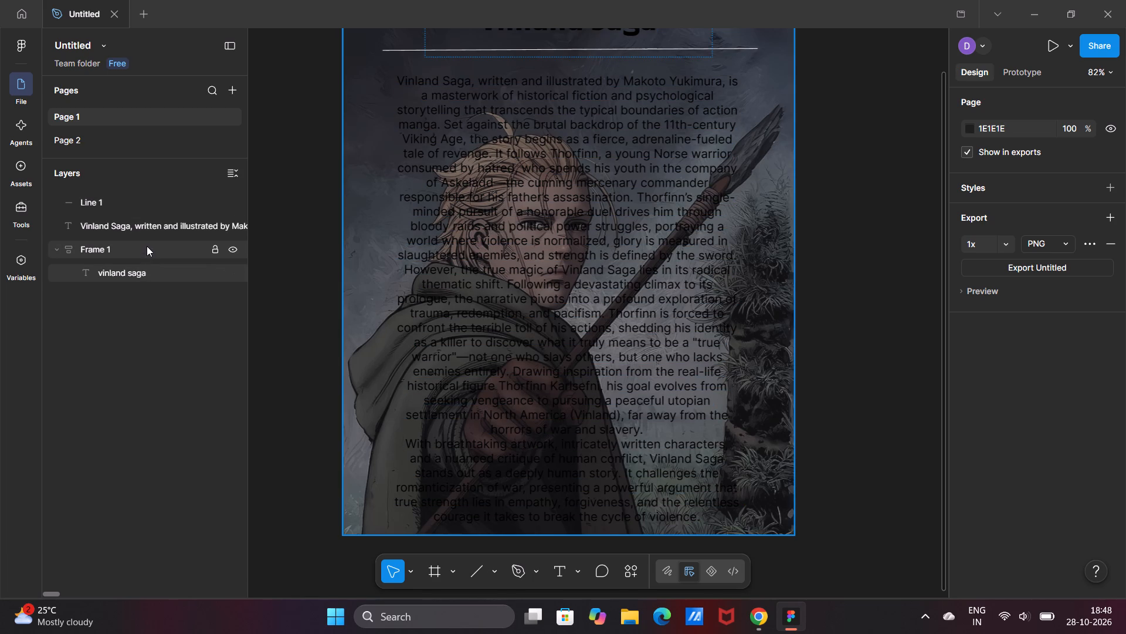
# Set the layer opacity of Frame 1 to 75% and deselect the frame.
pyautogui.click(147, 246)
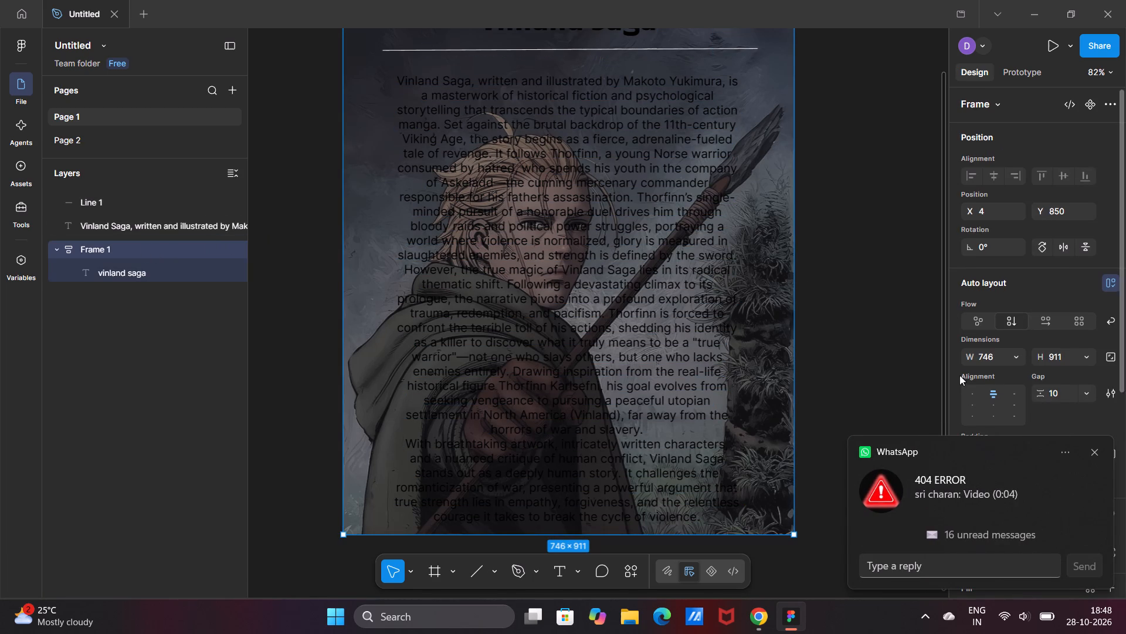
pyautogui.click(1094, 450)
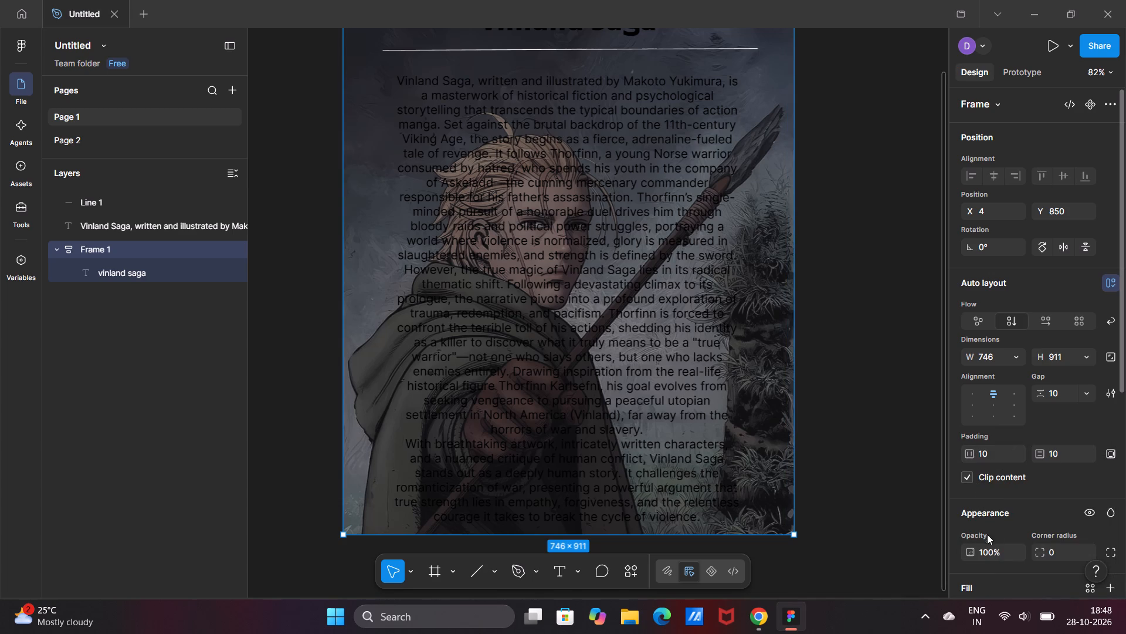
pyautogui.click(993, 548)
pyautogui.press('BackSpace')
pyautogui.write('75')
pyautogui.press('Return')
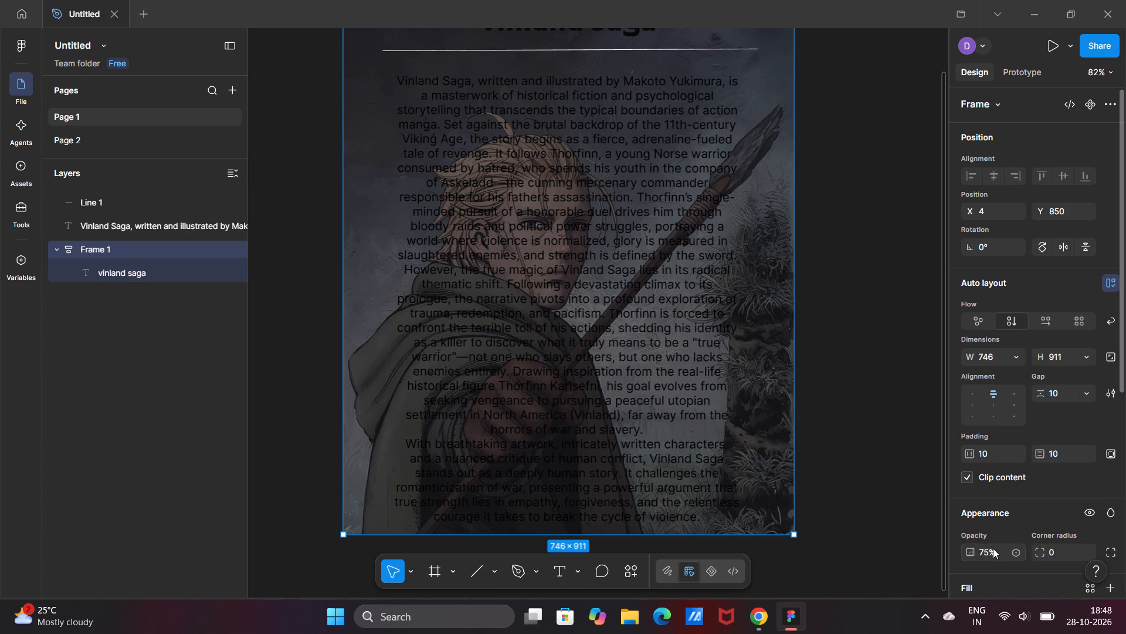
pyautogui.scroll(2, 993, 548)
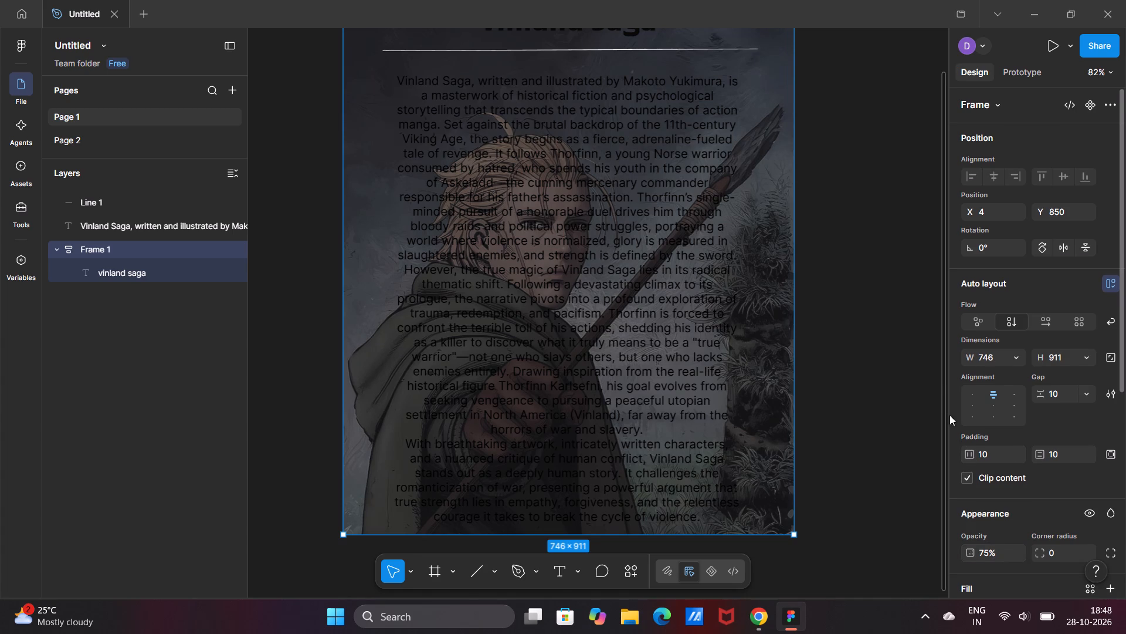
pyautogui.click(901, 325)
# Examine Frame 1 from the title to the end of the passage to check the dimmed page.
pyautogui.scroll(1, 901, 325)
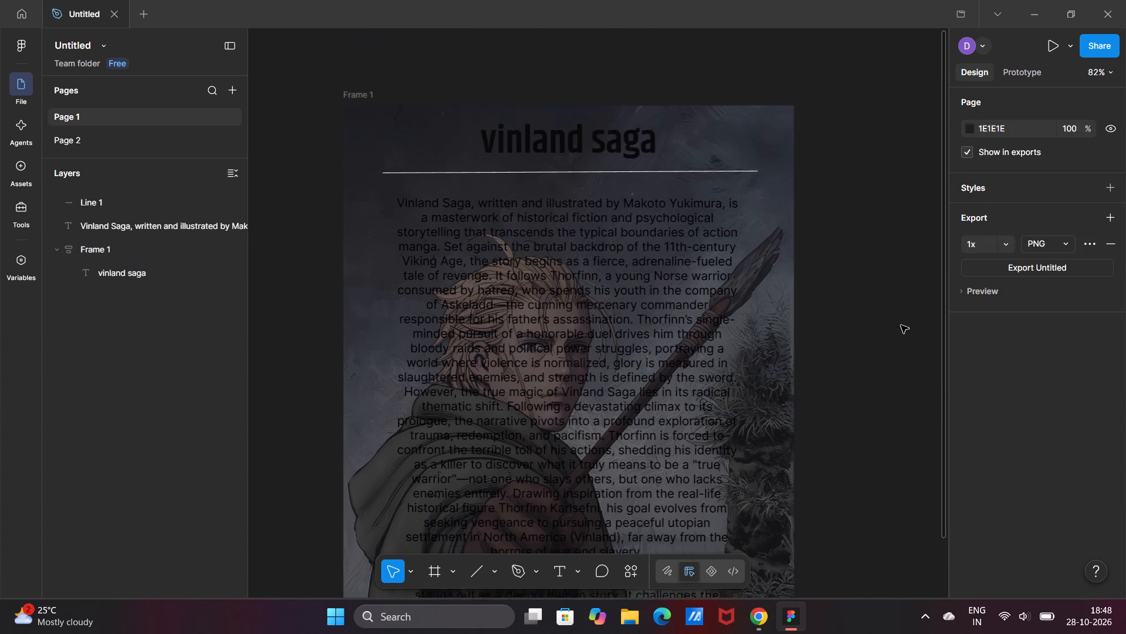
pyautogui.scroll(1, 901, 325)
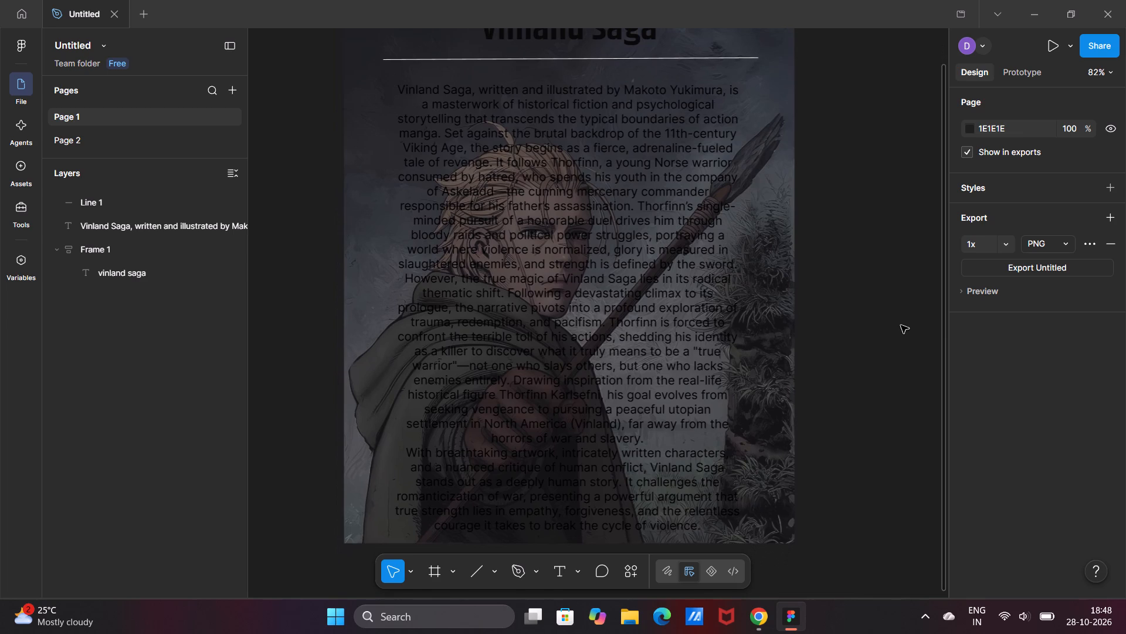
pyautogui.scroll(1, 901, 325)
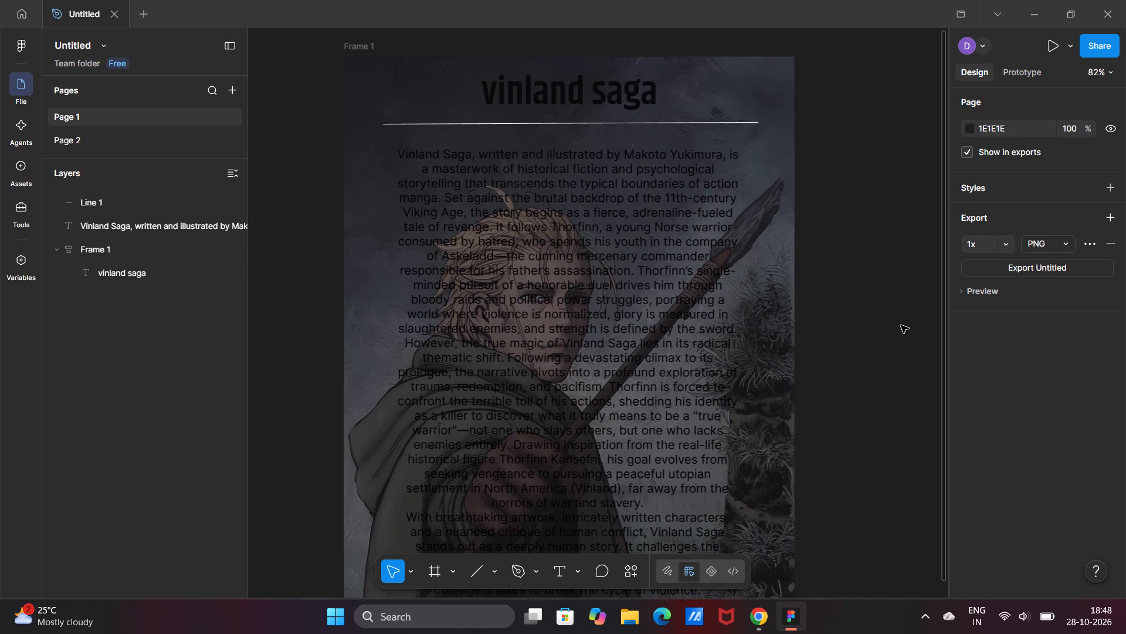
pyautogui.scroll(-1, 901, 325)
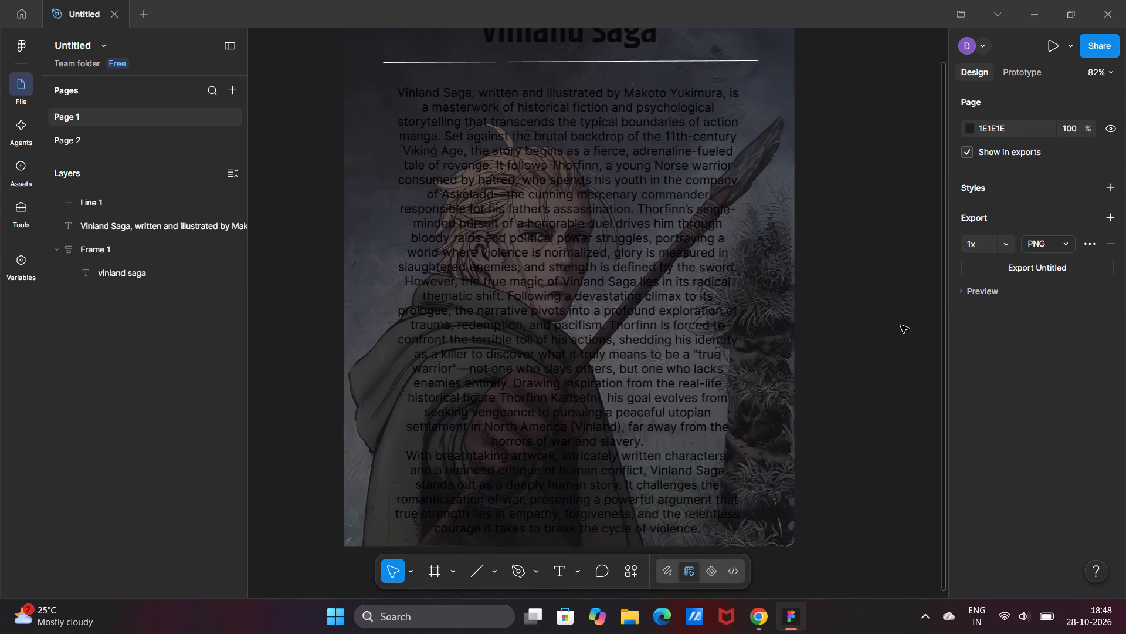
pyautogui.scroll(-1, 901, 325)
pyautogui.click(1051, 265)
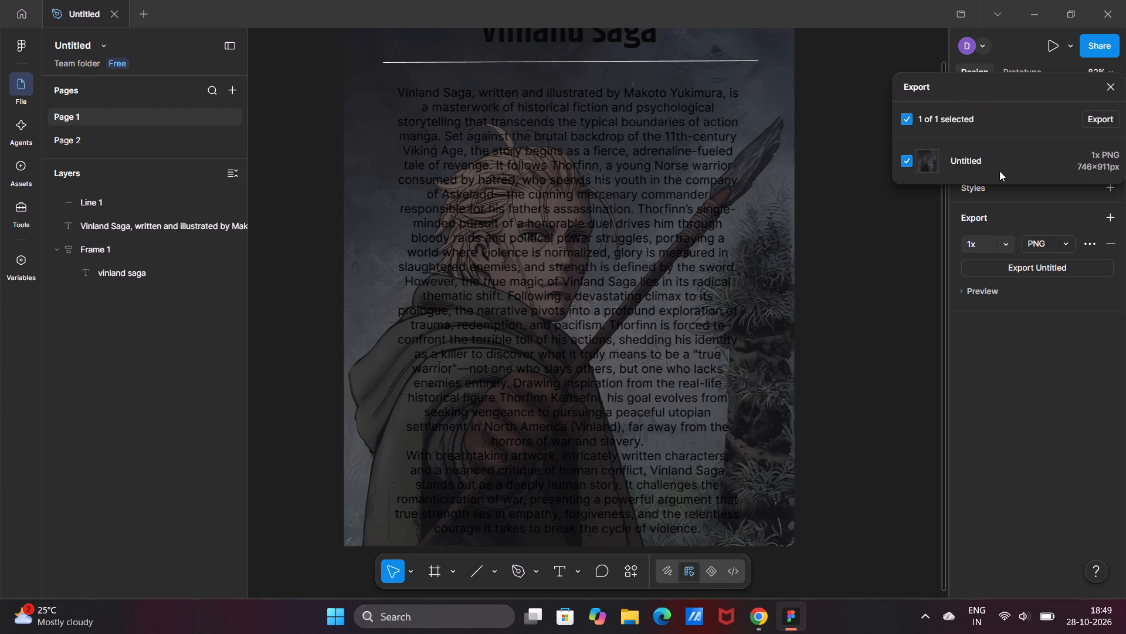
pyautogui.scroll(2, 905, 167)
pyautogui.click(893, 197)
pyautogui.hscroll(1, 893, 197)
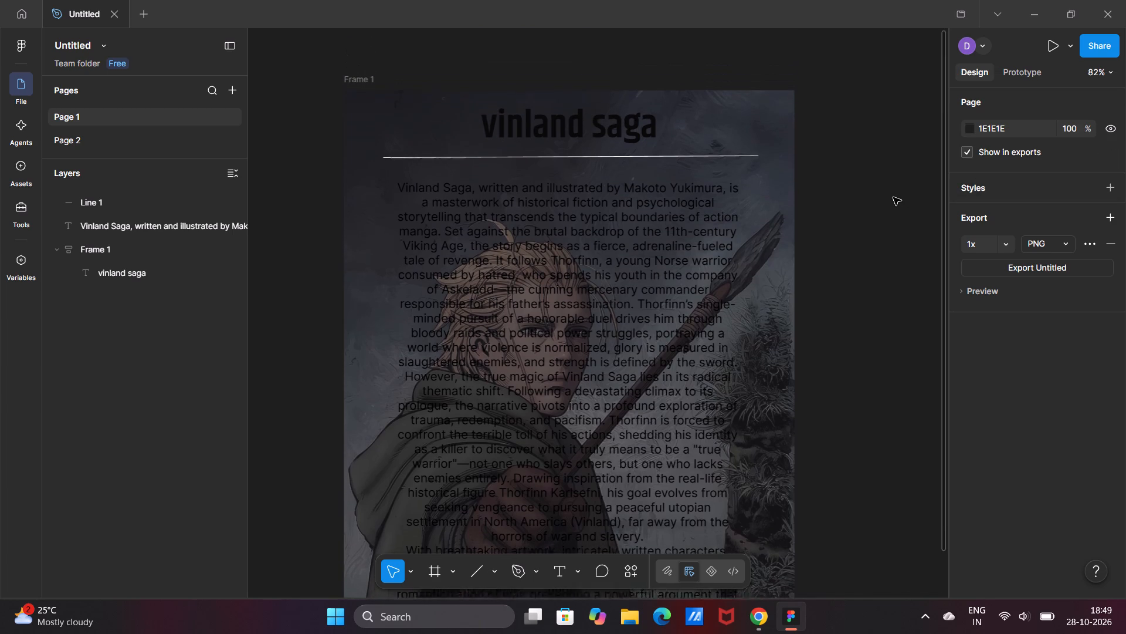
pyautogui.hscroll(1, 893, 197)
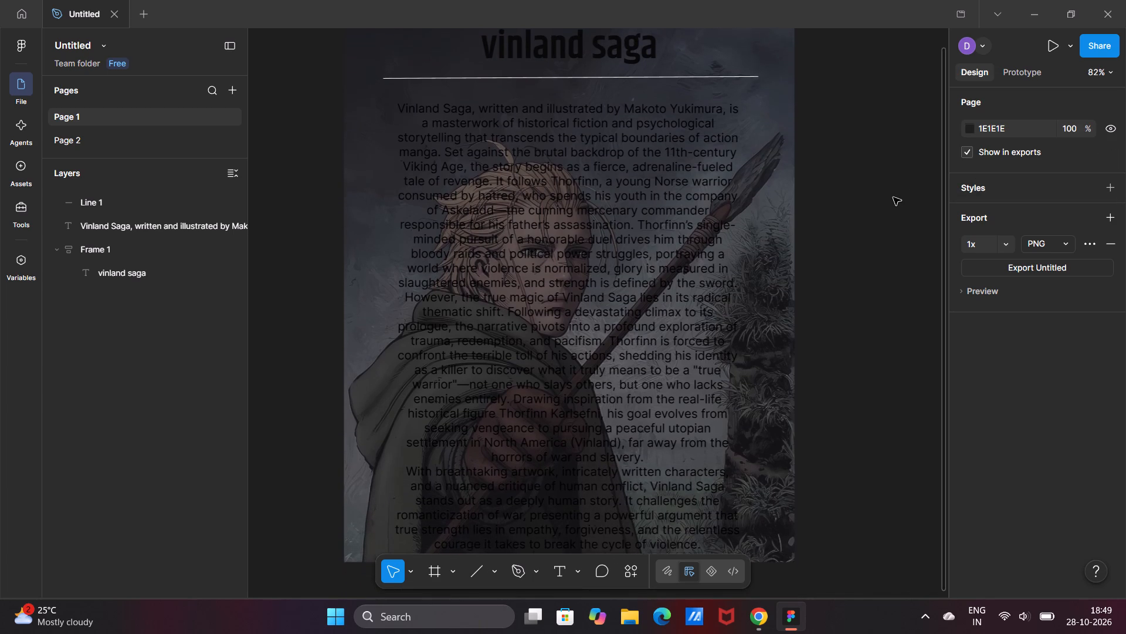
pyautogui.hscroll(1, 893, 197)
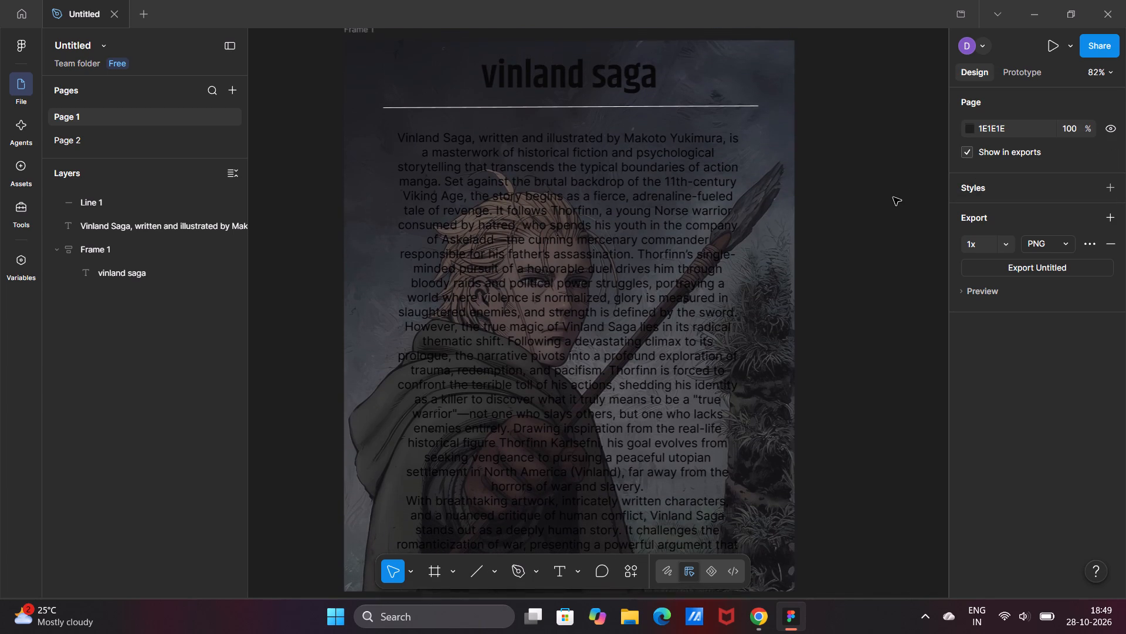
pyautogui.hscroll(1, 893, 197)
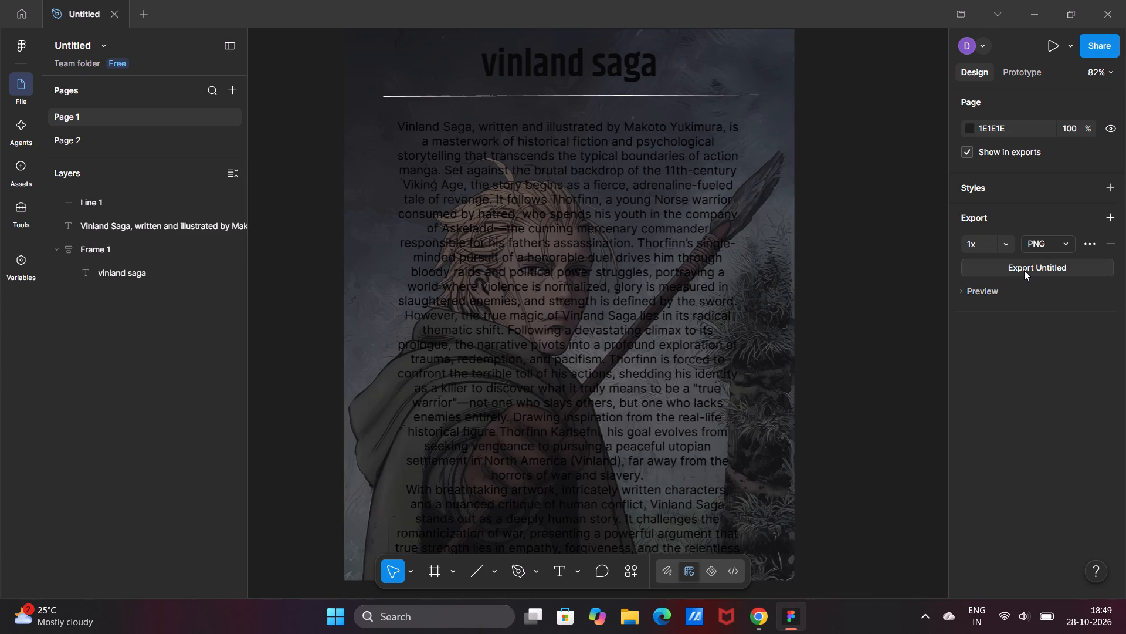
# Export the page as a 1x PNG to the Downloads folder, clearing the default file name for a new one.
pyautogui.click(1025, 268)
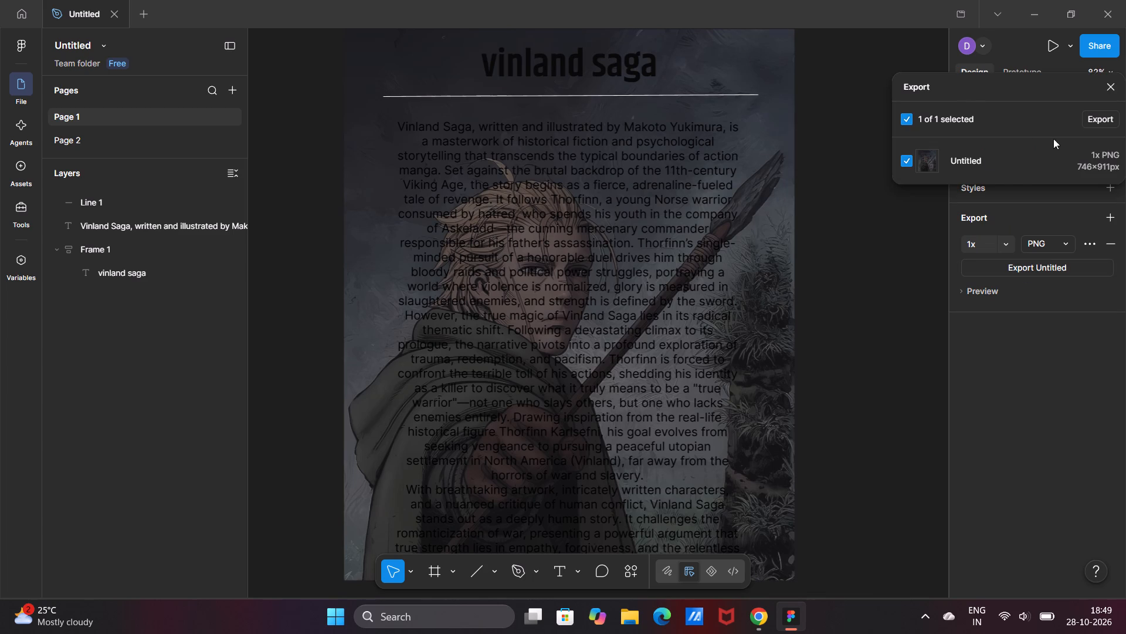
pyautogui.click(1094, 120)
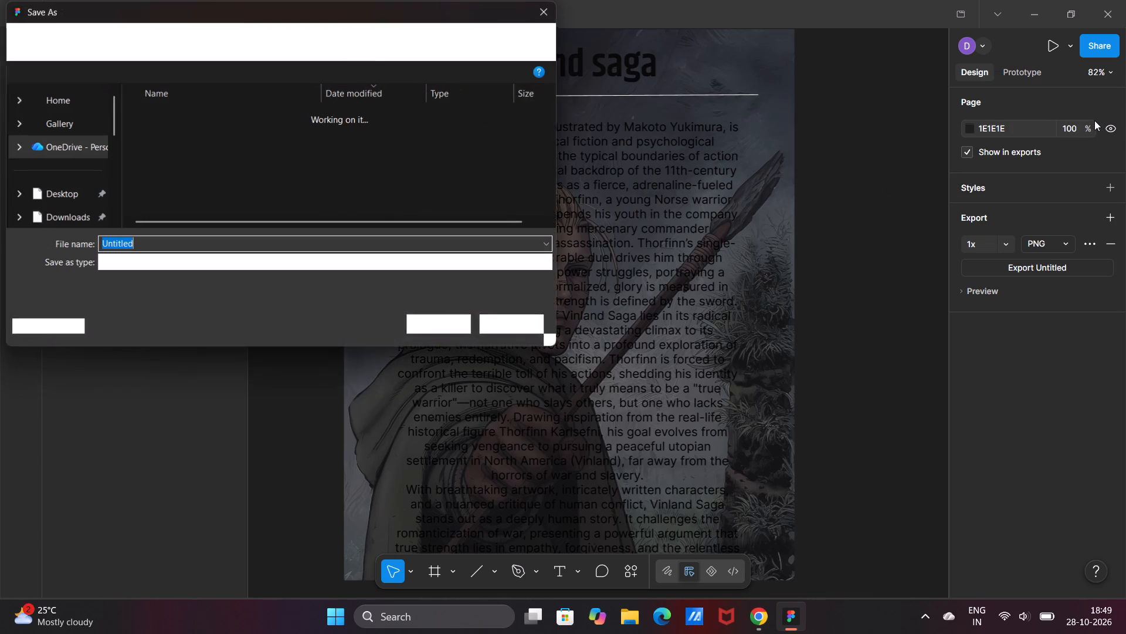
pyautogui.click(510, 238)
pyautogui.press('BackSpace')
pyautogui.press('BackSpace')
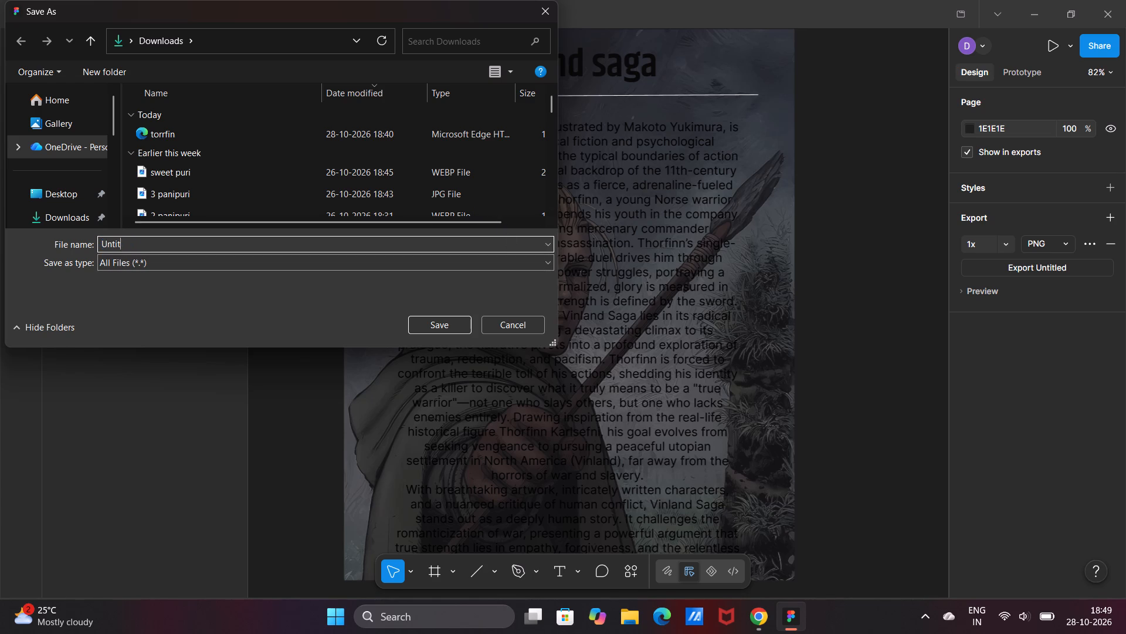
# Name the exported PNG "vinland saga" and save it in the Downloads folder.
pyautogui.press('BackSpace')
pyautogui.press('BackSpace')
pyautogui.press('BackSpace')
pyautogui.press('BackSpace')
pyautogui.press('BackSpace')
pyautogui.press('BackSpace')
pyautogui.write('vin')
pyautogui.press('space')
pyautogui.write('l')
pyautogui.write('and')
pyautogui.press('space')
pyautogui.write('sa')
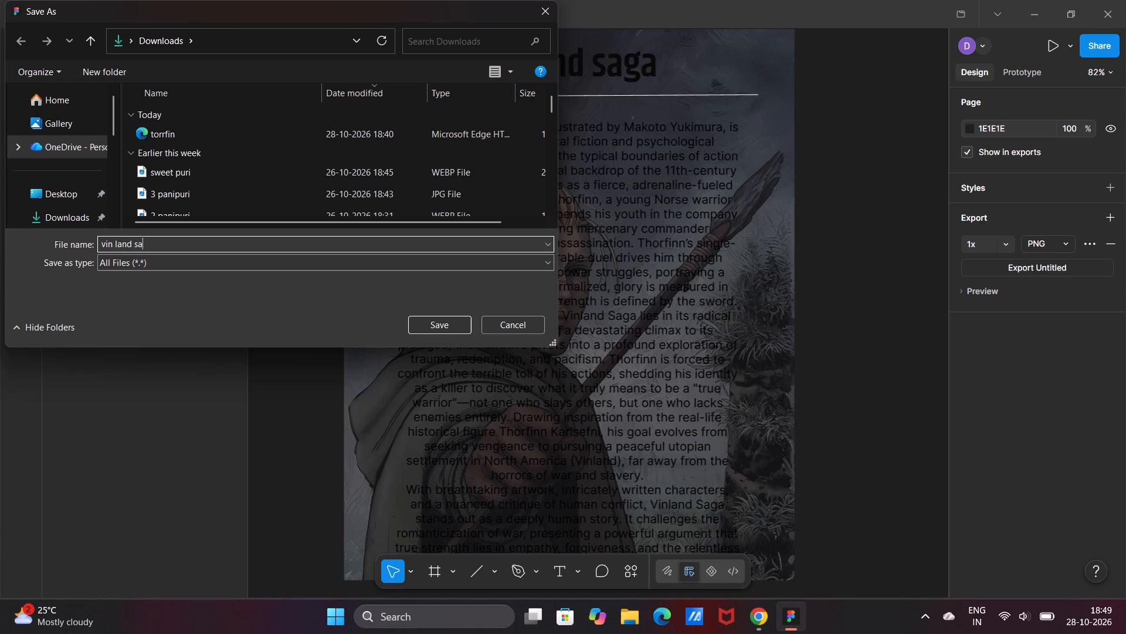